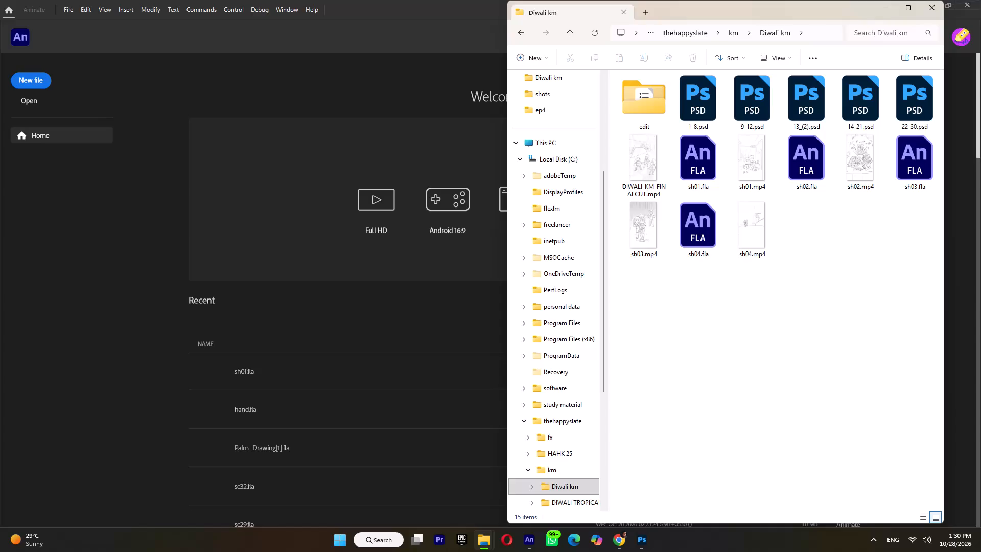
Open sh02.fla from the Diwali km folder in Animate.
double_click(815, 179)
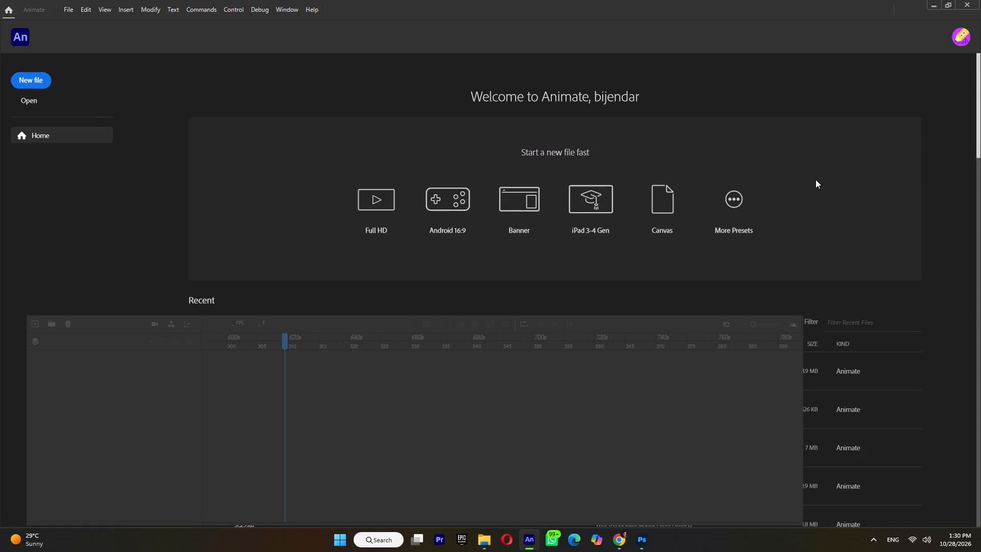
Check the Gmail chat with the shared PSD files in Chrome, and return to Animate.
left_click(618, 545)
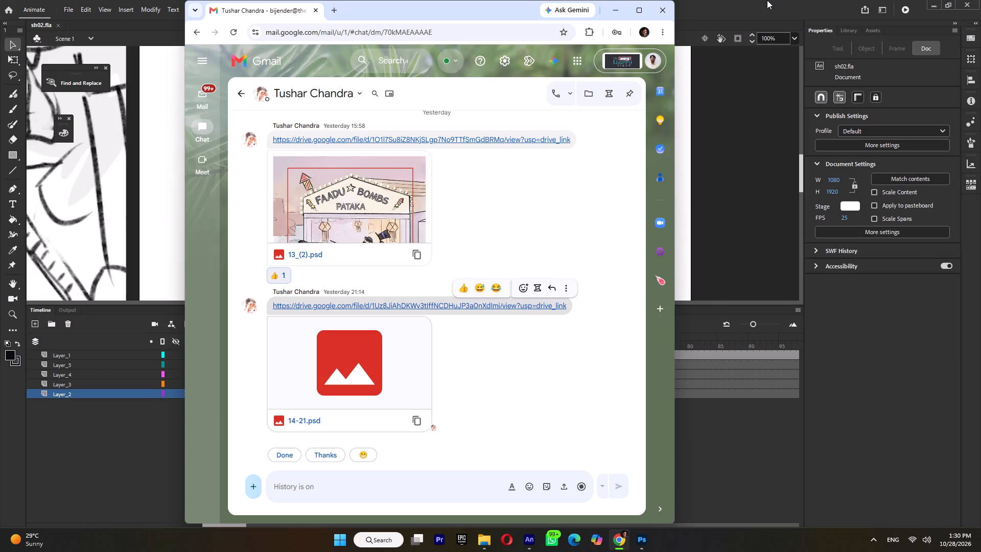
left_click(767, 0)
Scrub through the sh02.fla timeline to about frame 332 to review the sketch and coloured artwork side by side.
scroll(475, 211, "down", 6, "ctrl")
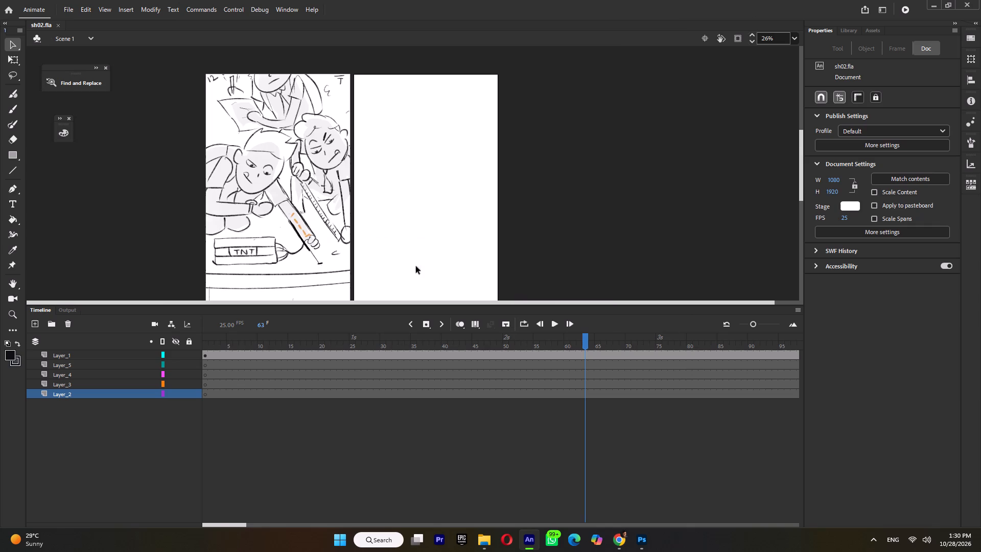
left_click_drag(225, 343, 955, 428)
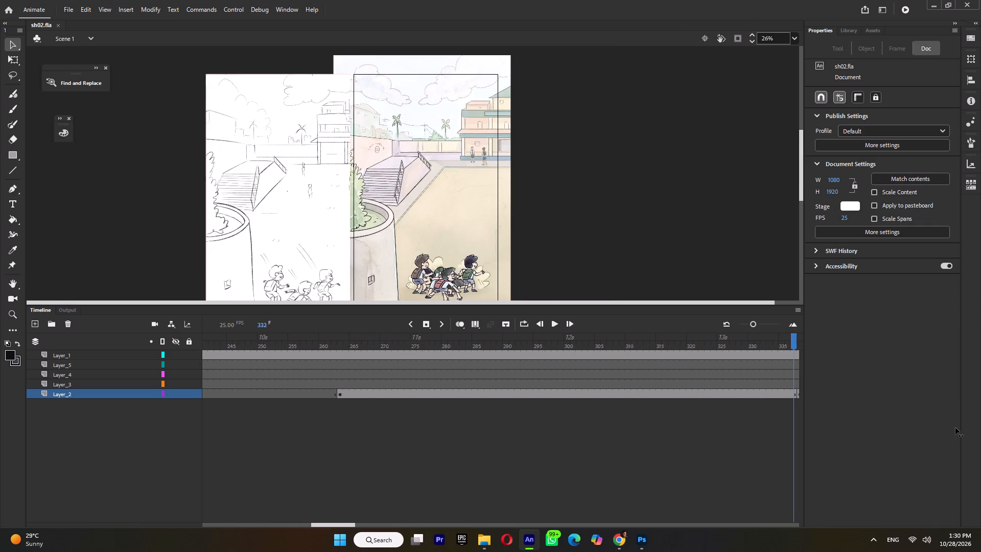
From frame 294 of the main timeline, open the coloured schoolyard symbol for editing and expand its Stand_Pose and fall_Pose layer folders.
left_click_drag(955, 428, 107, 477)
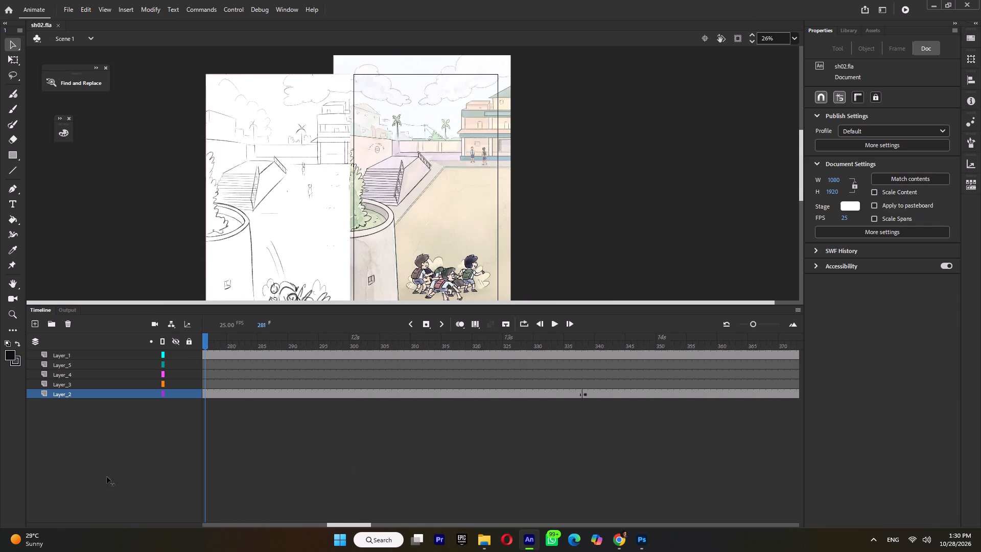
left_click_drag(107, 477, 298, 478)
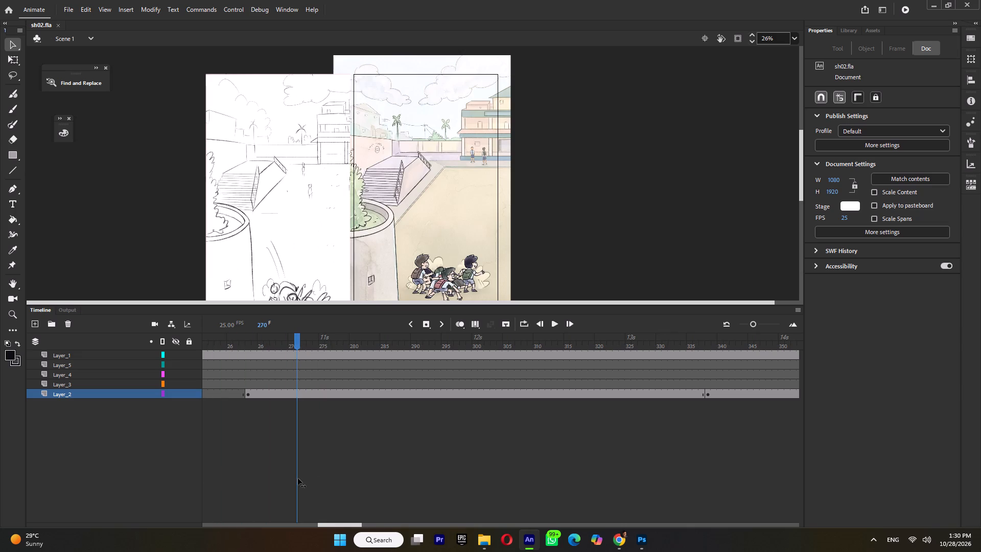
left_click_drag(298, 478, 270, 483)
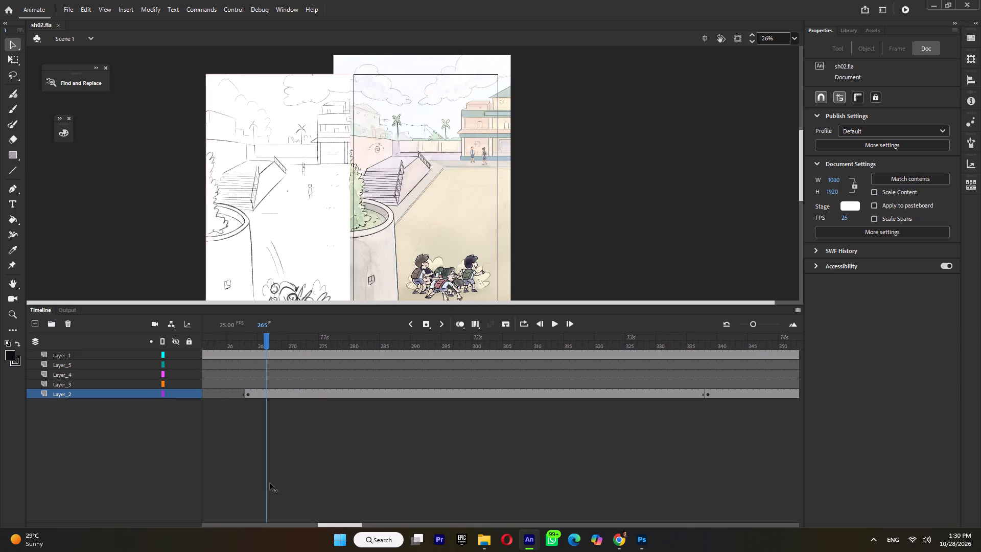
left_click_drag(270, 483, 483, 488)
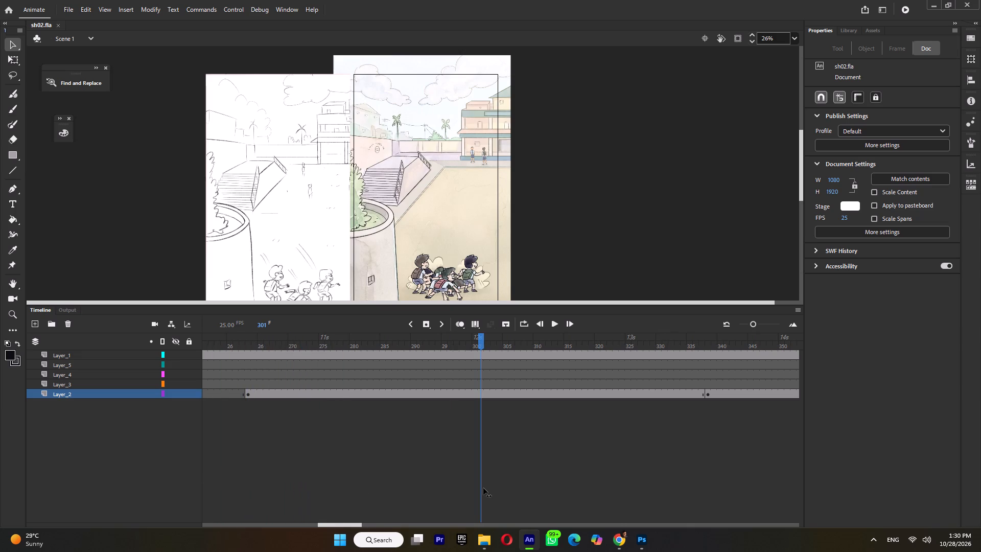
left_click_drag(483, 488, 446, 491)
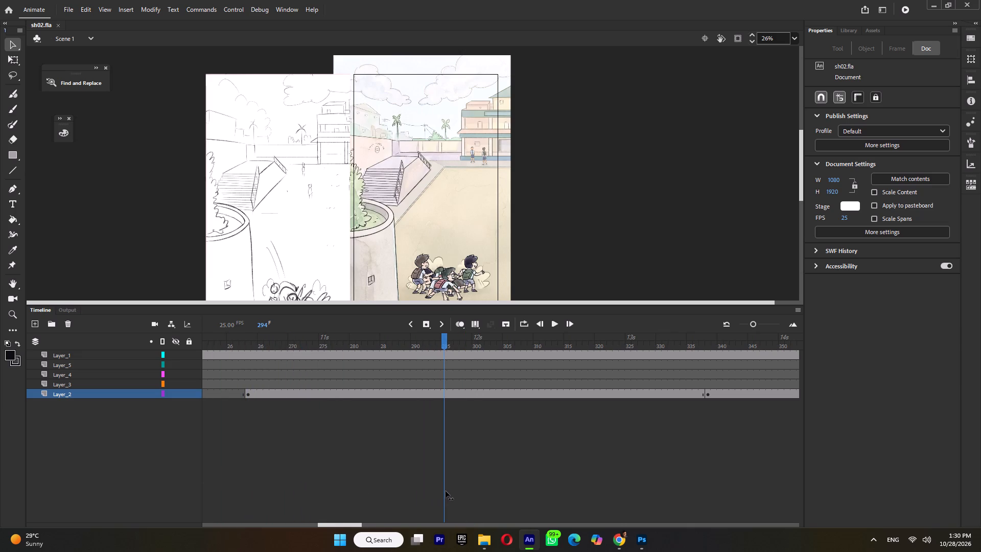
left_click_drag(446, 491, 445, 491)
left_click_drag(445, 491, 446, 491)
double_click(445, 278)
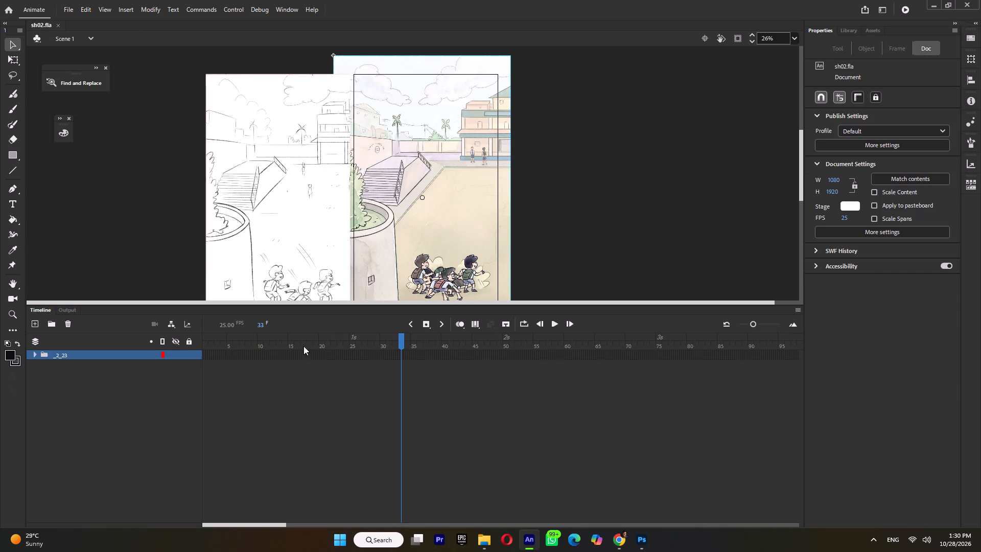
left_click(36, 354)
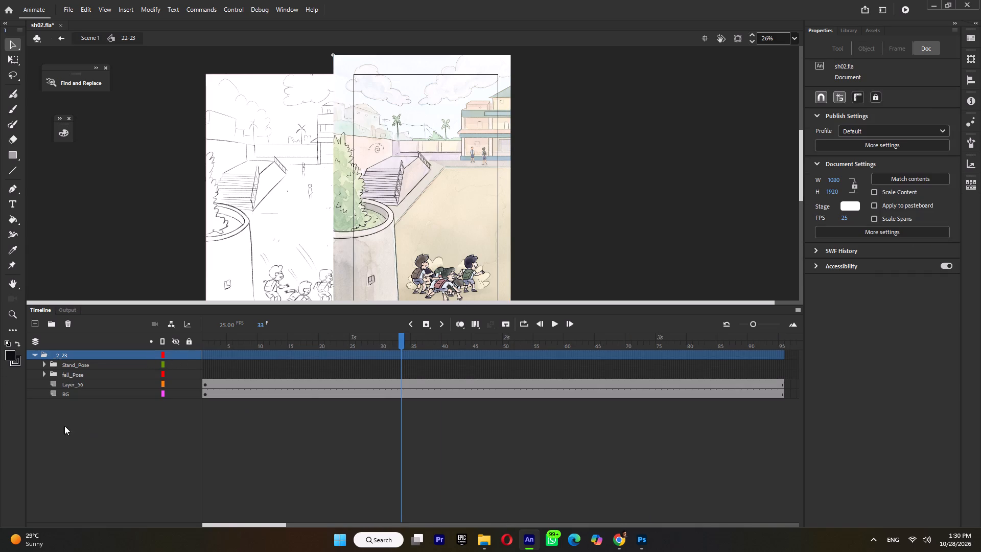
left_click(42, 363)
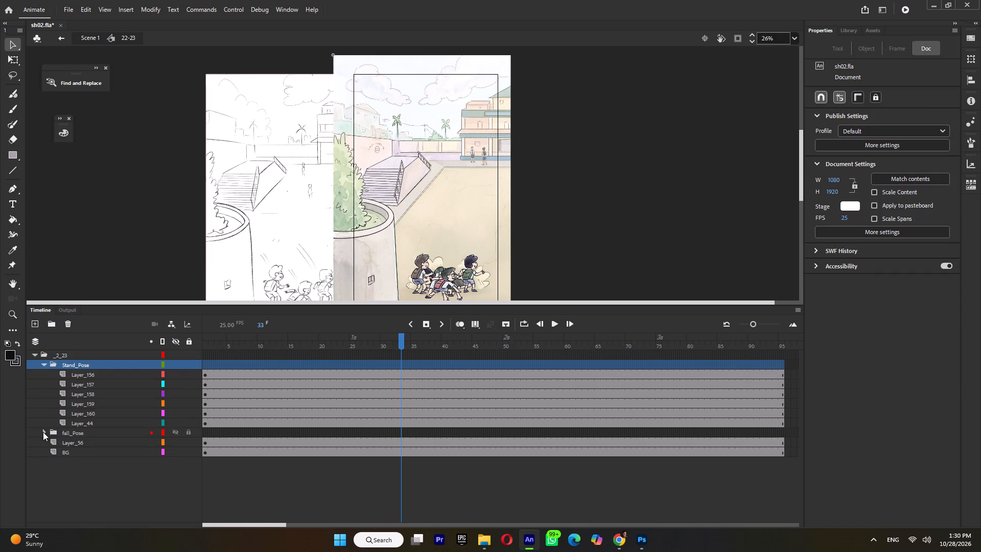
left_click(43, 432)
Insert keyframes on all layers at frame 33 and clear the artwork of the six Stand_Pose layers in the frames before it.
double_click(402, 340)
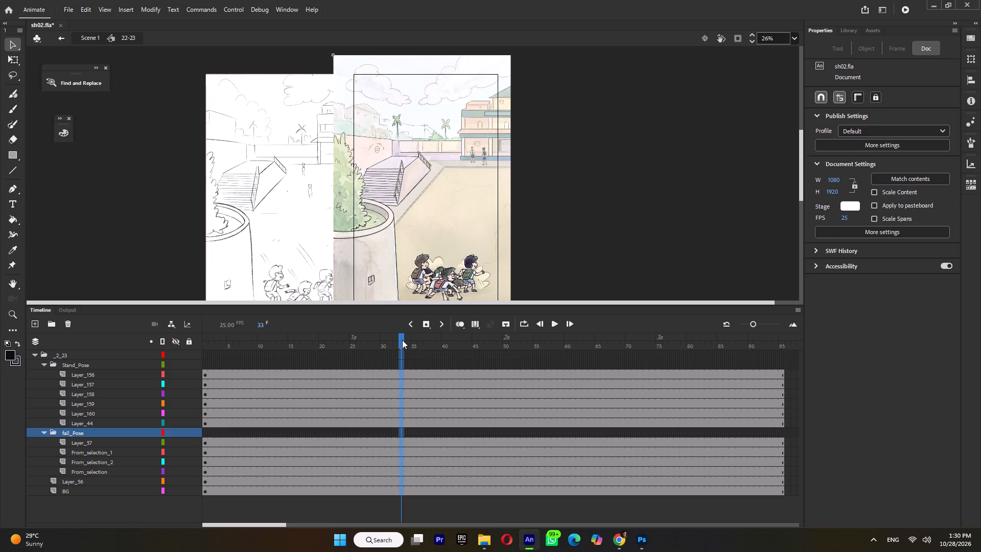
key("F6")
left_click_drag(380, 372, 382, 419)
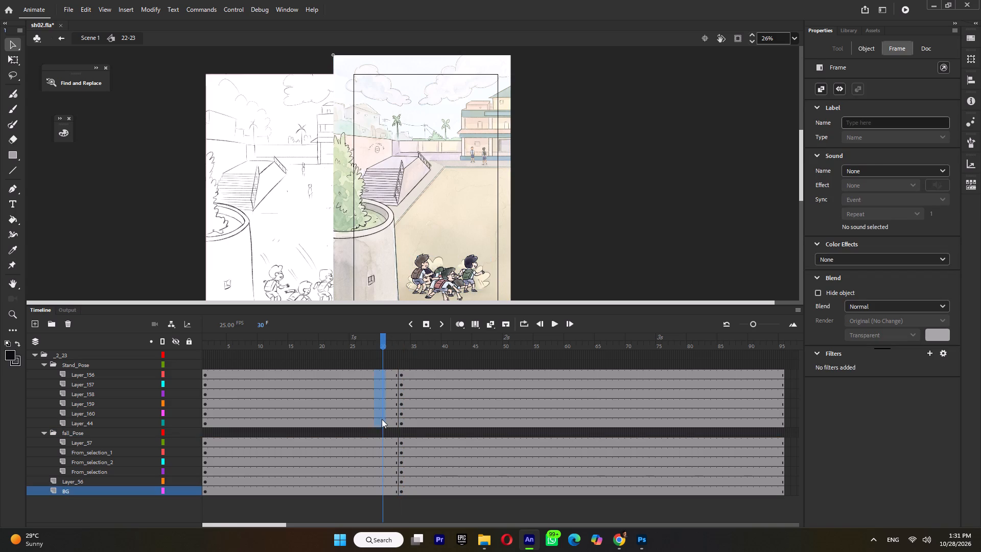
left_click_drag(382, 419, 382, 420)
key("Delete")
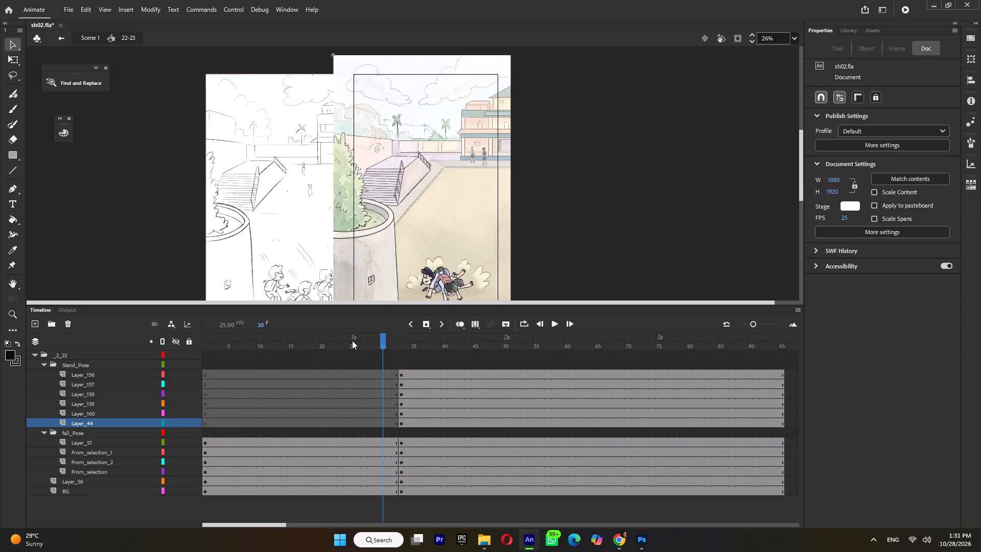
Insert keyframes on all layers at frame 8, and go back to frame 1 with the fallen boys in view.
left_click_drag(353, 340, 249, 388)
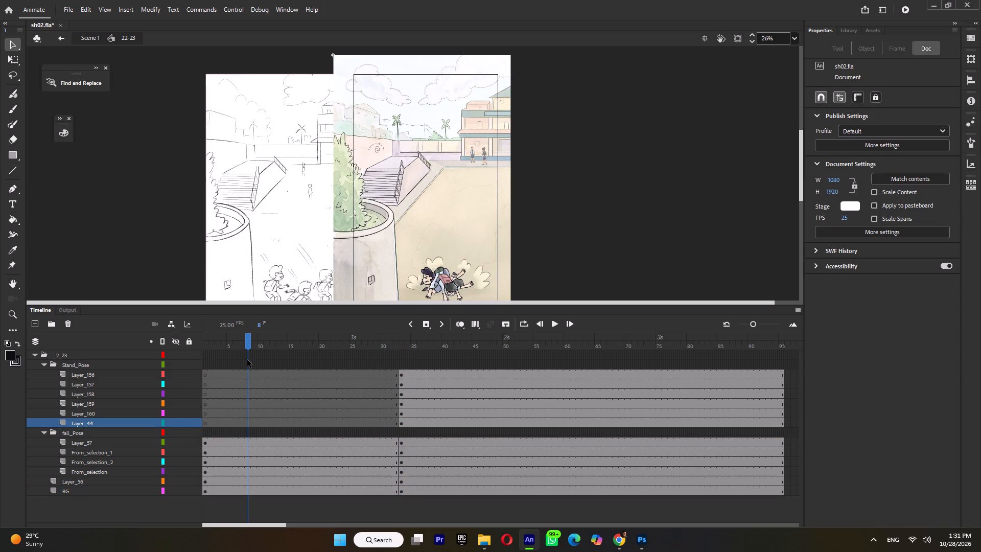
double_click(248, 346)
key("F6")
left_click_drag(232, 341, 155, 360)
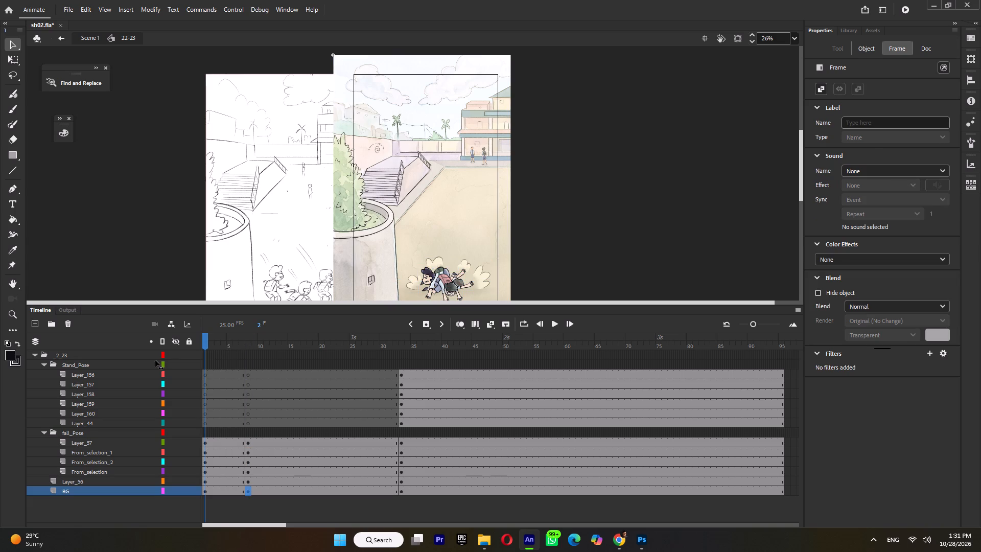
left_click_drag(155, 360, 155, 360)
scroll(437, 282, "down", 4, "ctrl")
scroll(423, 293, "up", 5, "ctrl")
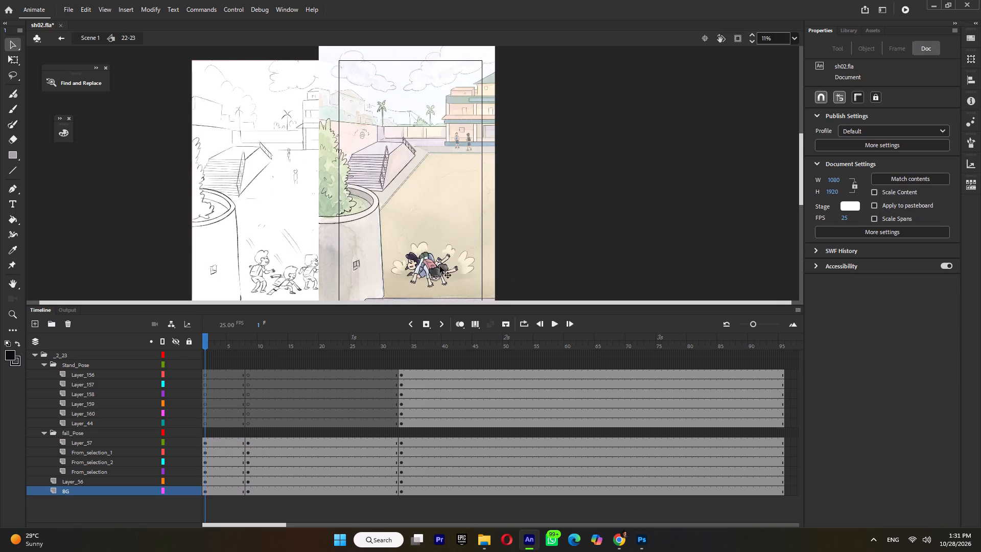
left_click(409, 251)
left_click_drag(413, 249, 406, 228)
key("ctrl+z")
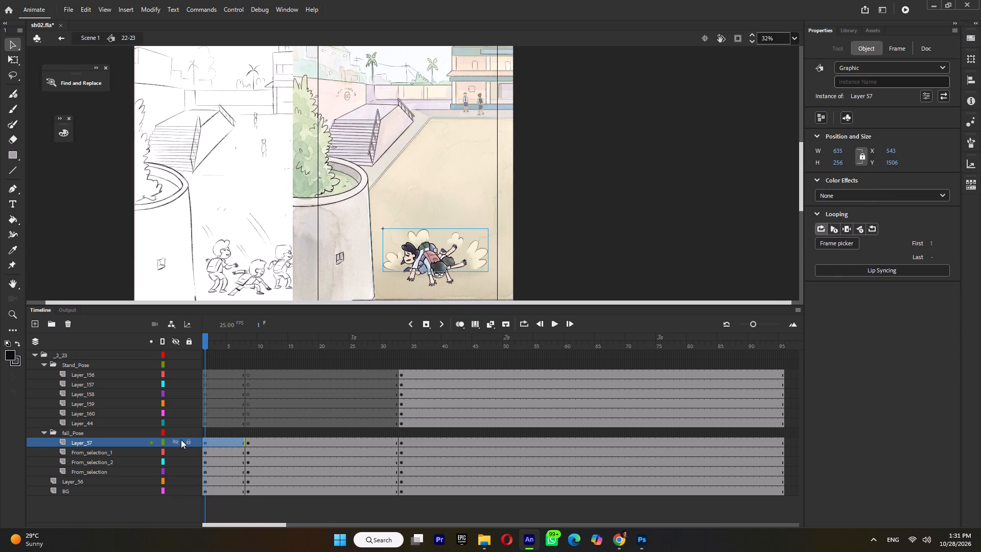
Hide Layer_57 and, in the first keyframe span, raise the From_selection_2 boy to about Y 1490 and the From_selection_1 boy to about Y 1551.
left_click(175, 441)
left_click(410, 252)
left_click_drag(412, 254, 405, 234)
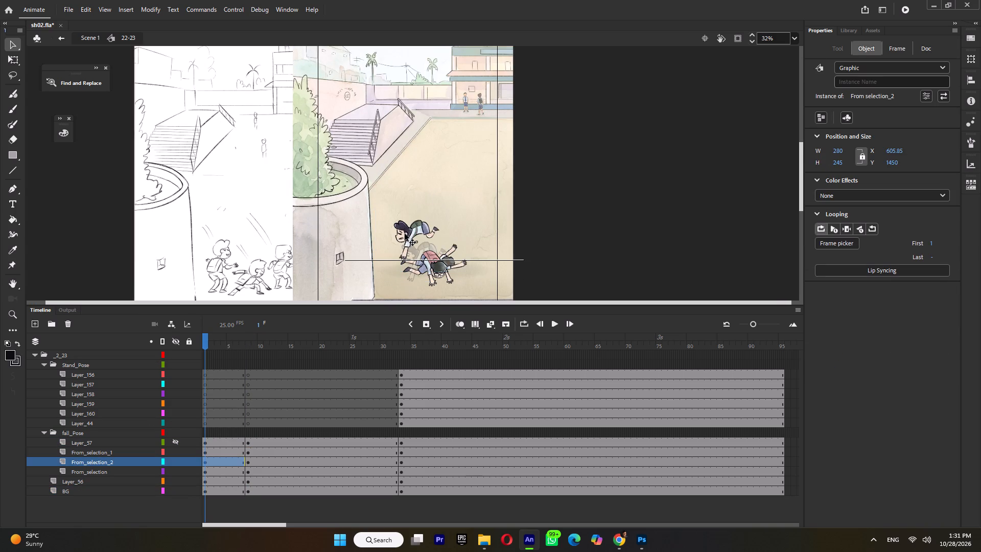
left_click_drag(405, 234, 410, 239)
left_click_drag(433, 263, 433, 251)
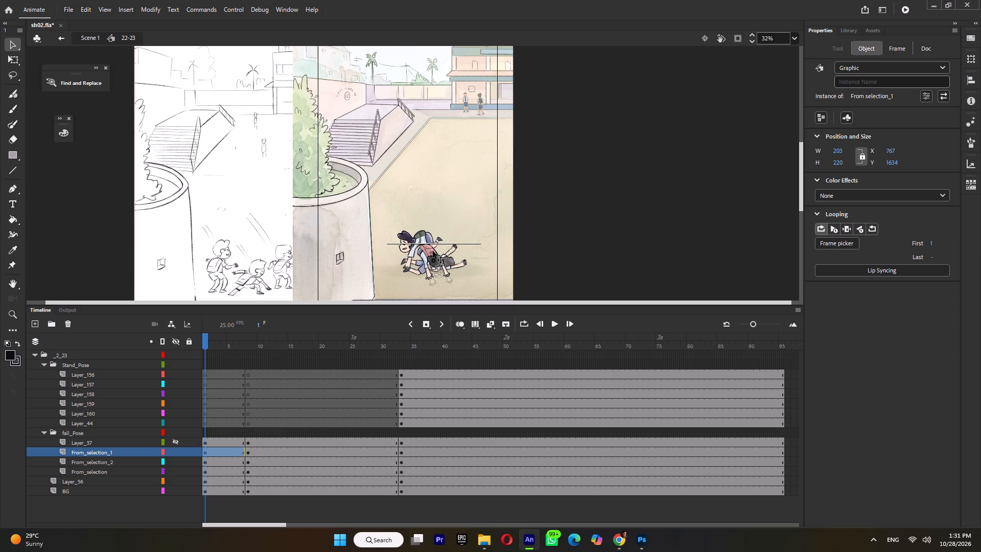
left_click_drag(433, 251, 434, 249)
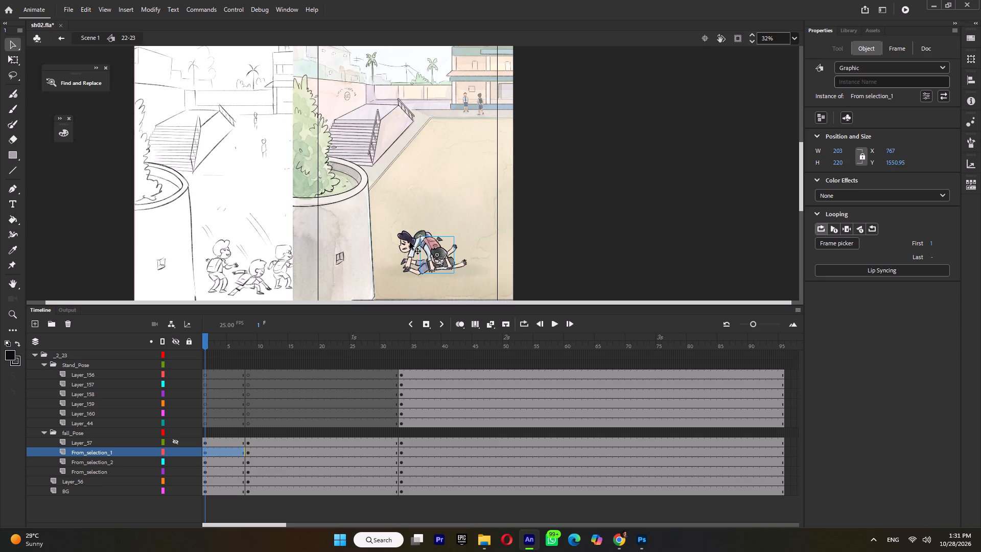
left_click(410, 242)
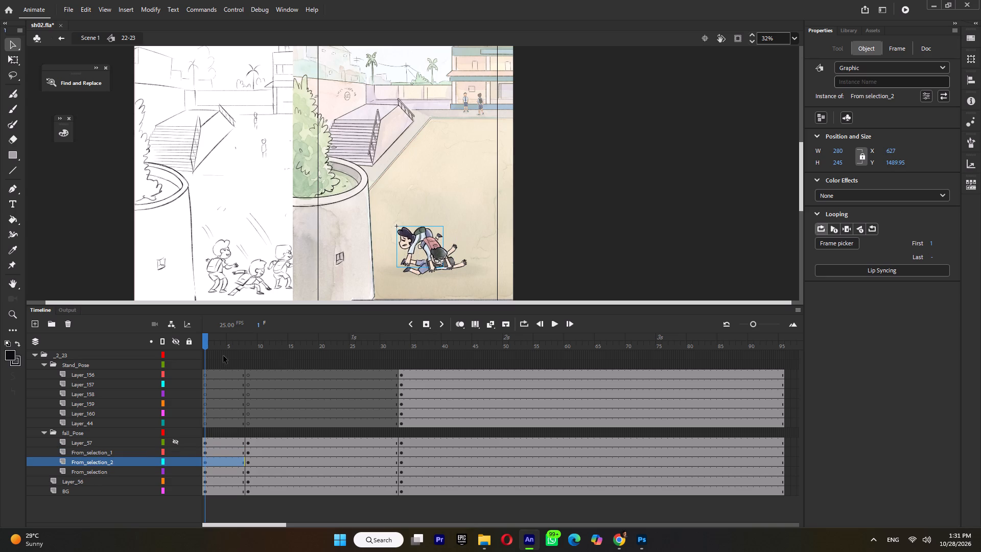
key("Return")
key("Return")
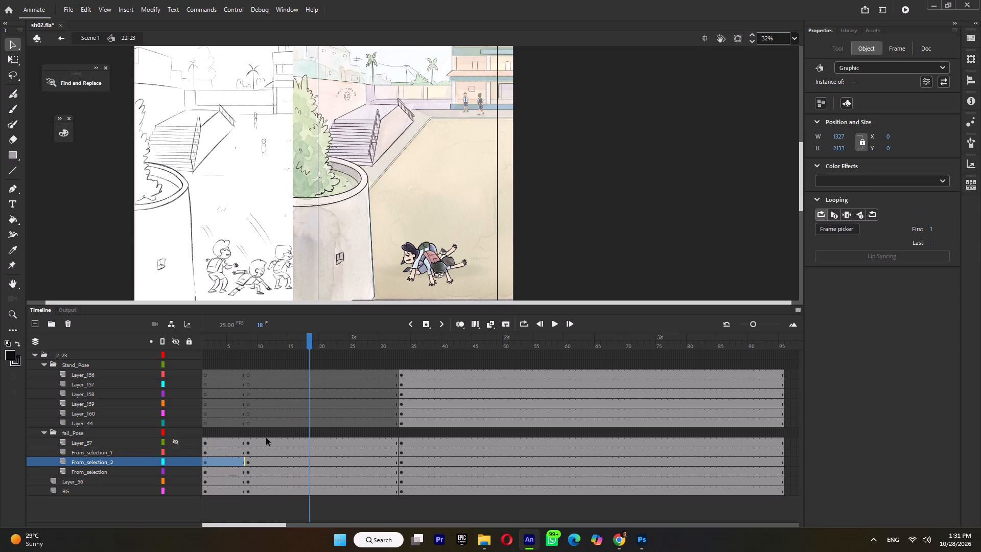
Raise the remaining fallen boy, From_selection, to about Y 1532 in the first keyframe span.
left_click(228, 347)
left_click(463, 262)
left_click_drag(462, 263, 462, 251)
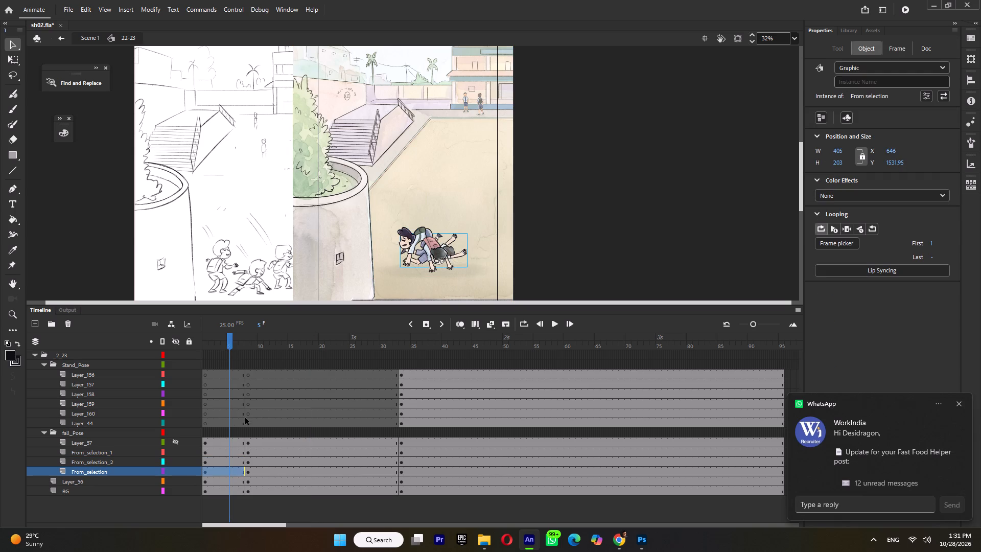
Insert keyframes on all layers at frame 13.
left_click(249, 341)
left_click(272, 343)
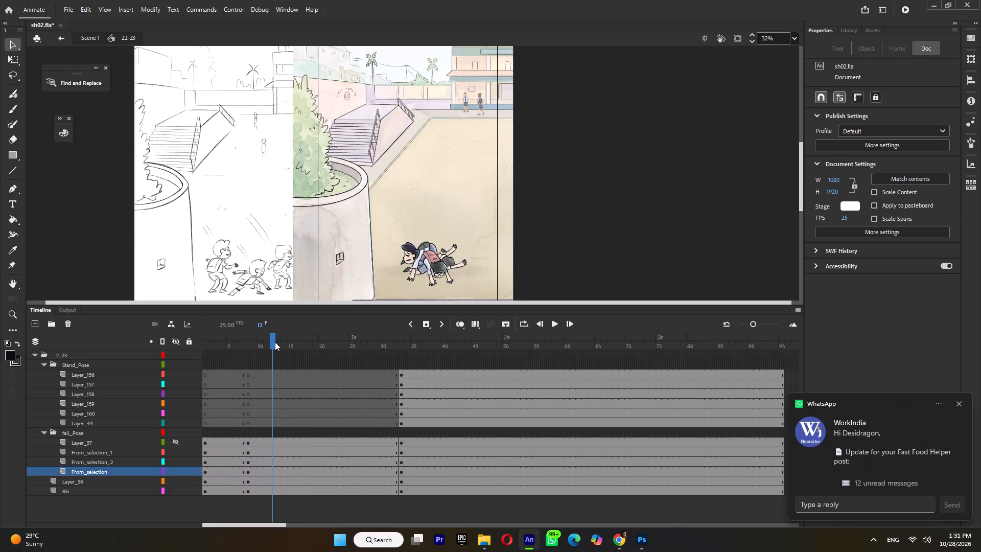
double_click(276, 342)
key("F6")
Squash the three From_selection boys together in the frame 8 to 12 span to about 264 px high using Free Transform, and preview the fall.
left_click(230, 346)
left_click(248, 346)
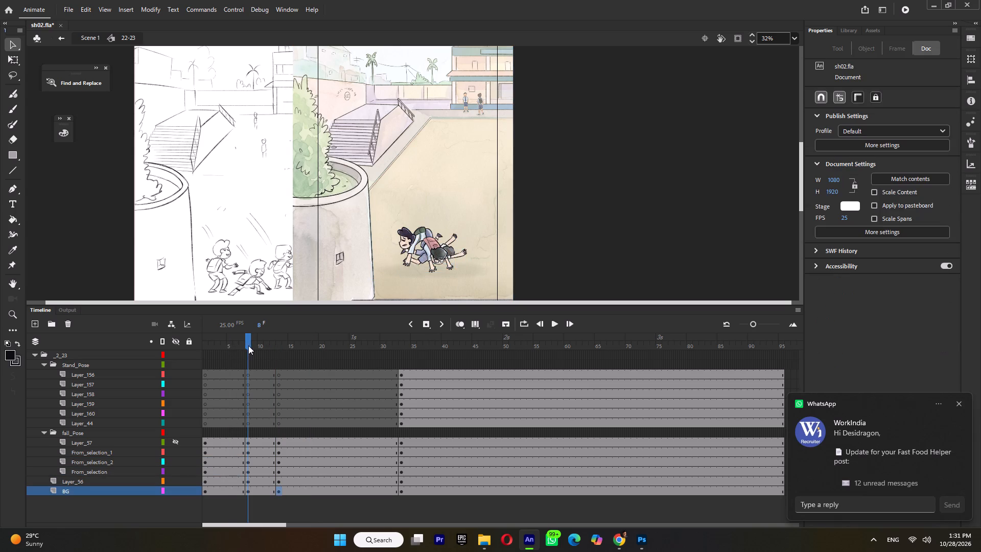
left_click_drag(253, 454, 253, 472)
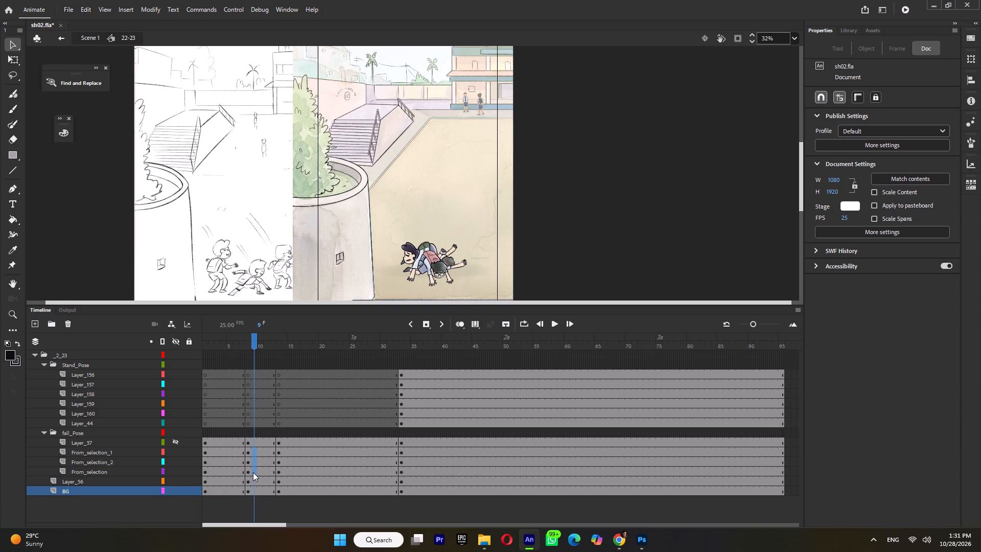
left_click_drag(253, 472, 253, 475)
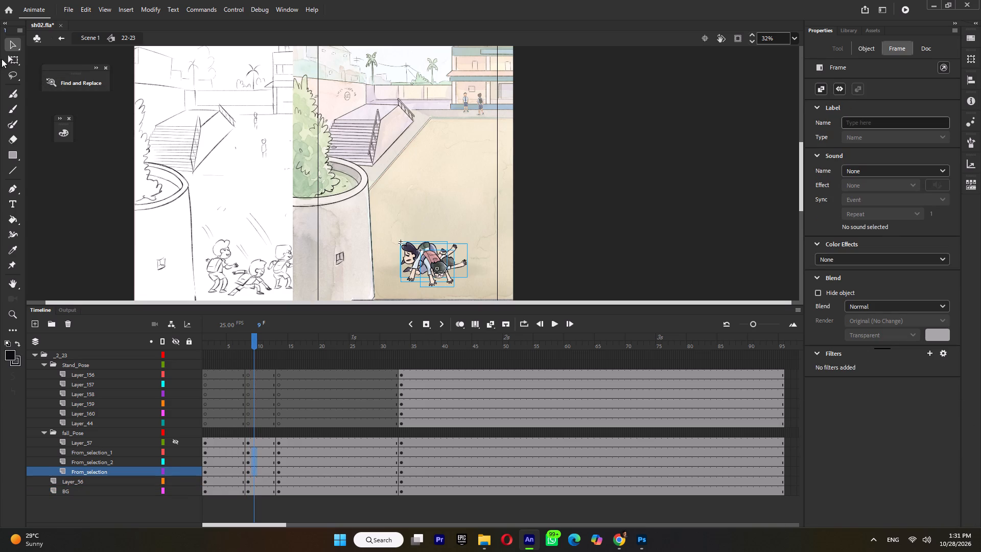
left_click(10, 58)
left_click_drag(434, 264, 434, 274)
scroll(432, 250, "up", 7, "ctrl")
left_click_drag(455, 222, 455, 226)
left_click(463, 226)
scroll(467, 231, "down", 4, "ctrl")
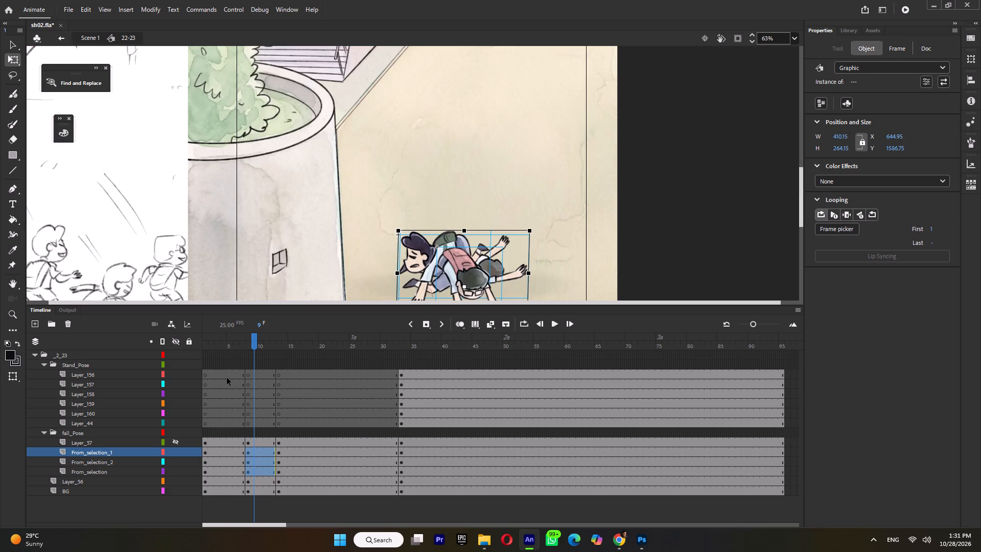
left_click(232, 347)
key("Return")
key("Return")
Delay From_selection_1's second and third keyframes to frames 10 and 15, keep its frame 33 keyframe in place, and preview the offset.
left_click(231, 348)
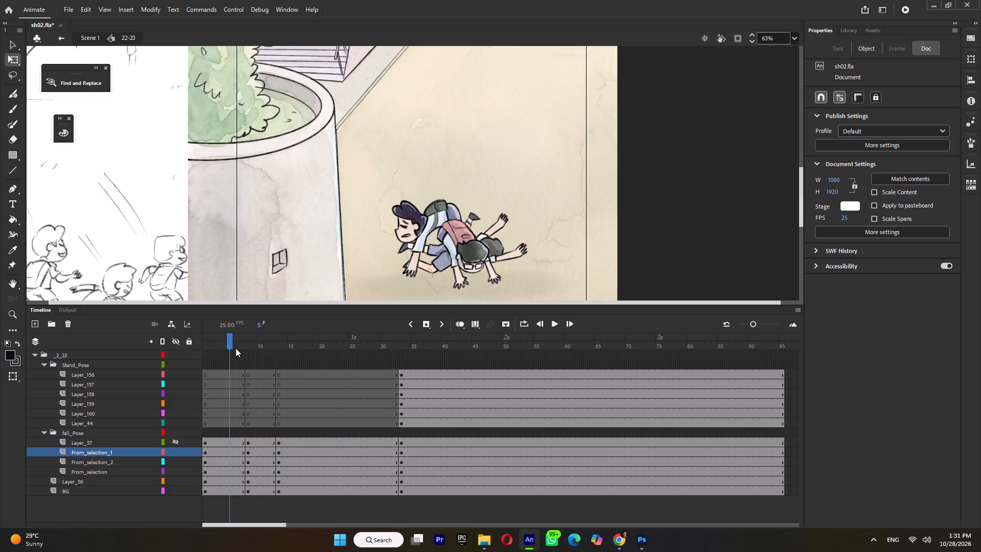
left_click(256, 350)
left_click(251, 344)
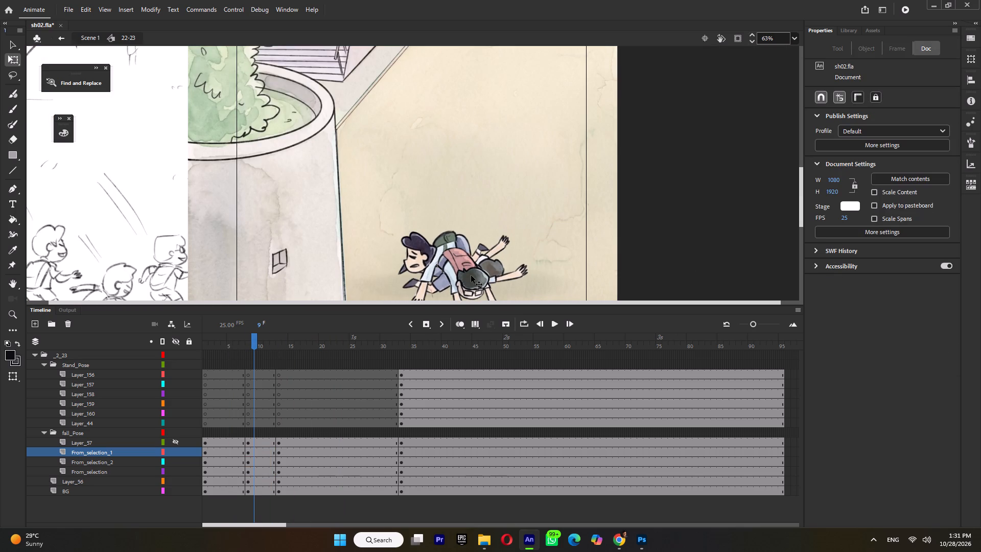
left_click(460, 282)
left_click(241, 453)
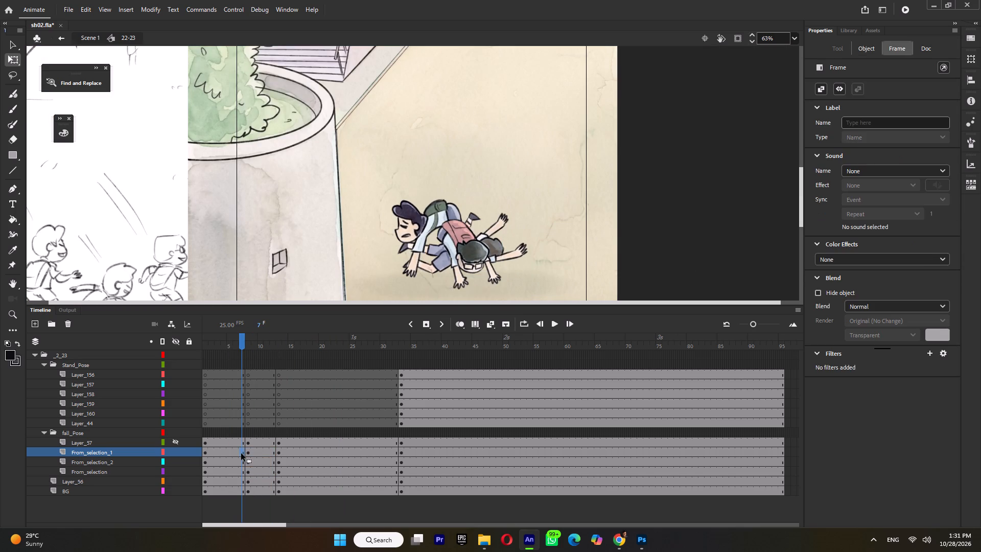
key("F5")
key("F5")
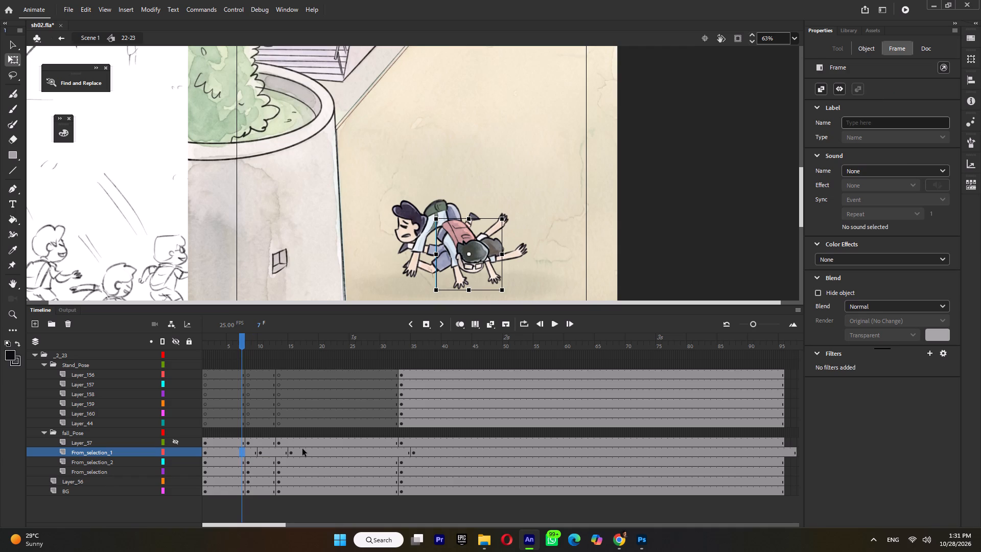
left_click(339, 453)
key("shift+F5")
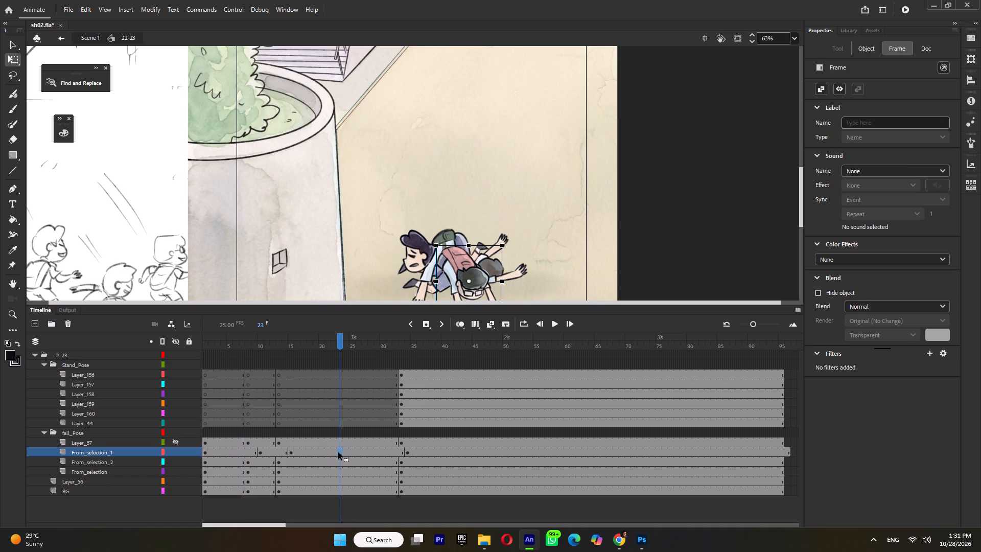
key("shift+F5")
left_click(223, 344)
key("Return")
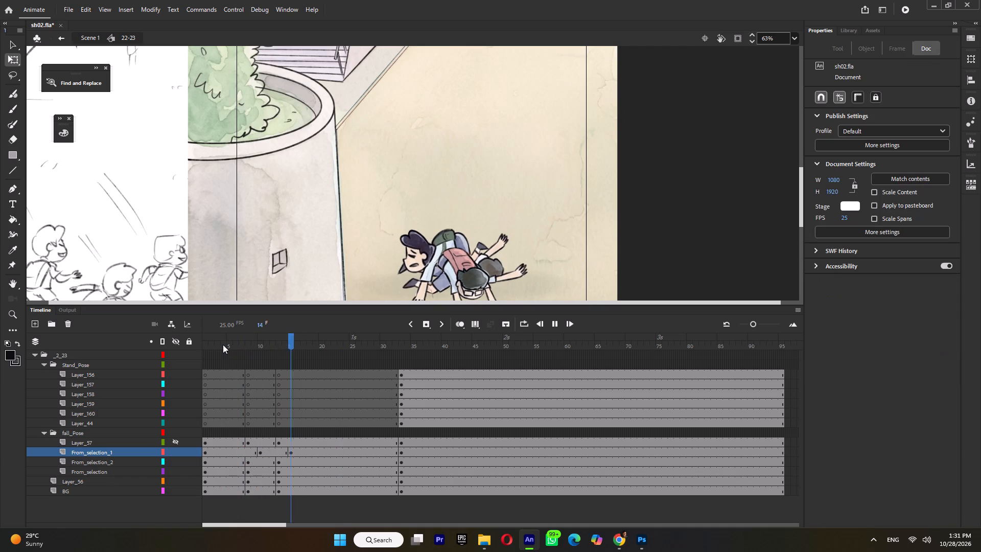
key("Return")
Delay From_selection_2's second and third keyframes to frames 12 and 17, and preview the staggered fall.
left_click(226, 334)
left_click(411, 230)
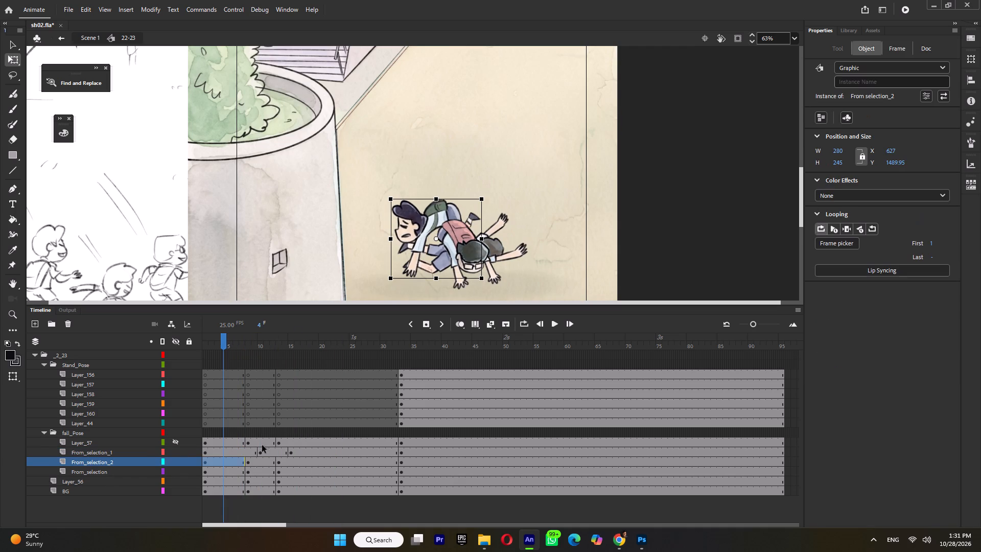
left_click(238, 465)
left_click_drag(248, 462, 278, 462)
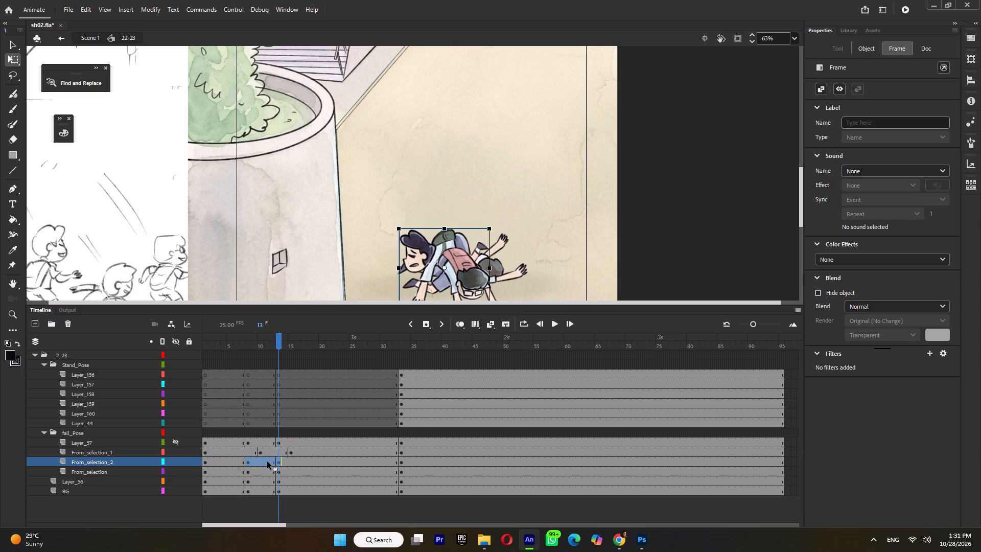
left_click_drag(265, 462, 290, 461)
left_click(218, 340)
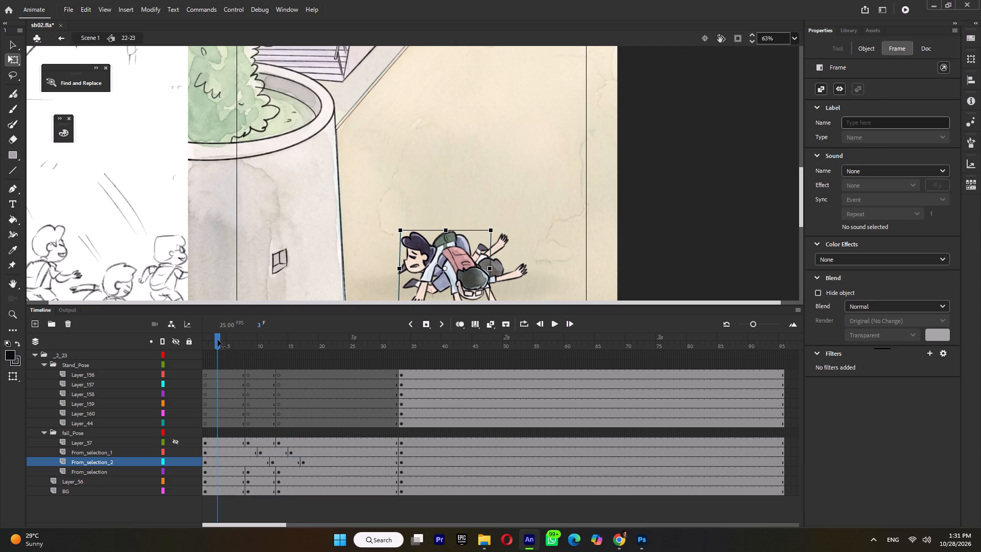
key("Return")
left_click(218, 340)
key("Return")
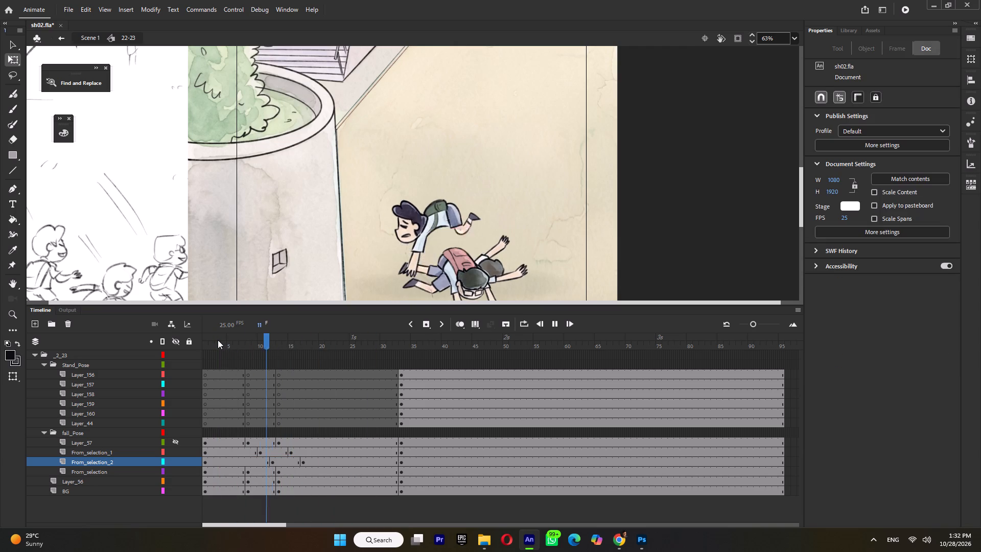
key("Return")
left_click(218, 340)
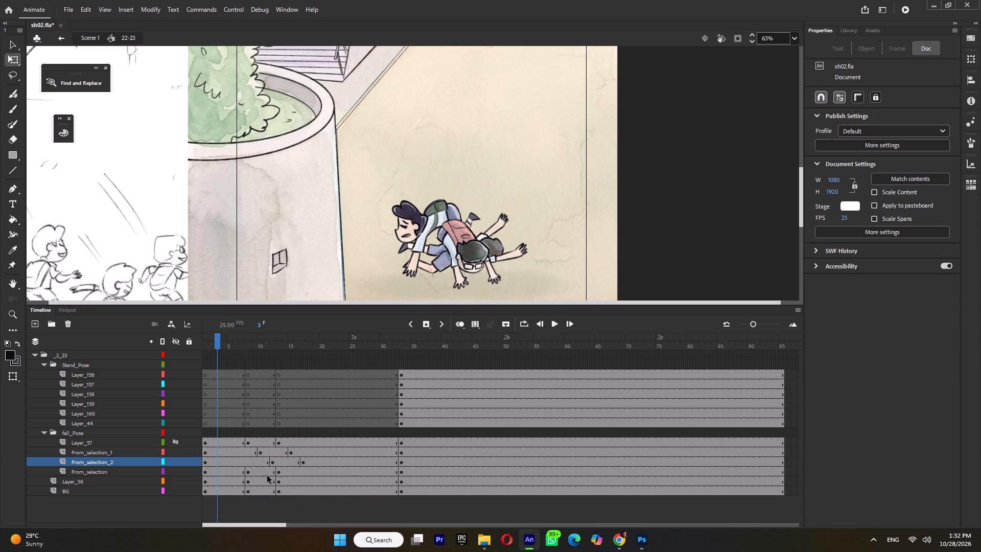
key("Return")
key("Return")
Show the dust layer, Layer_57, and delete the dust artwork from its first keyframe span, frames 1 to 7.
left_click(248, 470)
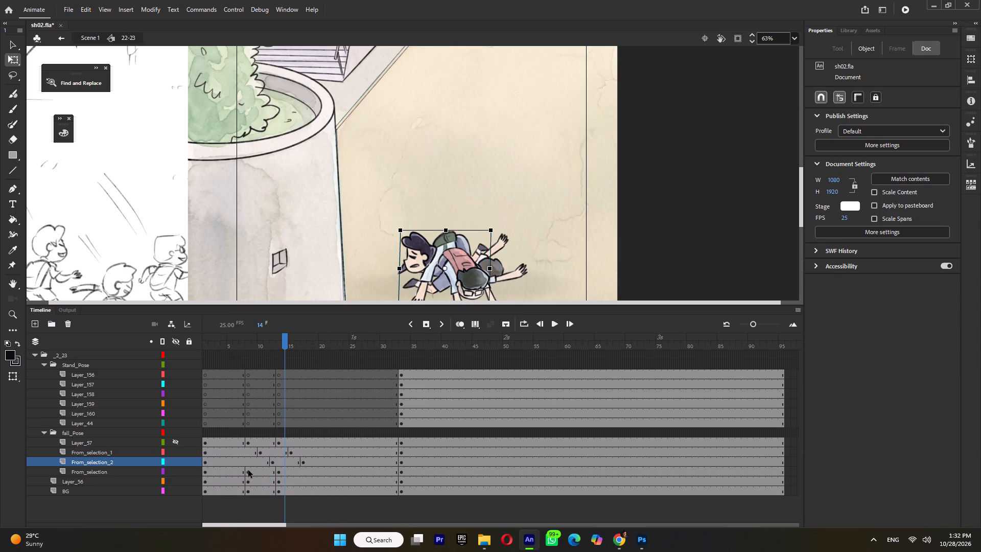
left_click(179, 440)
left_click(228, 440)
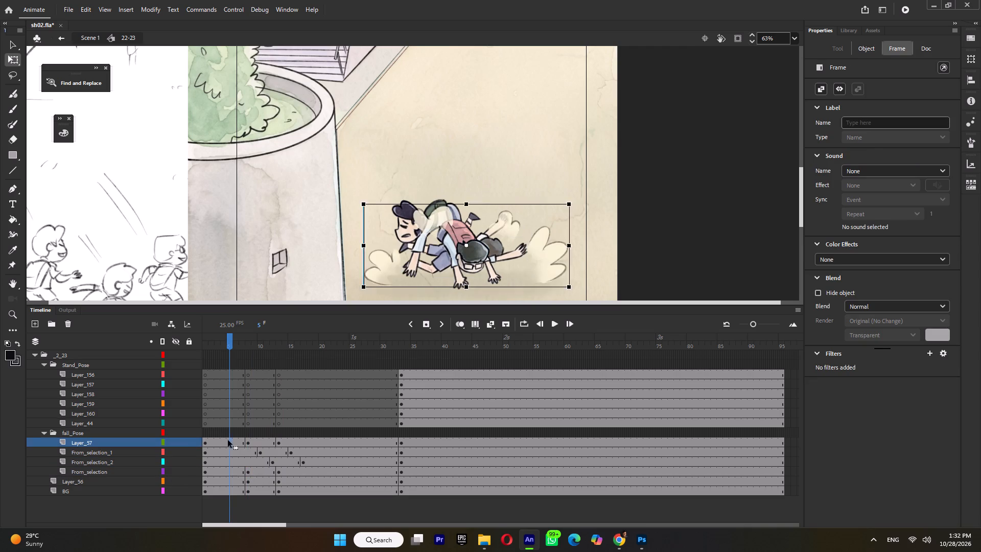
key("Delete")
Clear Layer_57's keyframe at frame 13.
left_click(279, 442)
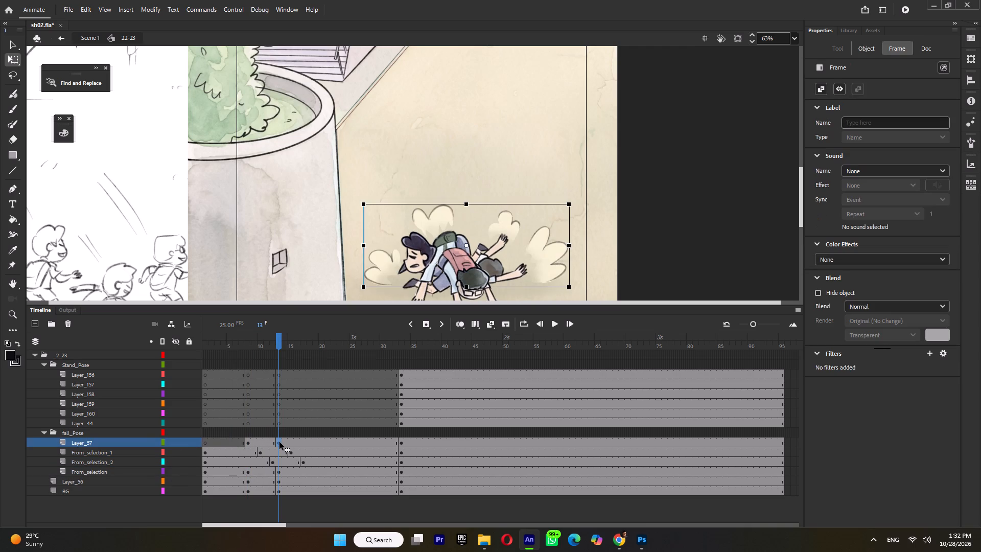
key("shift+F6")
left_click(279, 442)
Inside the Layer 57 dust symbol, extend the layer to frame 12 and insert a keyframe at frame 7.
double_click(563, 251)
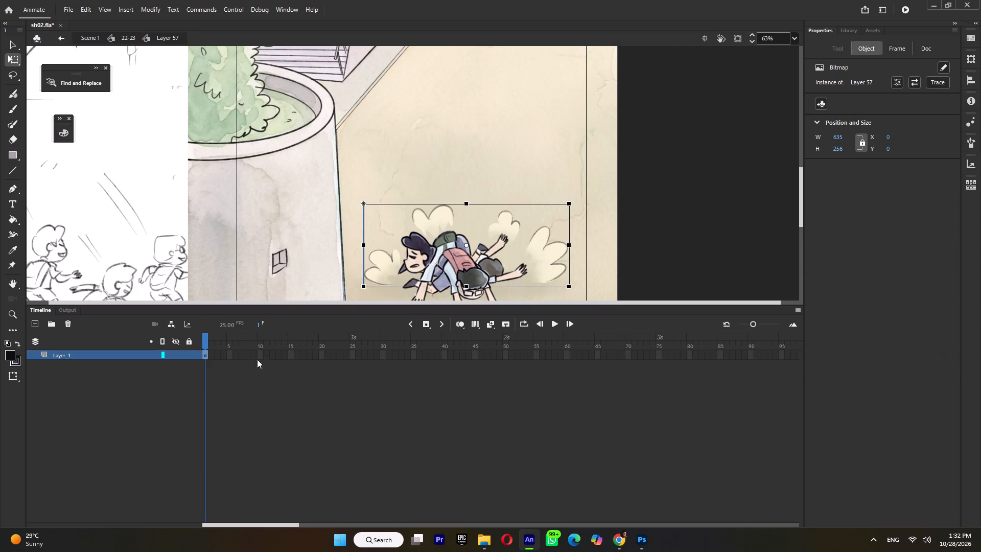
left_click(270, 353)
key("F5")
left_click(242, 354)
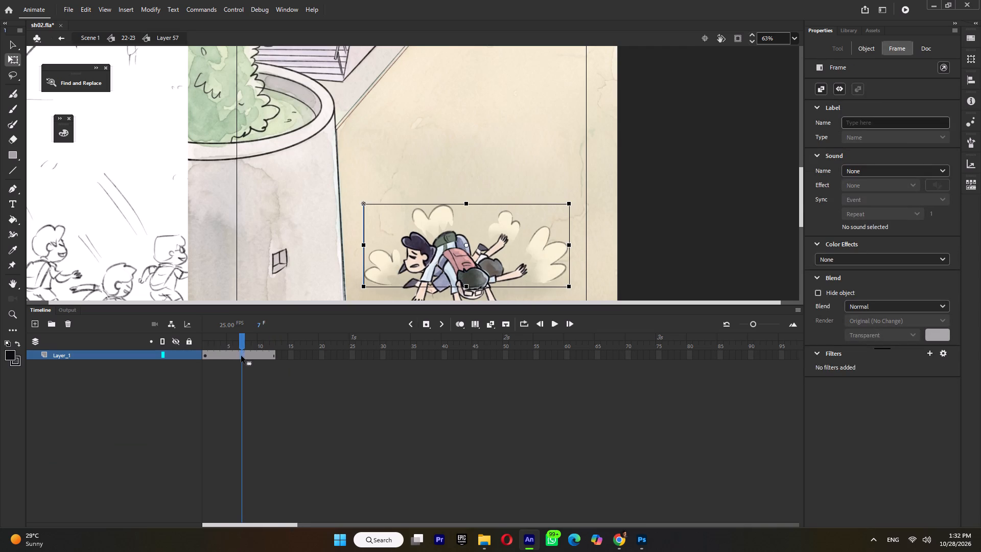
key("F6")
Scale the frame 7 dust down proportionally to about 517 by 209 px, move it to about X 40, Y 24, and save the file.
left_click_drag(569, 203, 566, 213, "shift")
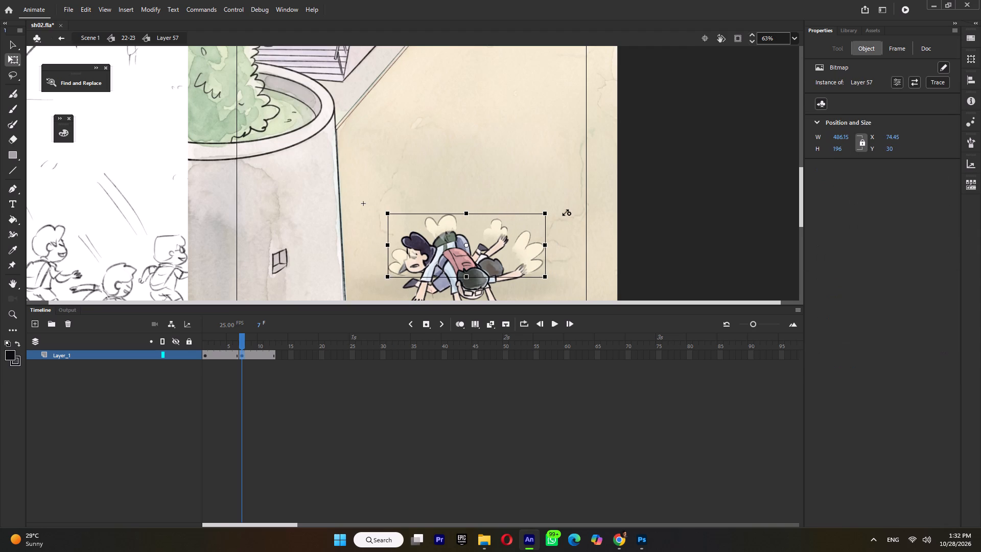
left_click_drag(566, 213, 567, 211, "shift")
left_click_drag(538, 253, 531, 257)
key("ctrl+s")
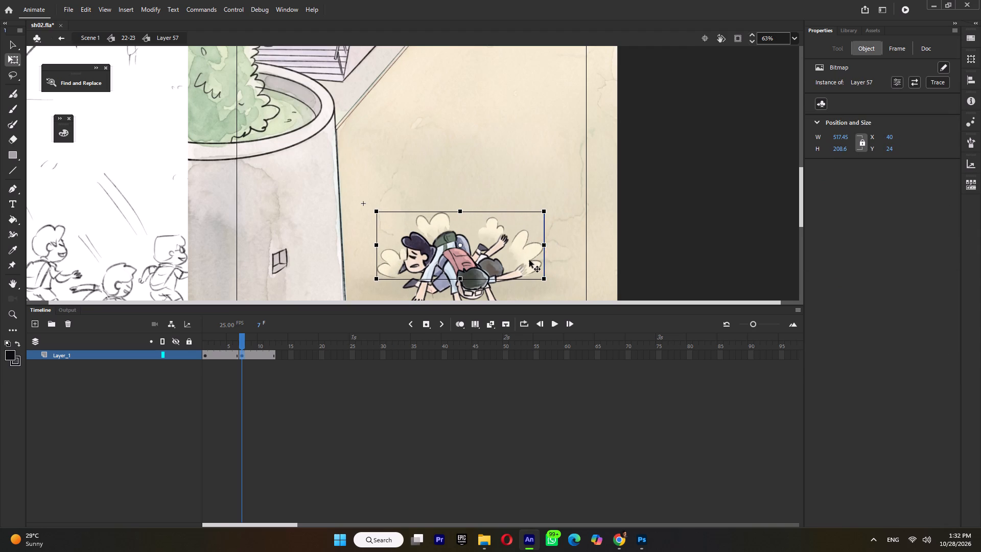
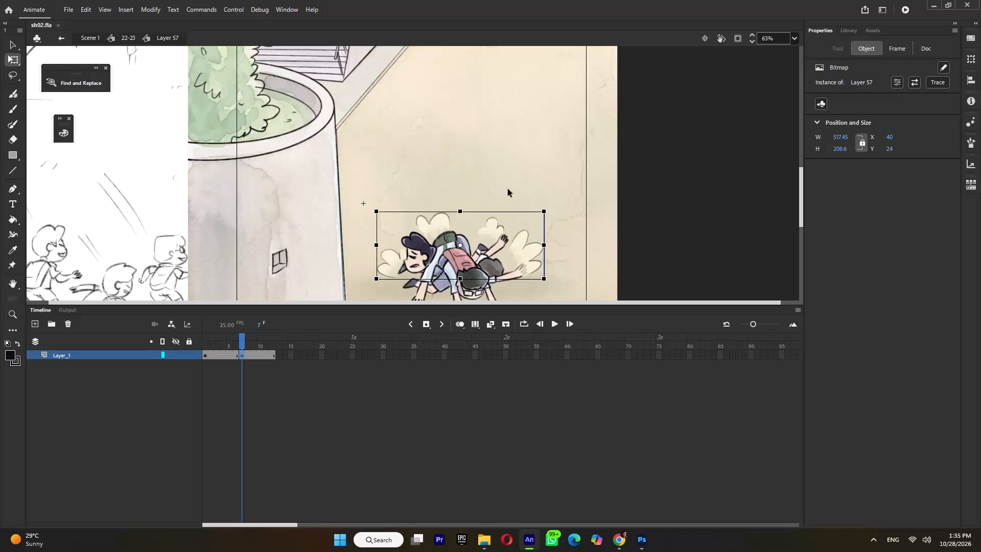
Return from the Layer 57 dust symbol to the 22-23 symbol and play back the fall animation.
scroll(497, 202, "down", 5, "ctrl")
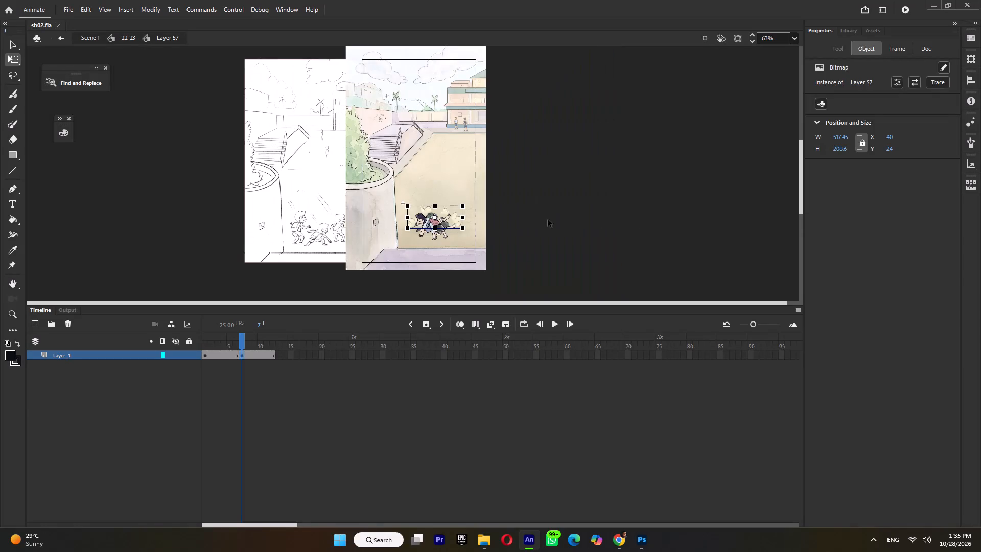
double_click(638, 231)
left_click(224, 336)
key("Return")
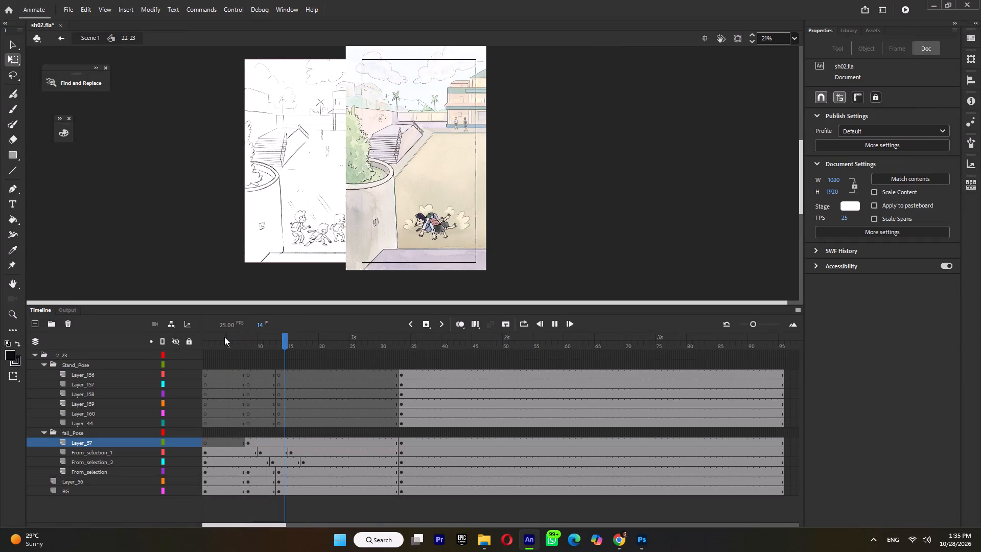
left_click_drag(224, 337, 142, 342)
key("Return")
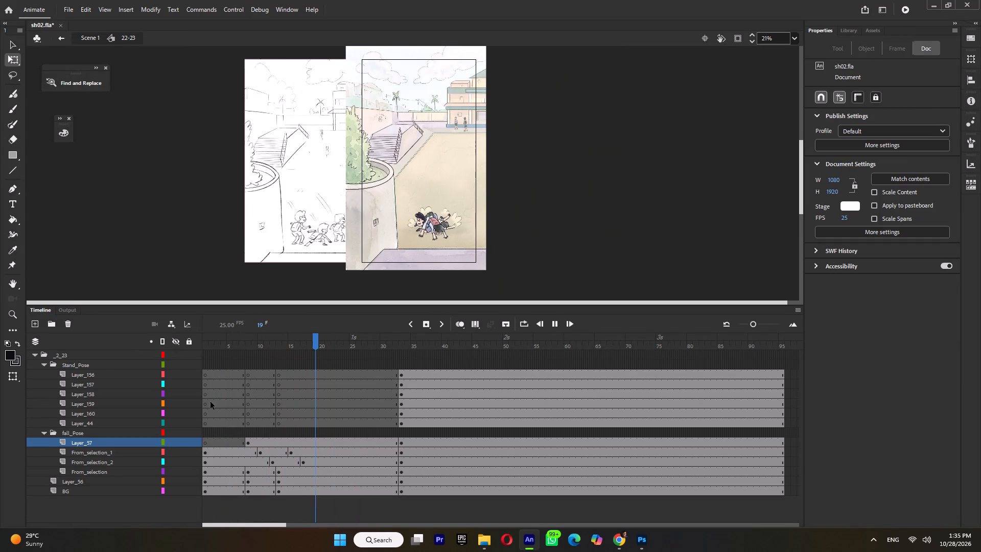
key("Return")
Insert a Layer_57 keyframe at frame 11, scale the frame 8 dust down to about 98 by 39 px, nudge it down, and preview.
left_click(247, 442)
left_click(269, 443)
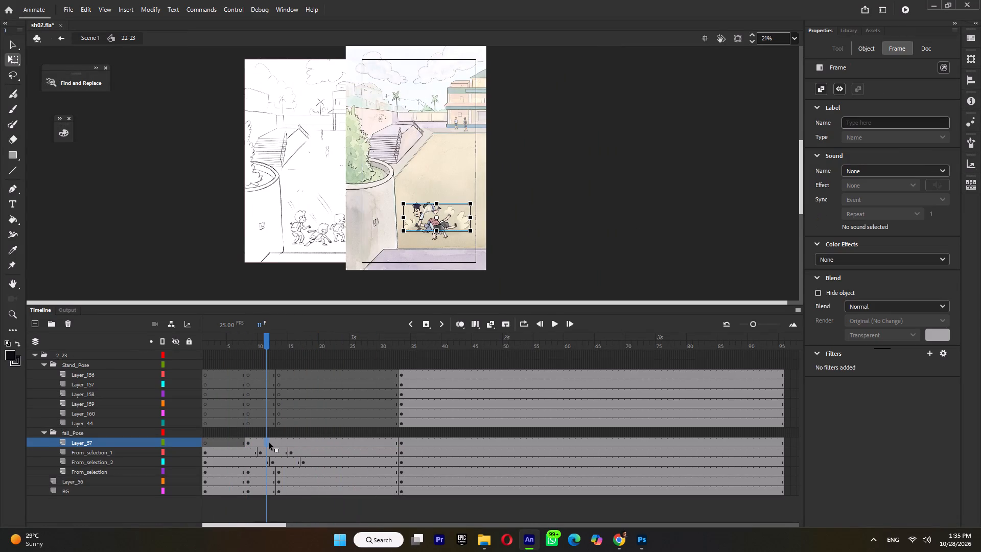
key("F6")
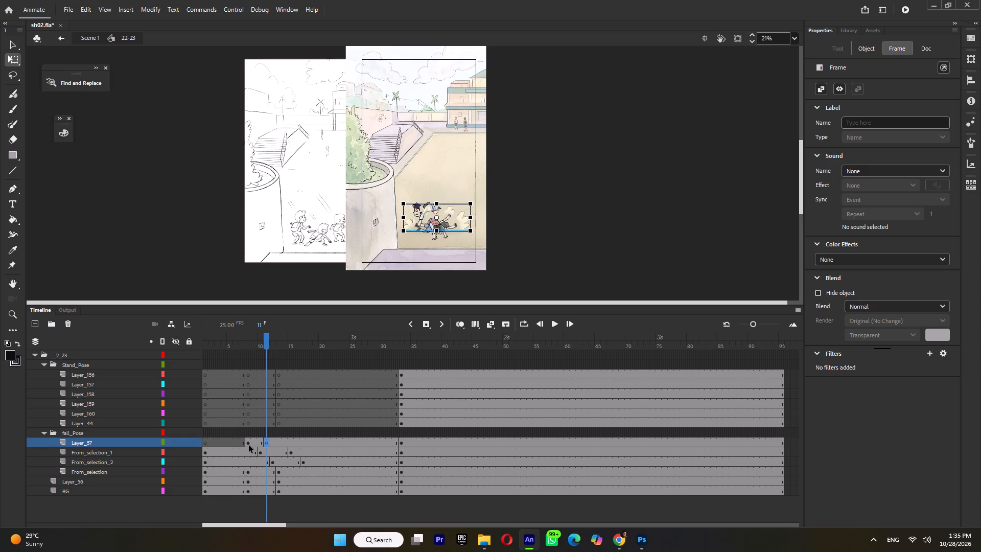
left_click(248, 444)
left_click_drag(470, 205, 466, 213, "shift")
key("shift+Down")
key("shift+Down")
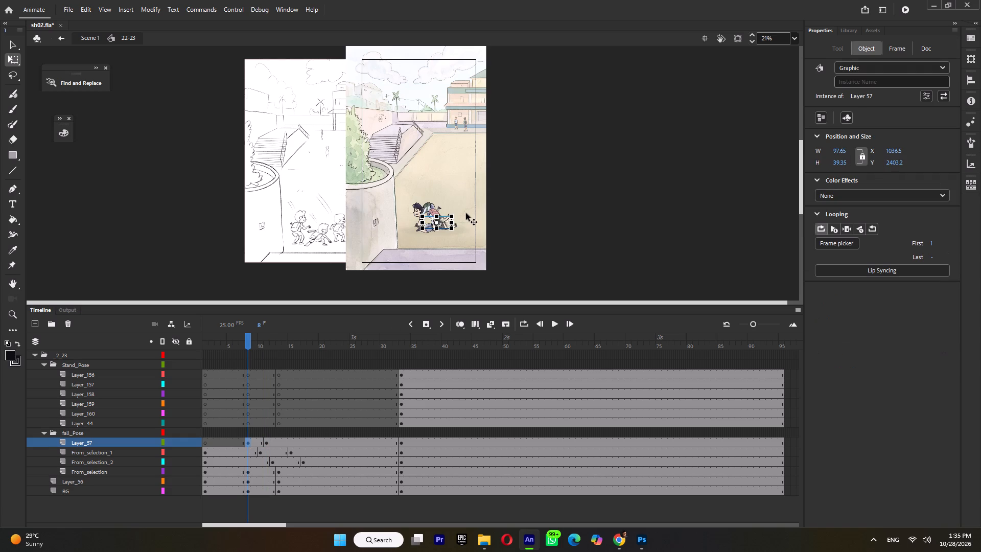
key("Return")
key("Return")
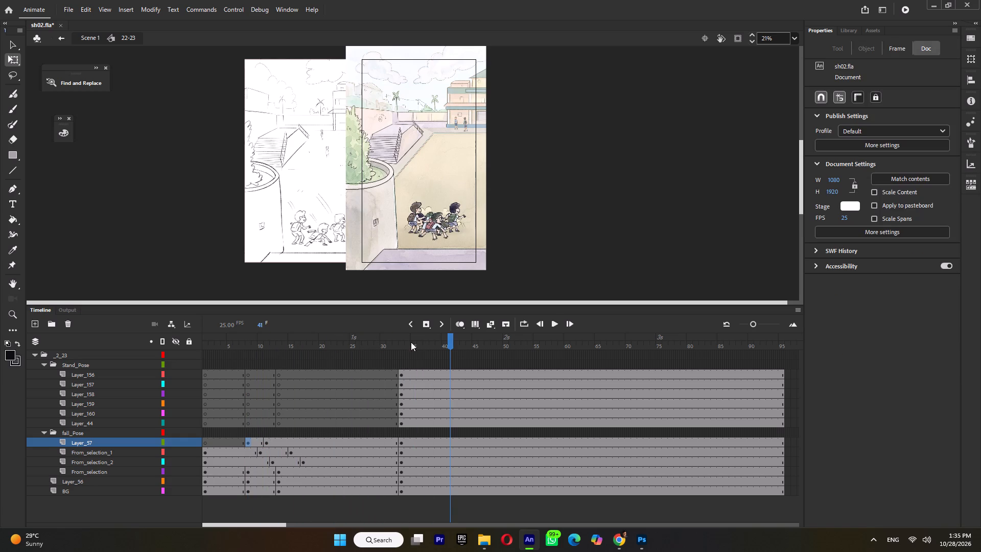
Delete the artwork of all fall-pose layers and Layer_56 from frame 33 onward.
left_click_drag(406, 442, 405, 484)
key("Delete")
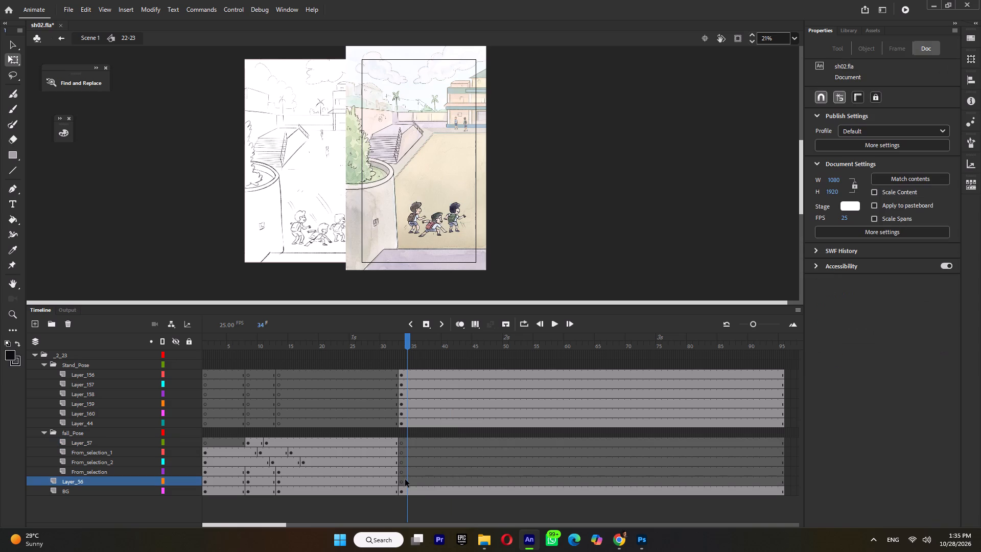
key("ctrl+z")
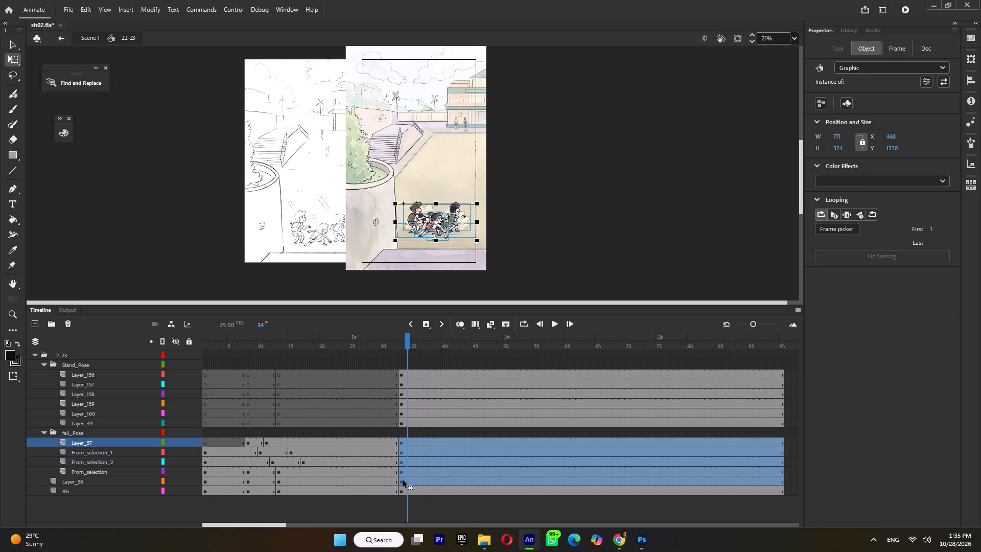
key("Delete")
left_click(391, 339)
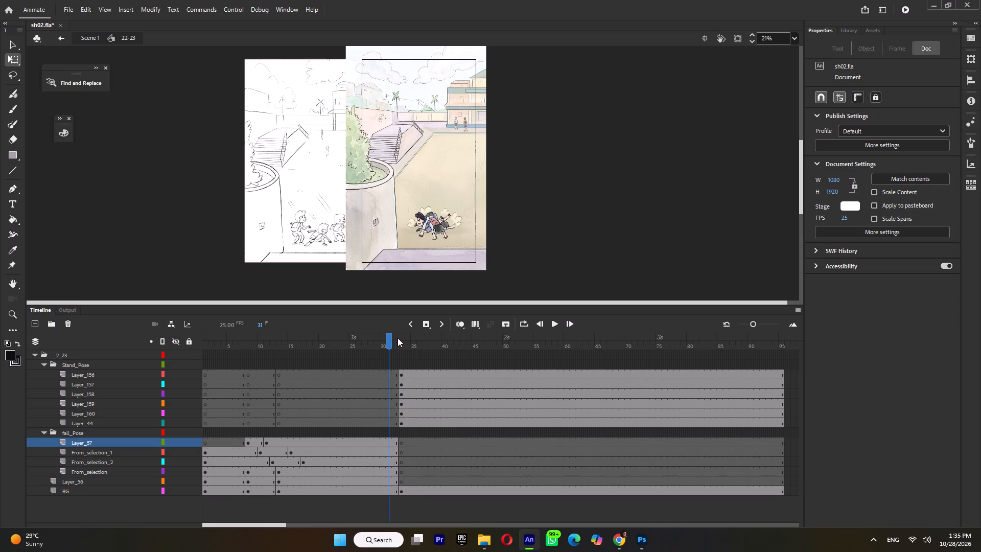
left_click(403, 338)
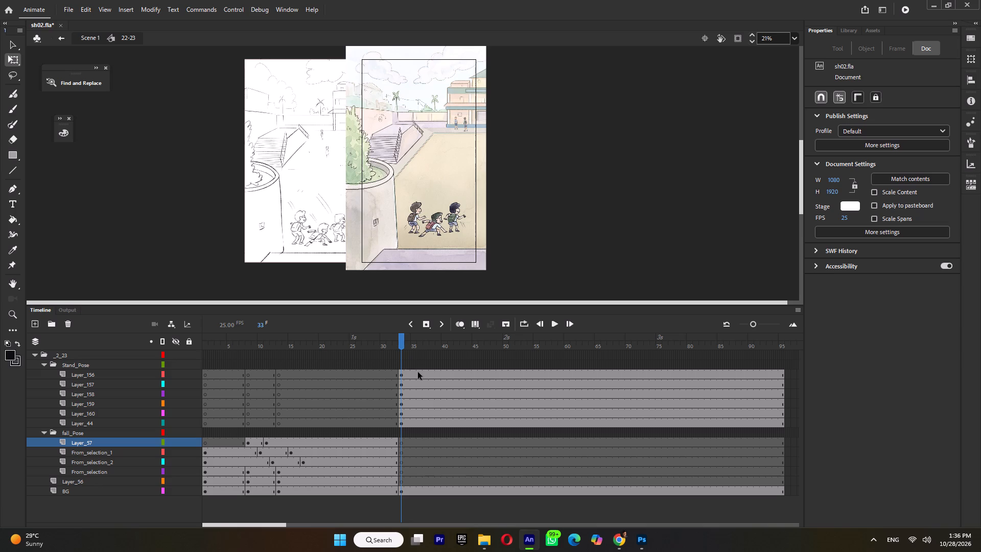
Insert keyframes at frame 36 on all six stand-pose layers, Layer_156 through Layer_44.
left_click_drag(423, 372, 422, 419)
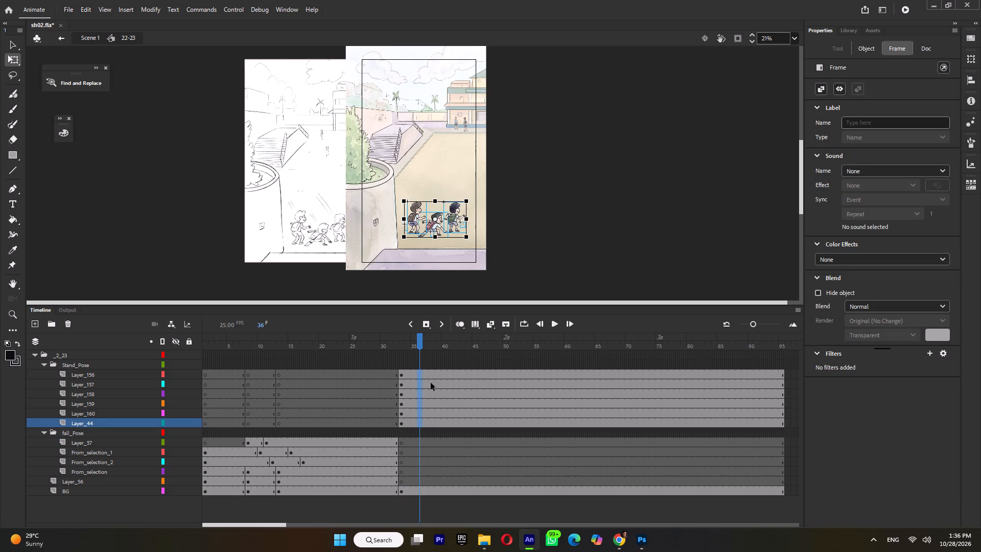
key("F6")
At frame 34, move the crouching boy's pivot to his base and skew him slightly, to about 283 by 241 px.
left_click(393, 342)
left_click(405, 340)
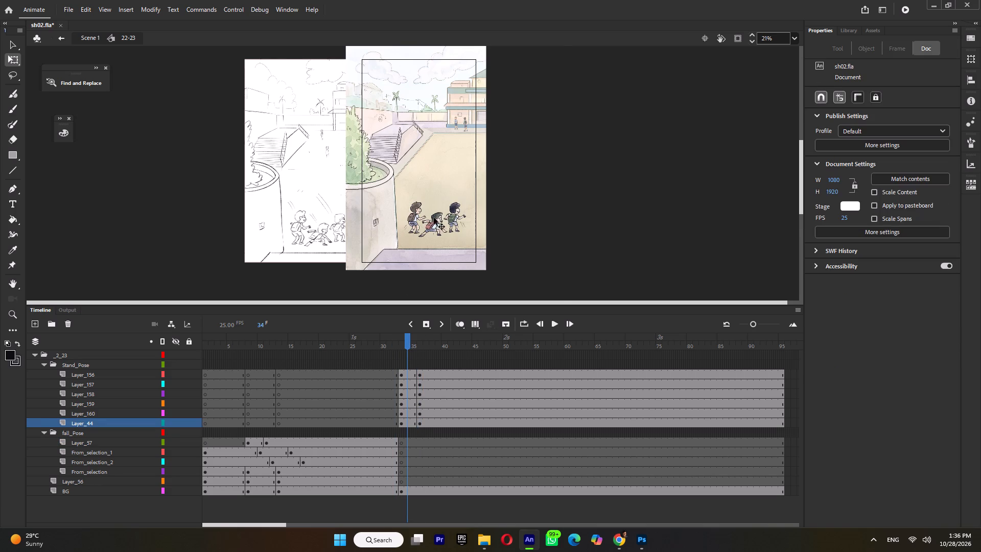
scroll(433, 218, "up", 4, "ctrl")
left_click(432, 244)
left_click_drag(434, 236, 435, 267)
scroll(441, 192, "up", 3, "ctrl")
left_click(433, 223)
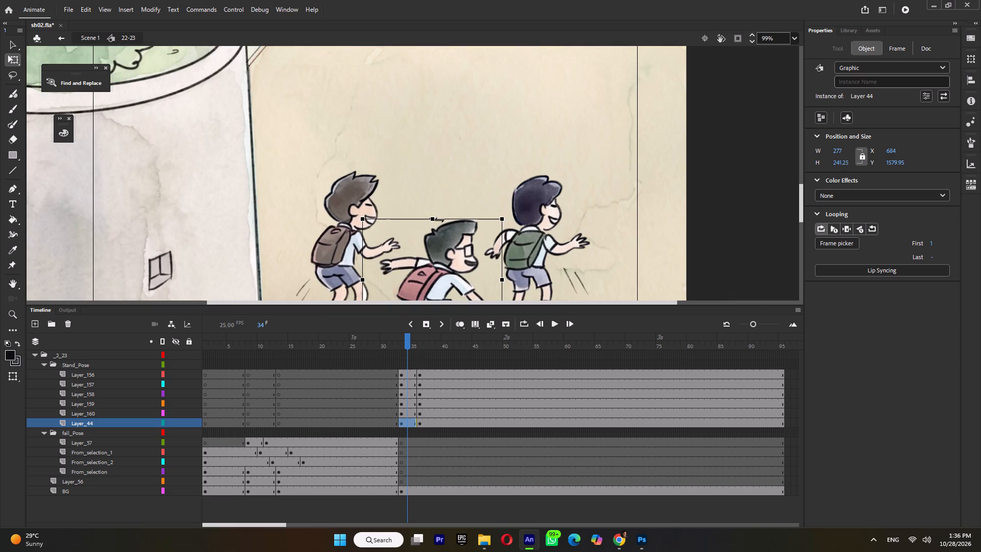
left_click(440, 219)
Move the pivot of the boy with the brown backpack to his feet, then stretch and skew him to about 187 by 316 px.
left_click(376, 188)
scroll(362, 206, "down", 1, "ctrl")
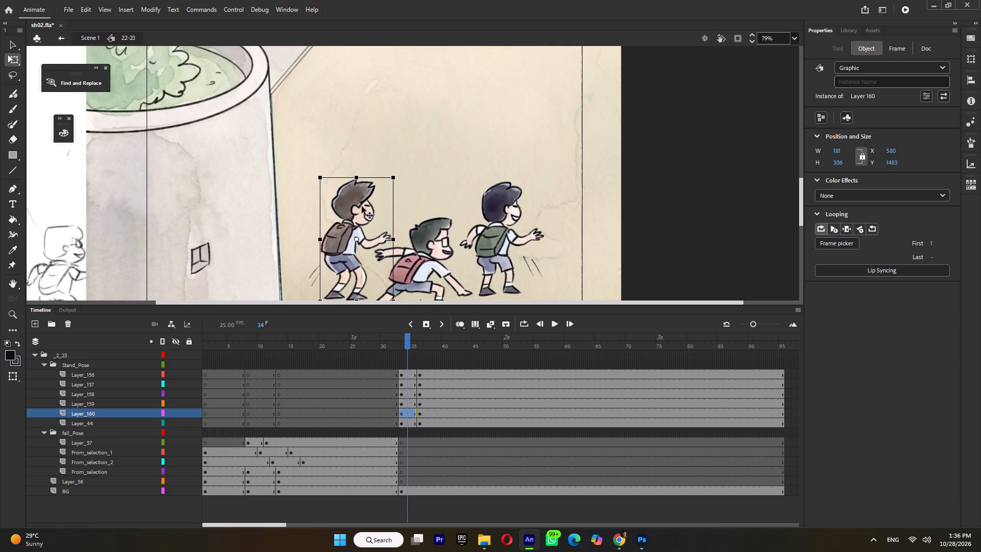
left_click_drag(358, 238, 347, 300)
scroll(357, 177, "up", 3, "ctrl")
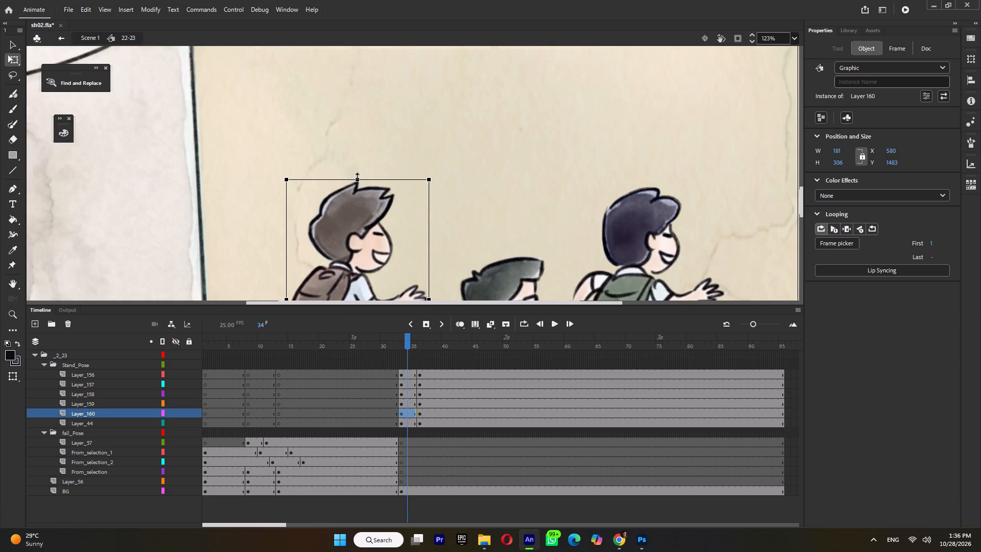
left_click_drag(357, 177, 357, 169)
left_click_drag(365, 170, 360, 170)
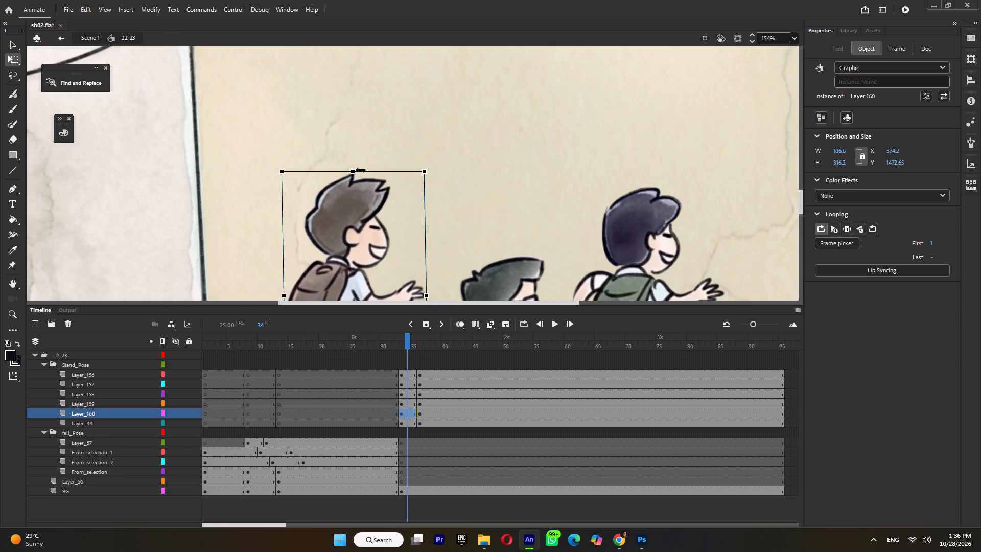
Move the pivot of the boy with the green backpack to his feet, then stretch and skew him to about 215 by 293 px.
scroll(361, 171, "down", 3, "ctrl")
left_click(492, 194)
left_click_drag(505, 237, 501, 268)
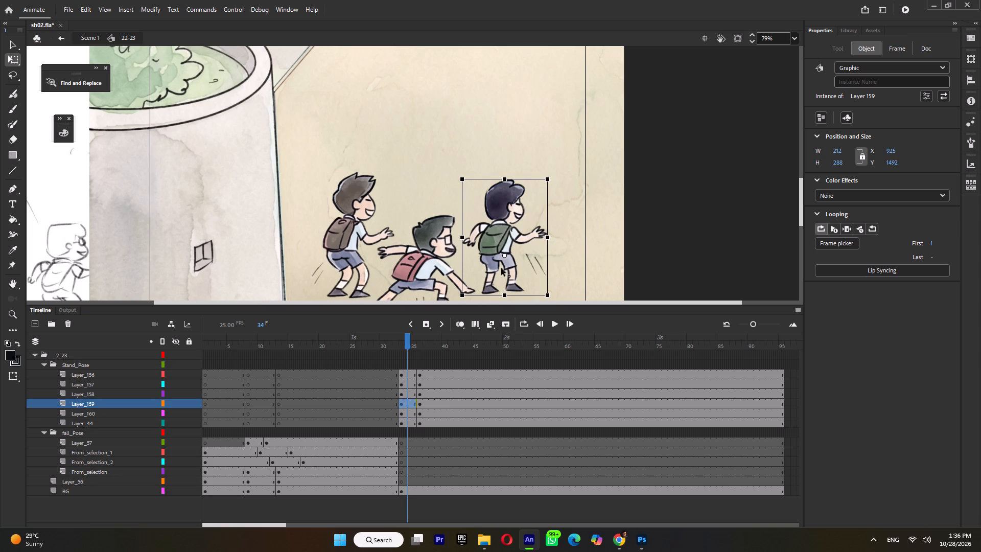
left_click_drag(501, 268, 500, 292)
scroll(510, 200, "up", 6, "ctrl")
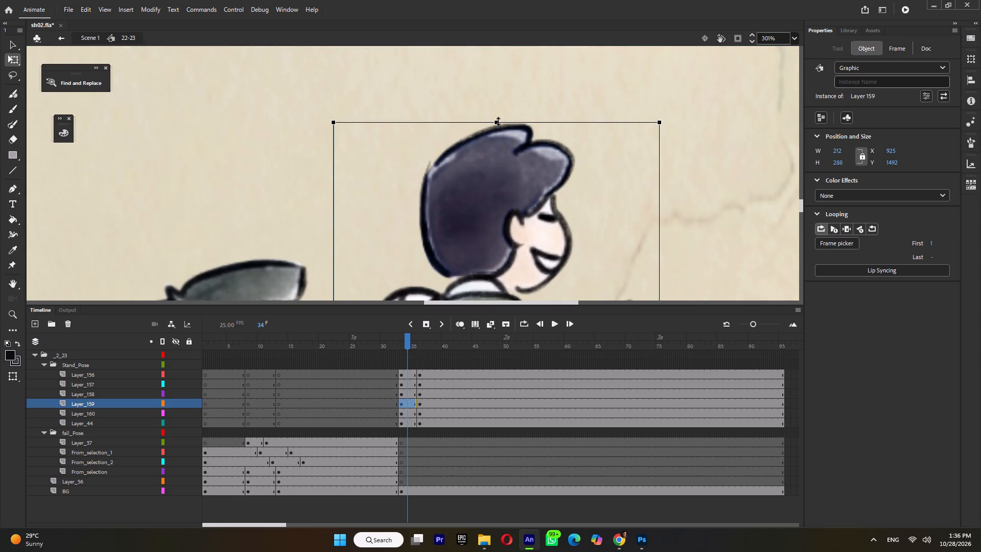
left_click_drag(497, 121, 497, 114)
left_click_drag(505, 113, 501, 113)
Play back the change from the fall pose to the standing pose around frame 33 and check its timing.
scroll(501, 118, "down", 10, "ctrl")
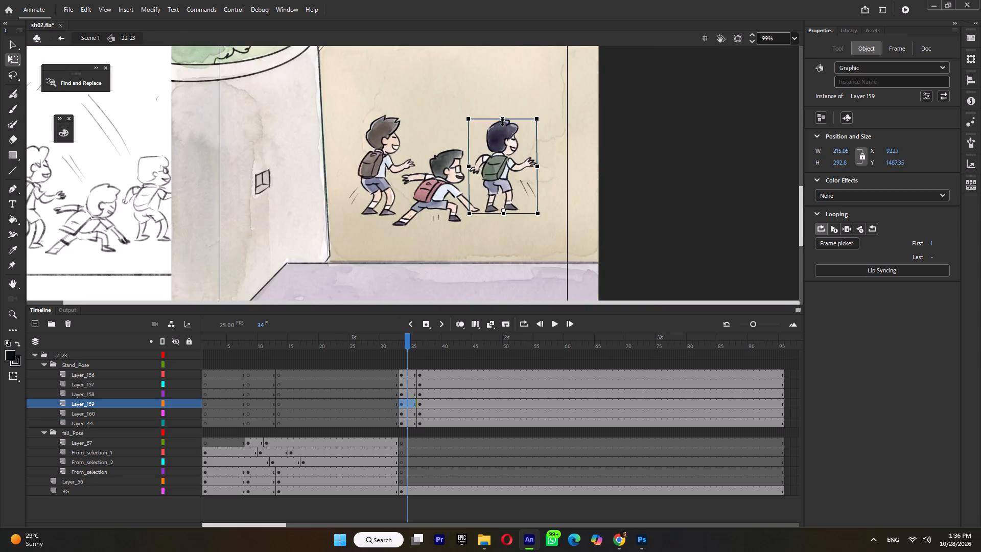
left_click(375, 333)
key("Return")
left_click(375, 340)
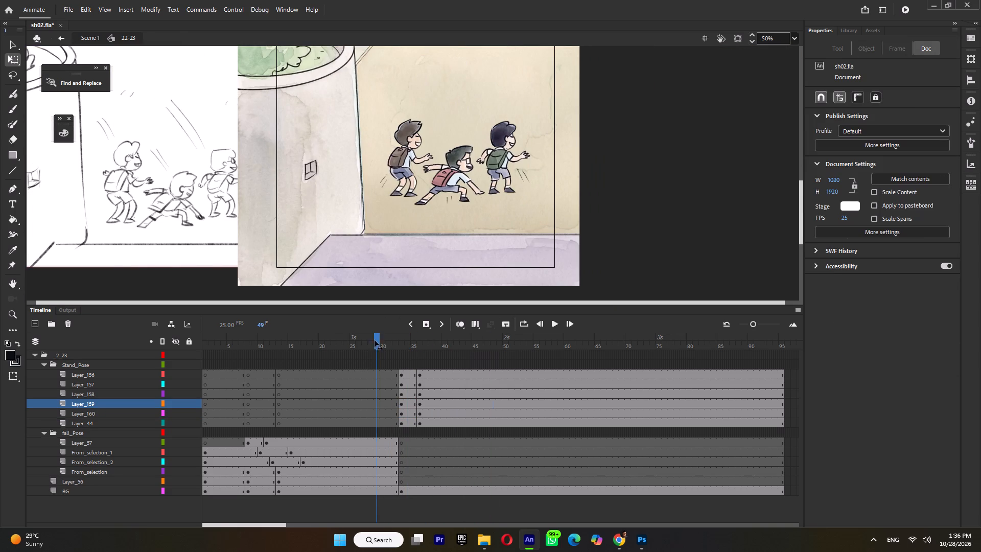
key("Return")
key("Return")
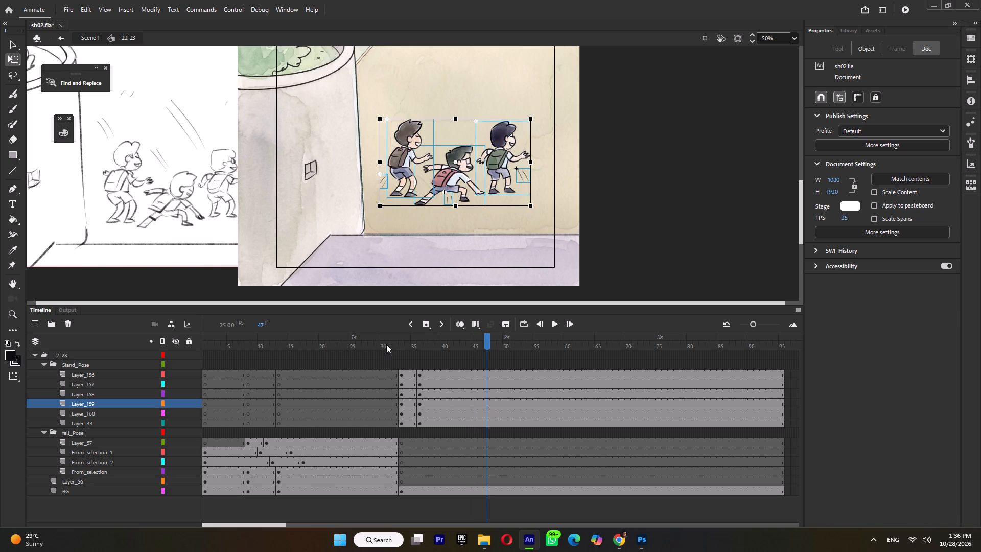
left_click(386, 339)
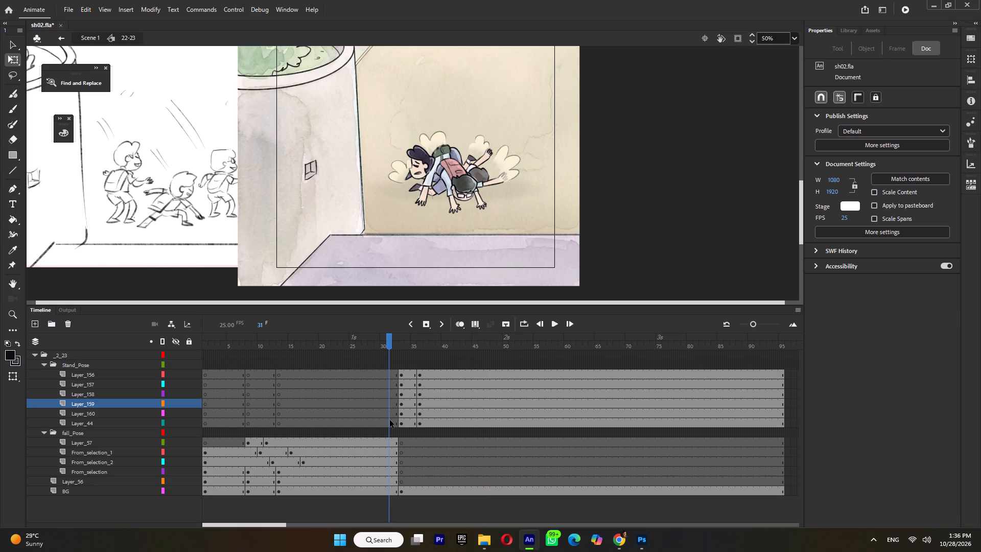
key("Return")
key("Return")
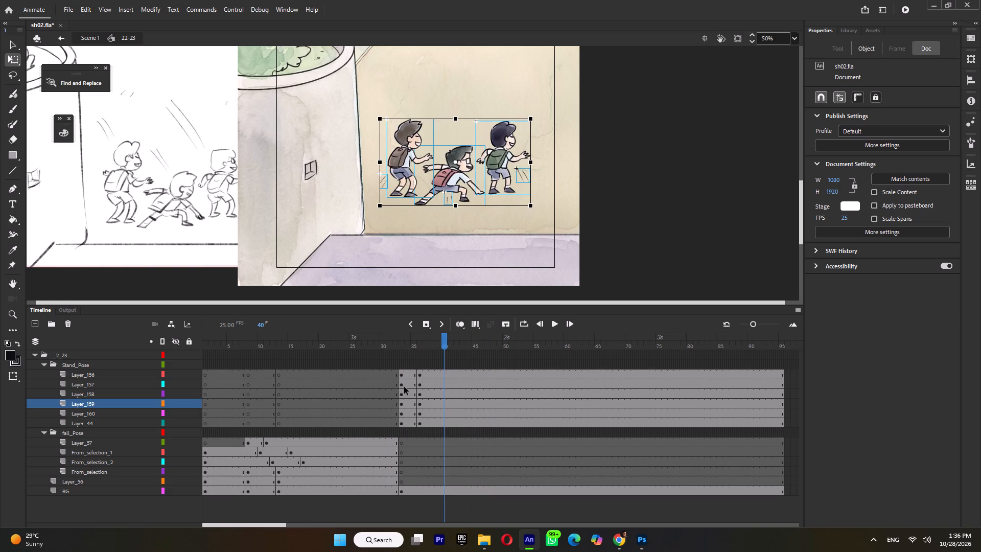
left_click(400, 346)
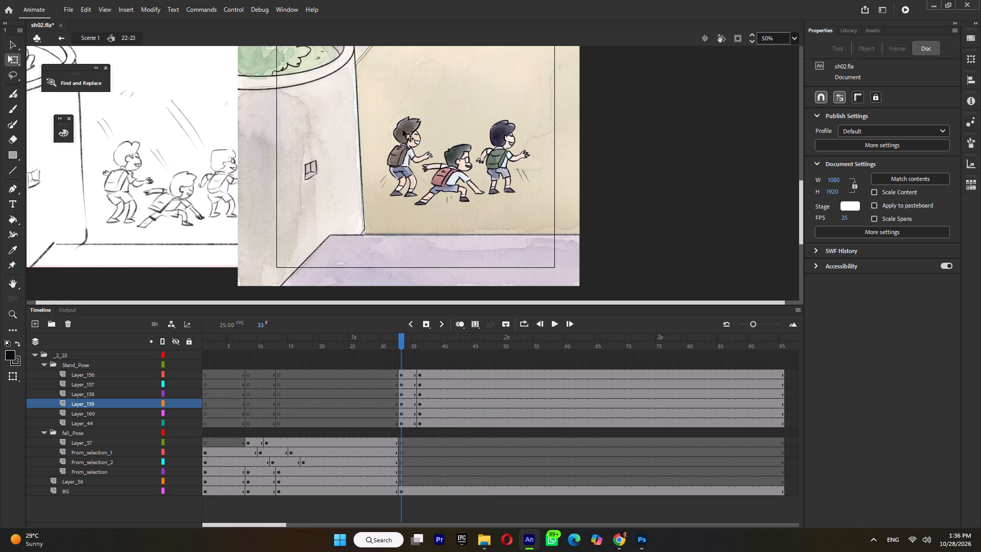
left_click(391, 334)
Lock the dust layer, Layer_57.
left_click(421, 164)
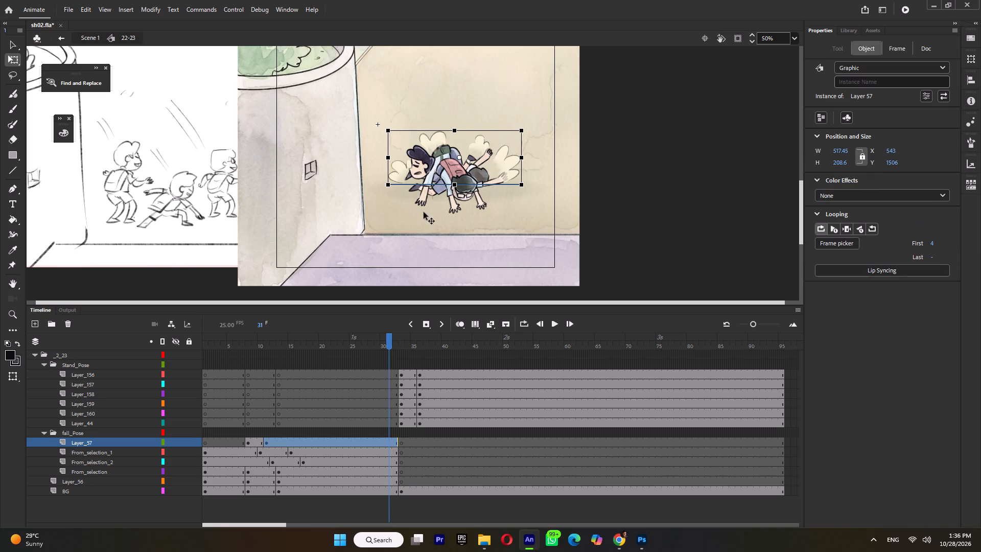
left_click(187, 441)
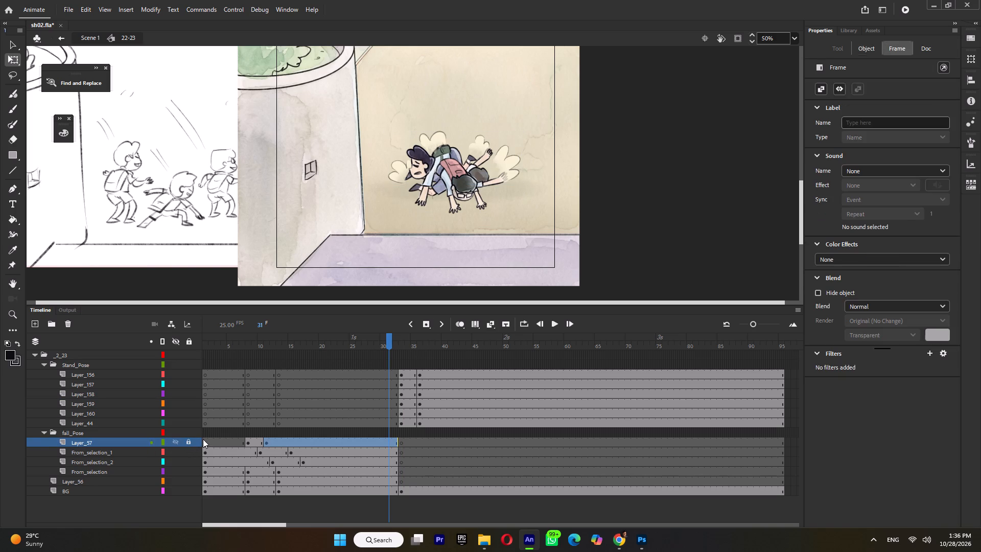
Extend the fallen boy with the pink backpack on From_selection_1 by three frames, through frame 35.
left_click(418, 157)
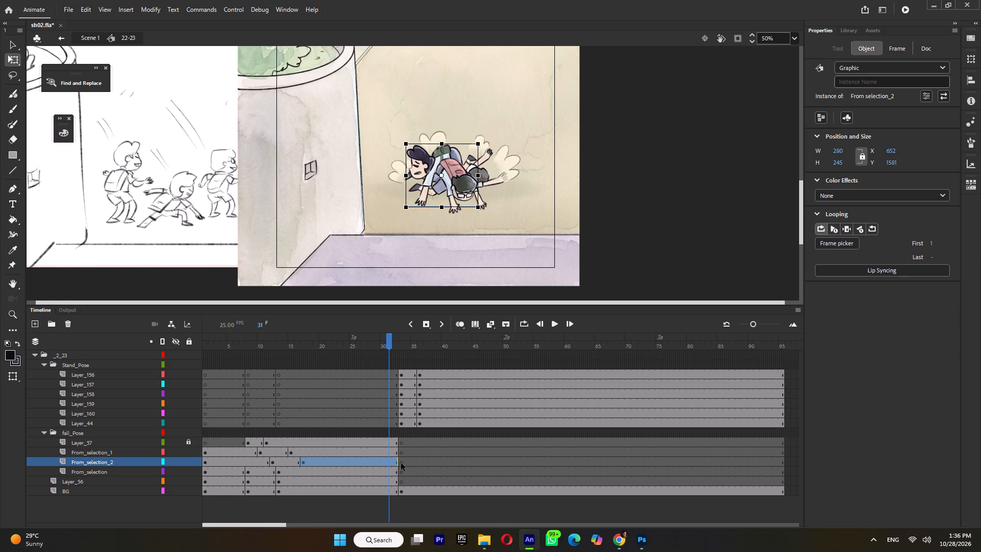
left_click(459, 171)
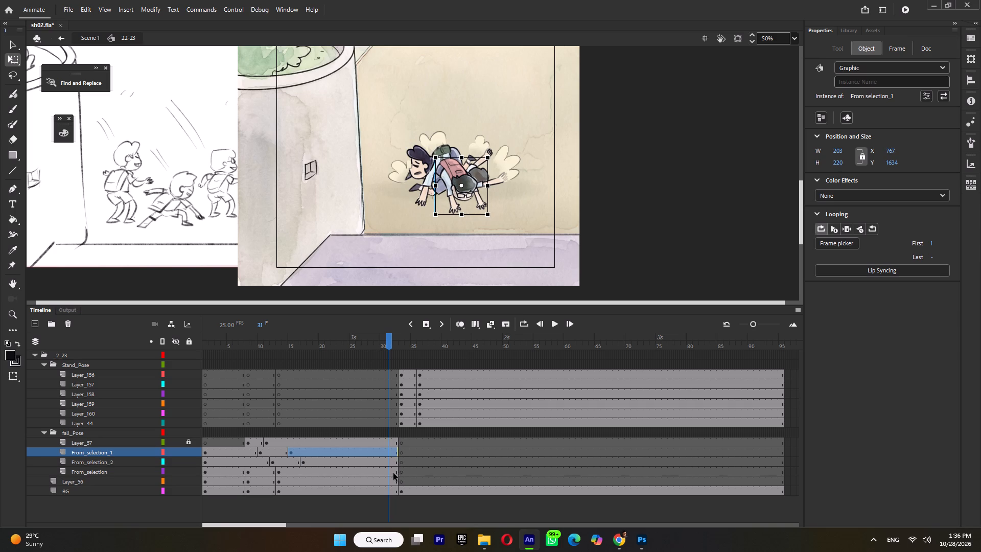
left_click(392, 453)
key("F5")
key("F5")
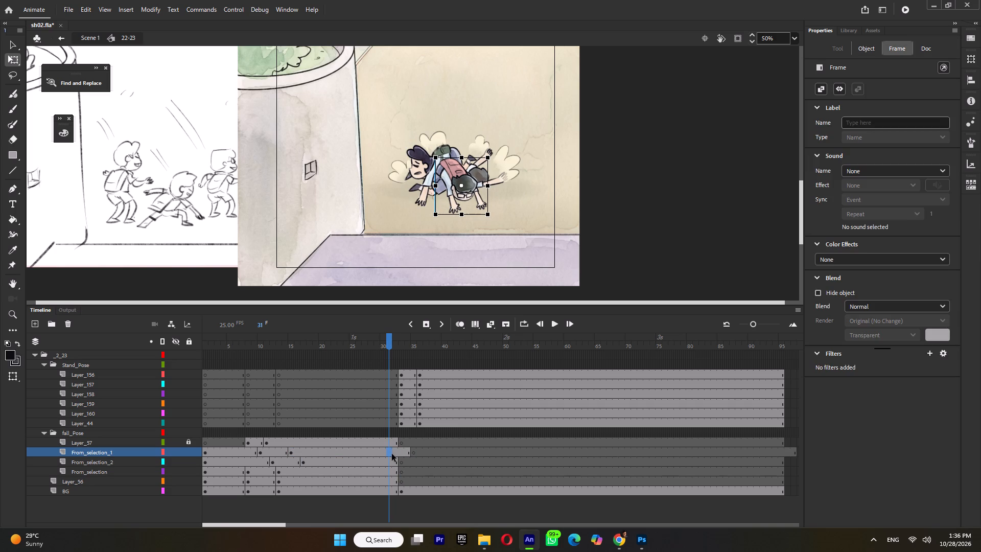
key("F5")
Delay the crouching boy's standing pose on Layer_44 by three frames so it starts at frame 36.
left_click(408, 347)
left_click(452, 176)
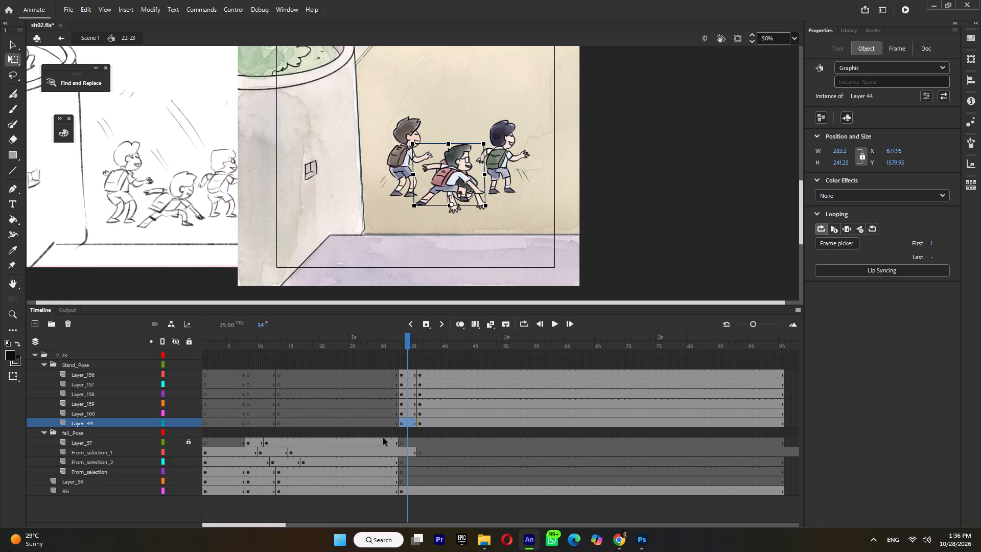
left_click(387, 422)
key("F5")
key("F5")
key("F5")
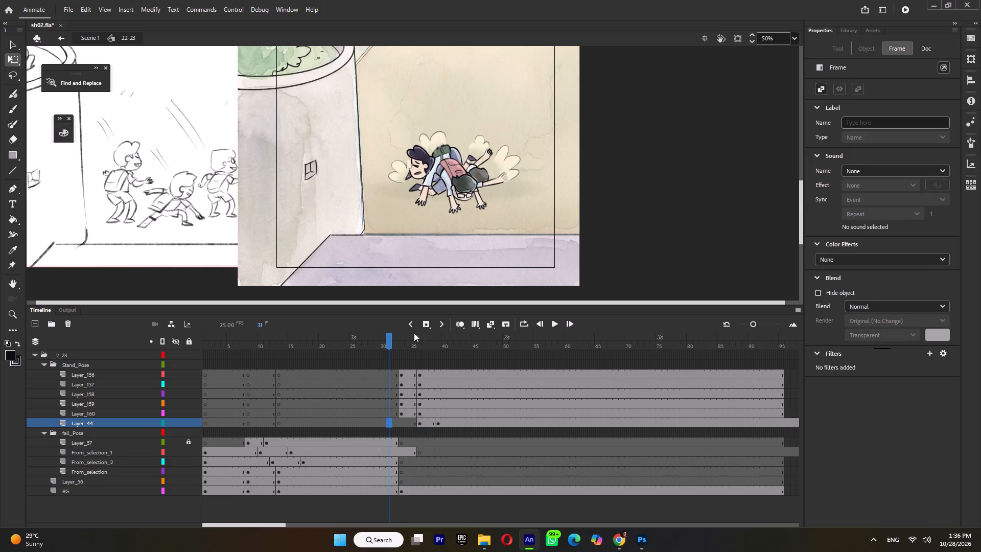
Play back the pose change from about frame 29 to check the crouching boy's delayed switch.
left_click(380, 339)
key("Return")
key("Return")
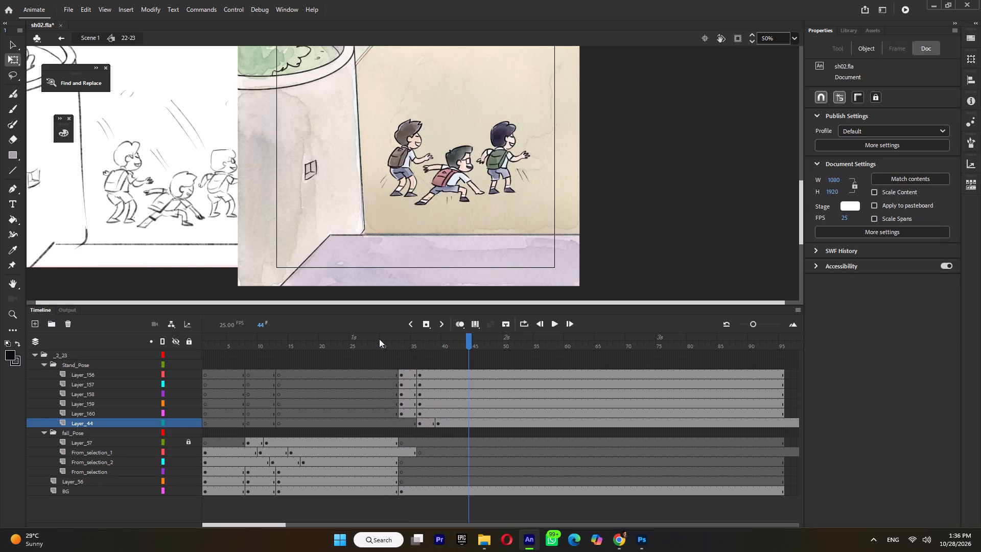
left_click(379, 339)
key("Return")
key("Return")
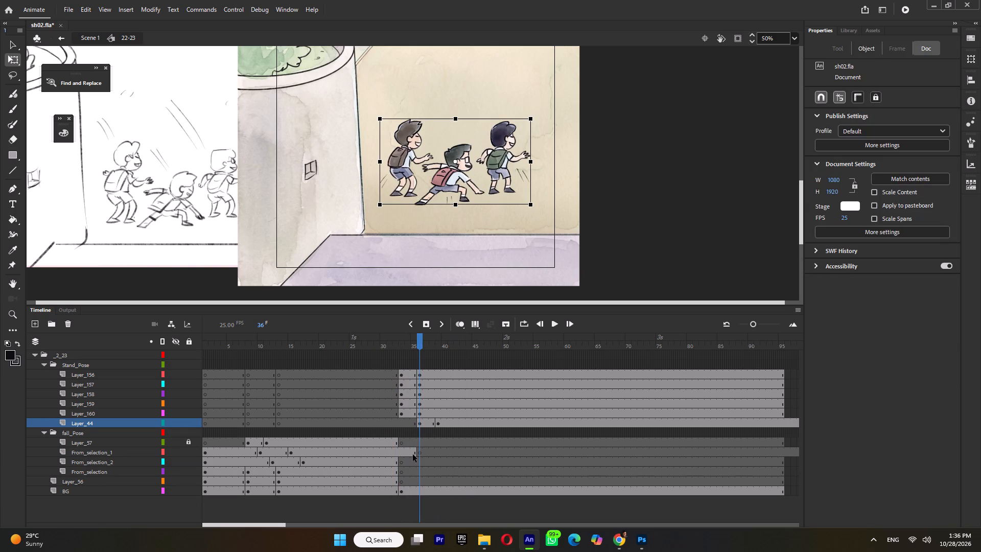
Extend the fallen boy on the From_selection layer by nine frames, through frame 41.
left_click(392, 463)
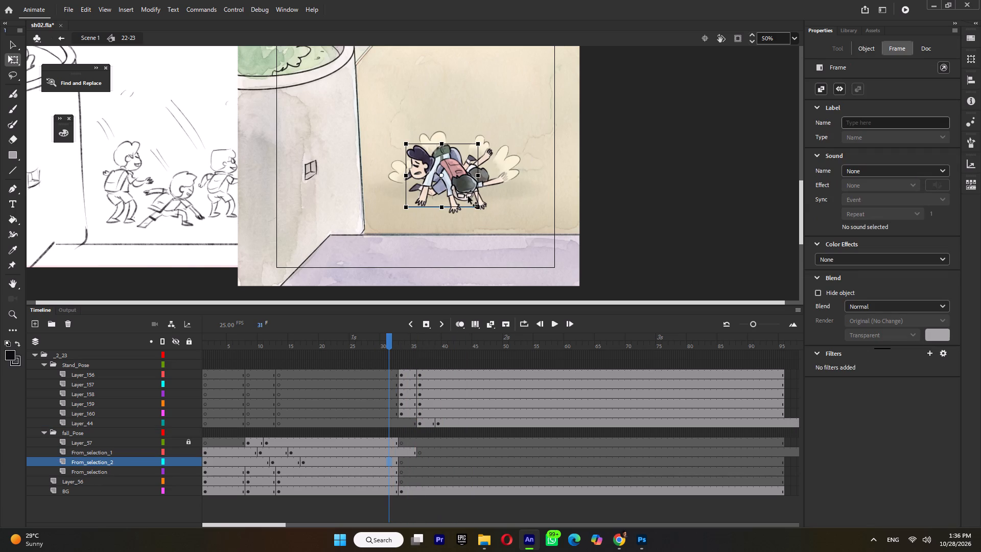
left_click(497, 183)
left_click(382, 472)
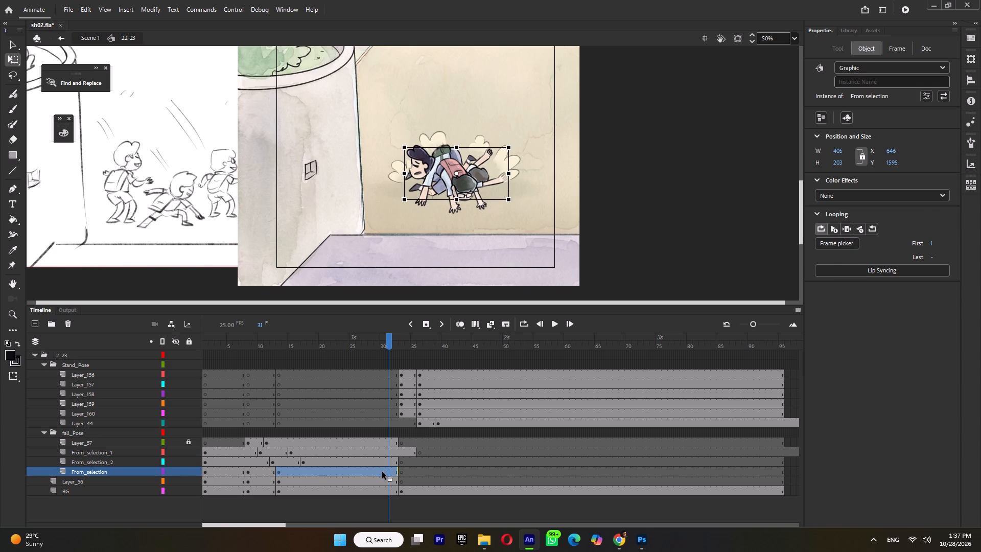
key("F5")
key("F5")
key("F5")
key("F5")
key("F5")
key("F5")
key("F5")
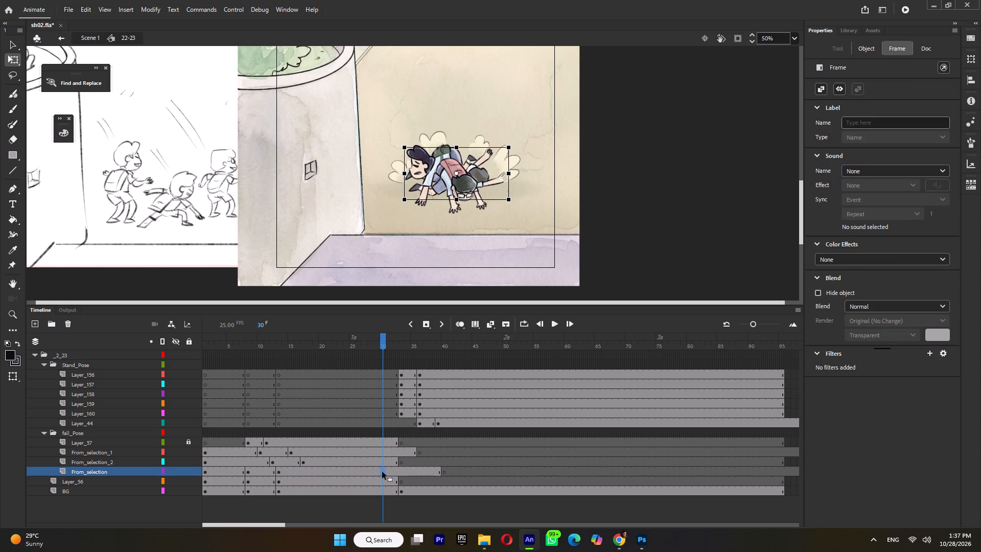
key("F5")
key("F5")
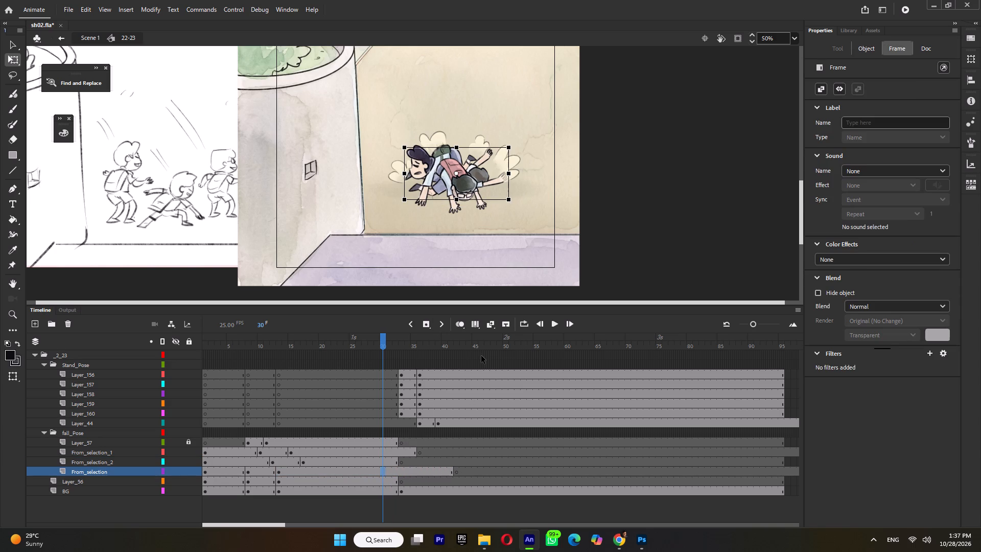
Delay the standing pose of the boy with the green backpack on Layer_159 by nine frames so it starts at frame 42.
left_click(481, 356)
left_click(502, 165)
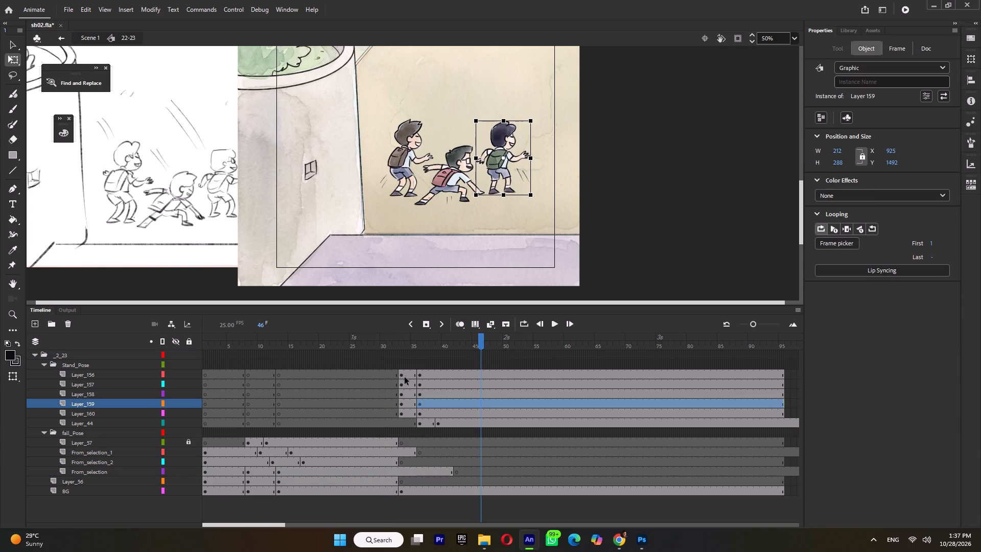
left_click(380, 406)
key("F5")
key("F5")
key("F5")
key("F5")
key("F5")
key("F5")
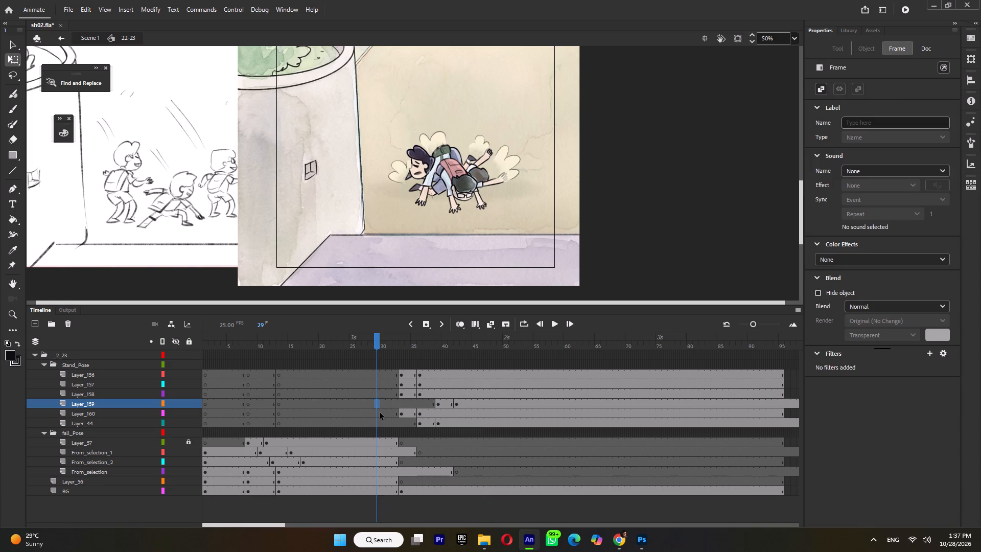
key("F5")
key("F5")
key("F5")
Play back the pose change twice from about frame 28 to check the staggered timing of the boys standing up.
left_click(371, 348)
key("Return")
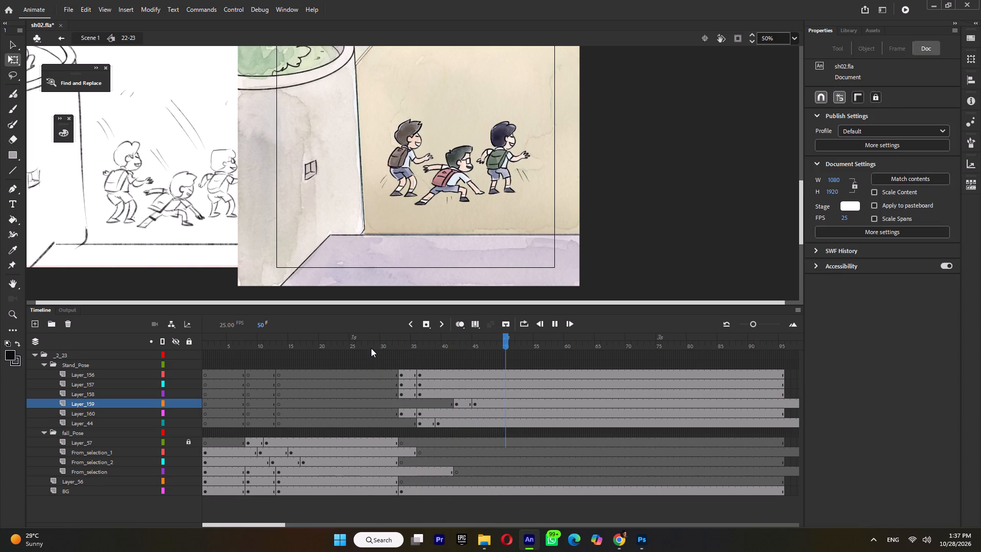
key("Return")
left_click(371, 348)
key("Return")
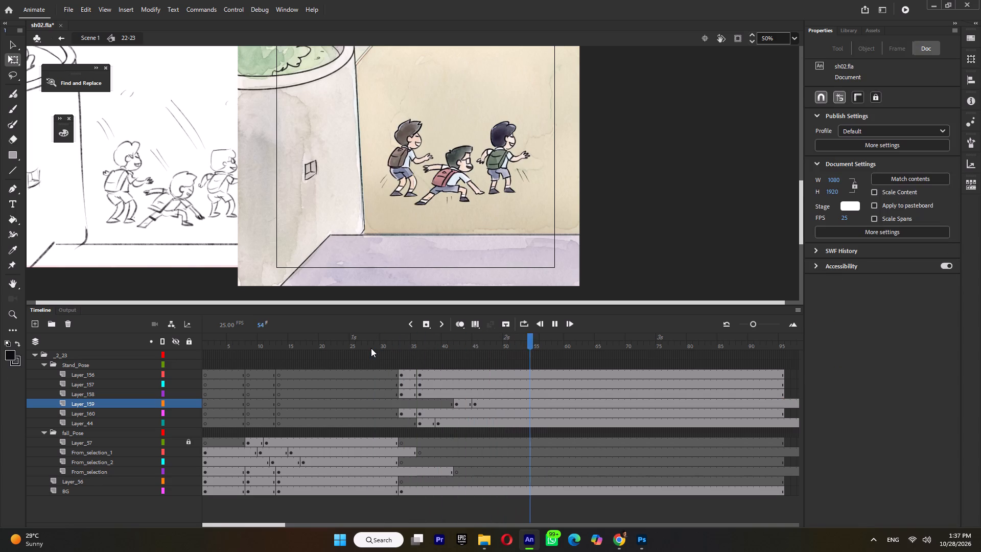
key("Return")
Save the file and leave the 22-23 symbol to return to Scene 1.
scroll(589, 174, "down", 4, "ctrl")
key("ctrl+s")
double_click(618, 197)
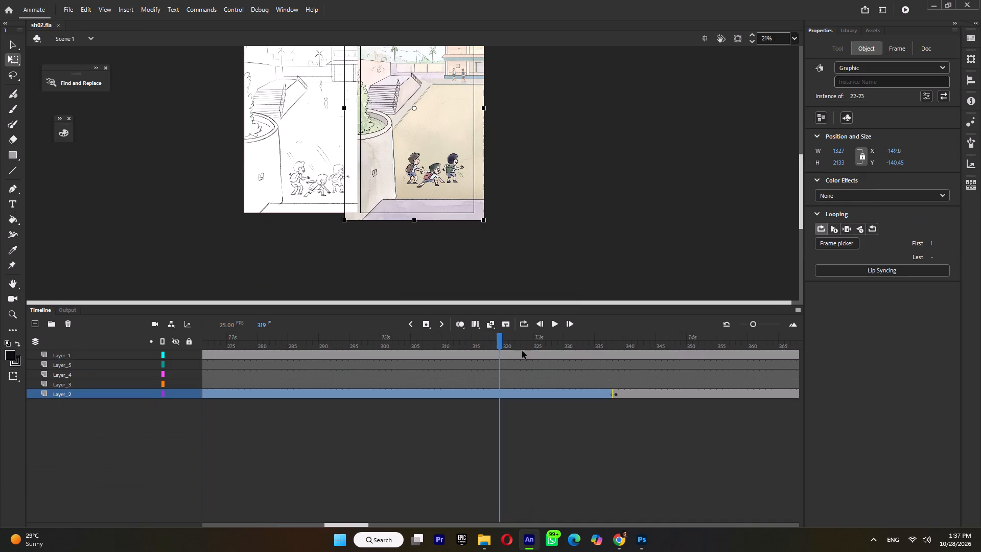
Play back Scene 1 through the 22-23 shot into the running schoolboys shot, and scrub to the cut at frame 338.
left_click_drag(362, 337, 102, 367)
key("Return")
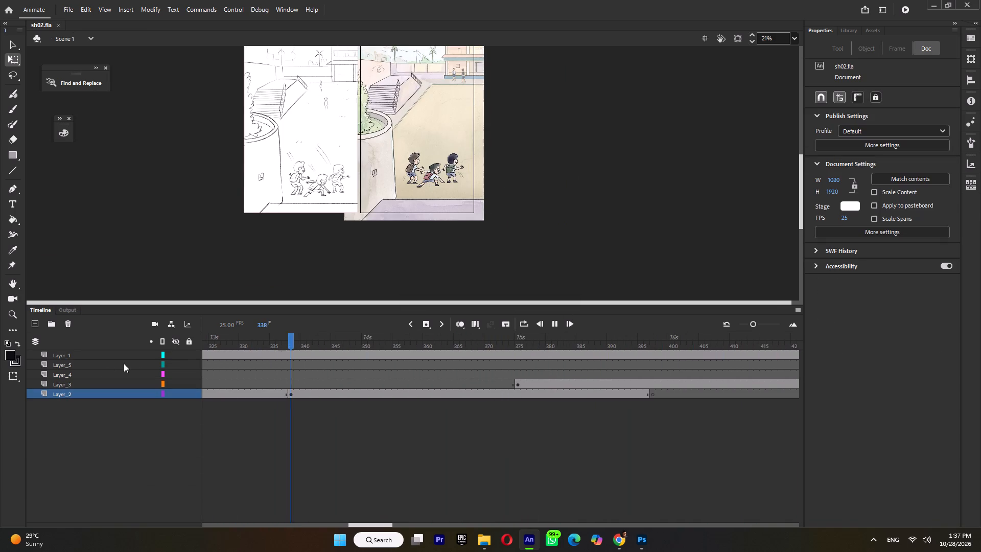
key("Return")
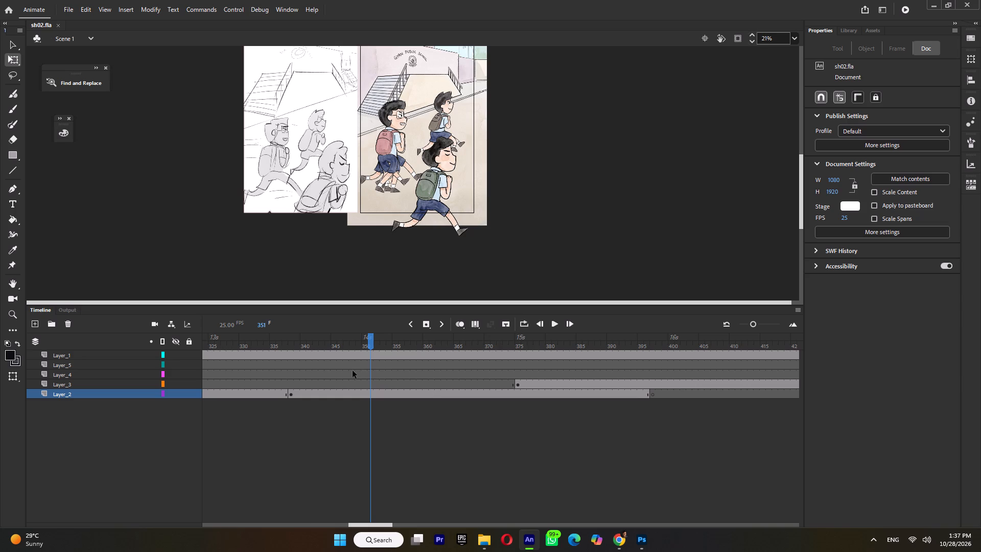
left_click_drag(282, 341, 293, 341)
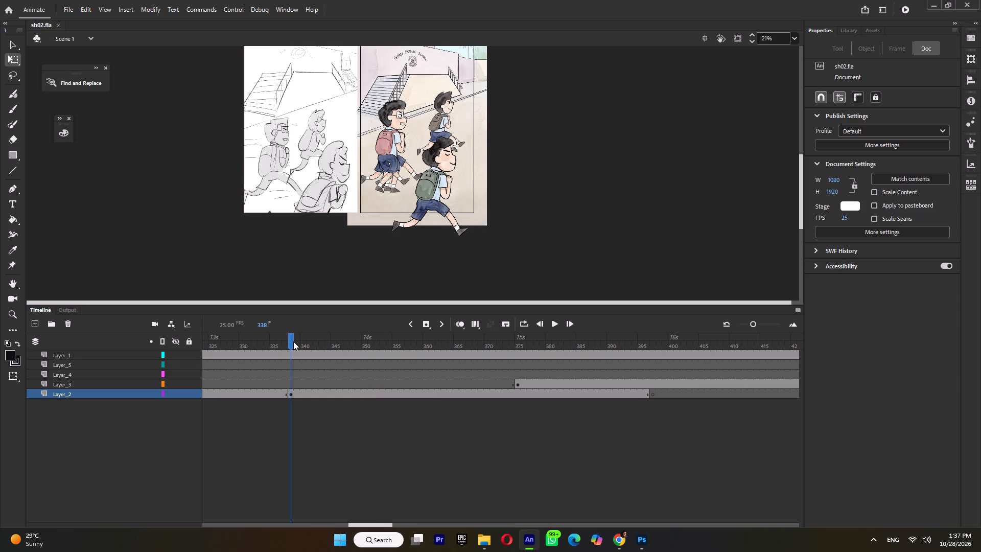
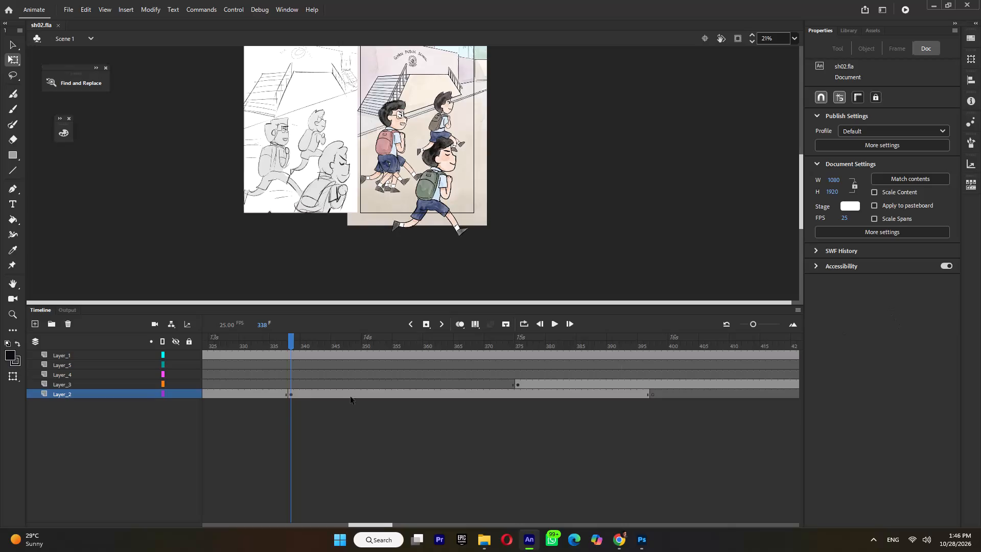
Scrub the running schoolboys shot in Scene 1 between frames 338 and 357 and open its 24 symbol.
left_click_drag(303, 340, 411, 355)
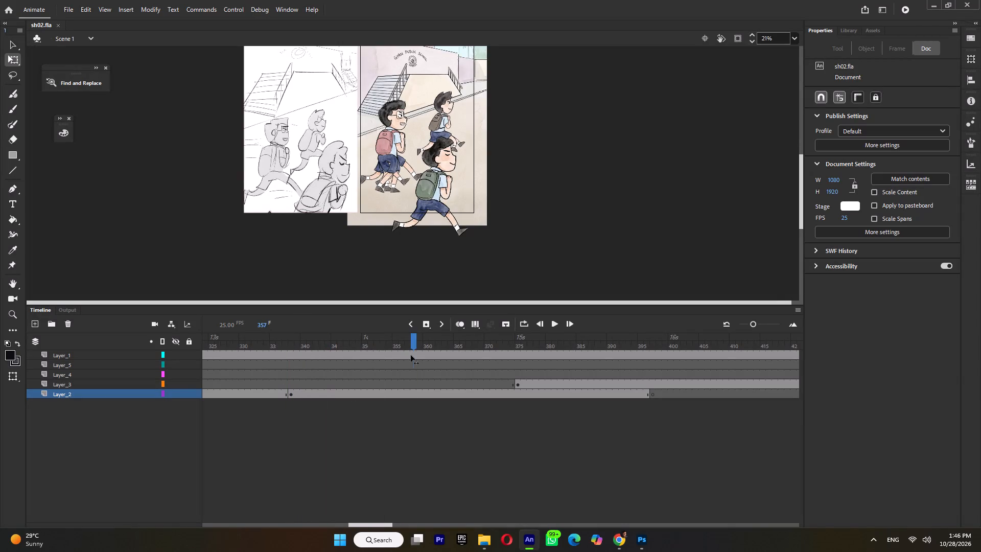
left_click_drag(411, 355, 289, 370)
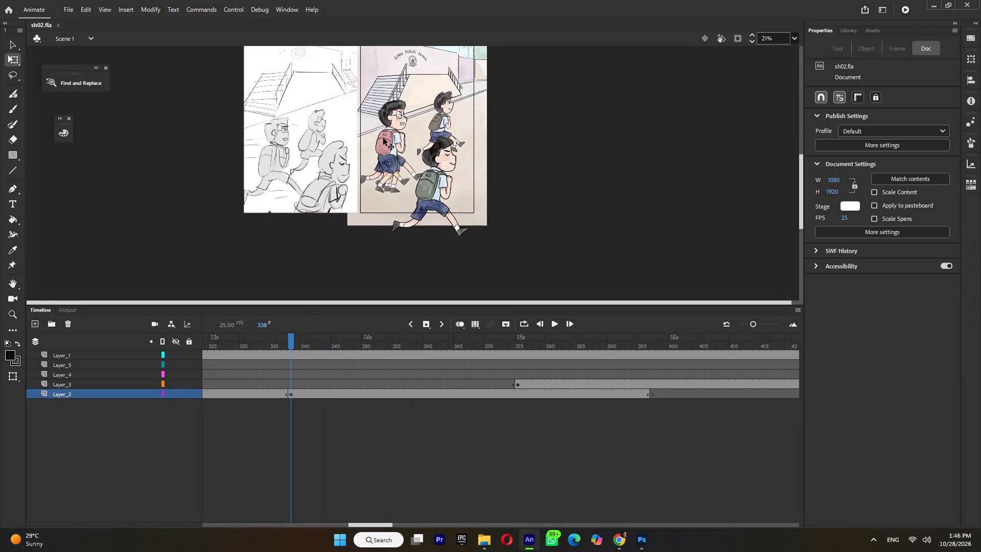
double_click(383, 138)
scroll(395, 148, "up", 4, "ctrl")
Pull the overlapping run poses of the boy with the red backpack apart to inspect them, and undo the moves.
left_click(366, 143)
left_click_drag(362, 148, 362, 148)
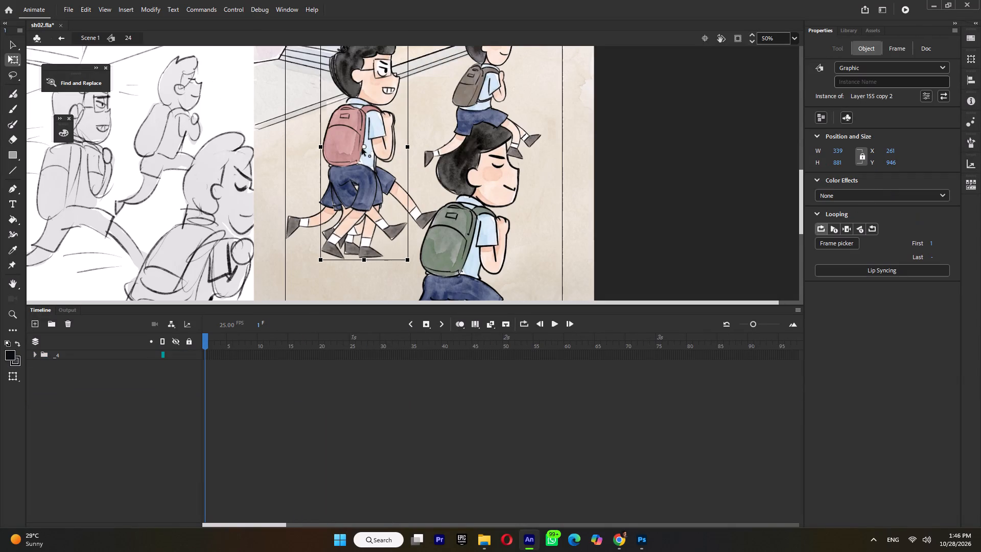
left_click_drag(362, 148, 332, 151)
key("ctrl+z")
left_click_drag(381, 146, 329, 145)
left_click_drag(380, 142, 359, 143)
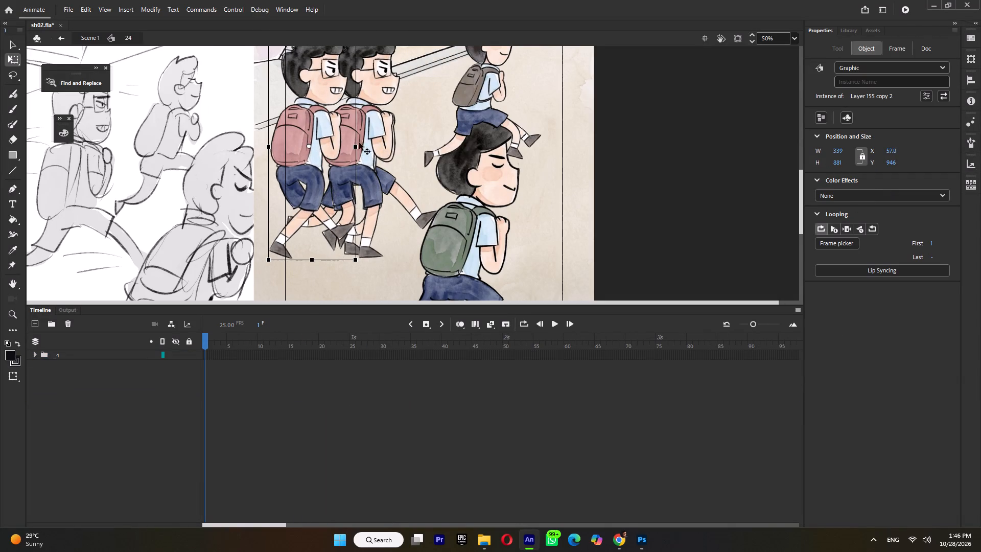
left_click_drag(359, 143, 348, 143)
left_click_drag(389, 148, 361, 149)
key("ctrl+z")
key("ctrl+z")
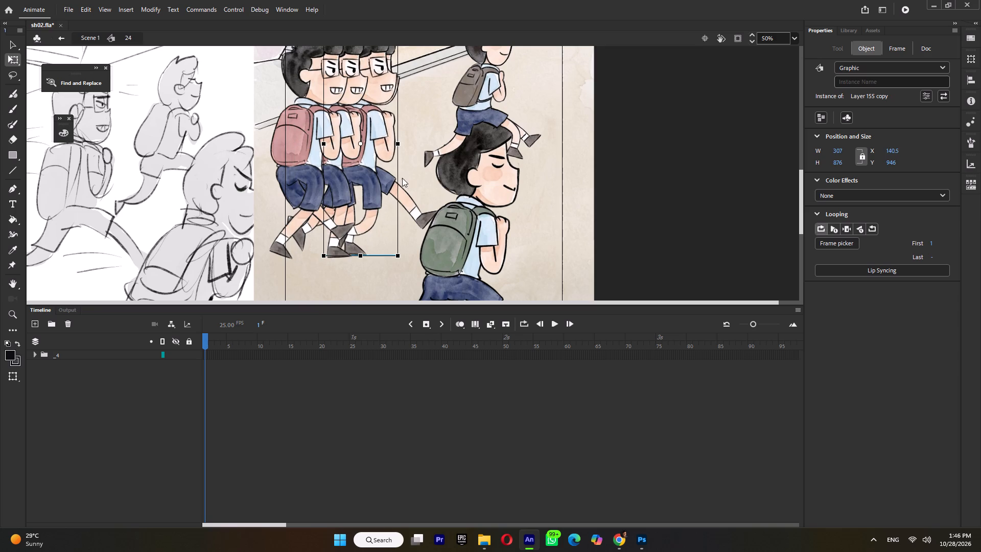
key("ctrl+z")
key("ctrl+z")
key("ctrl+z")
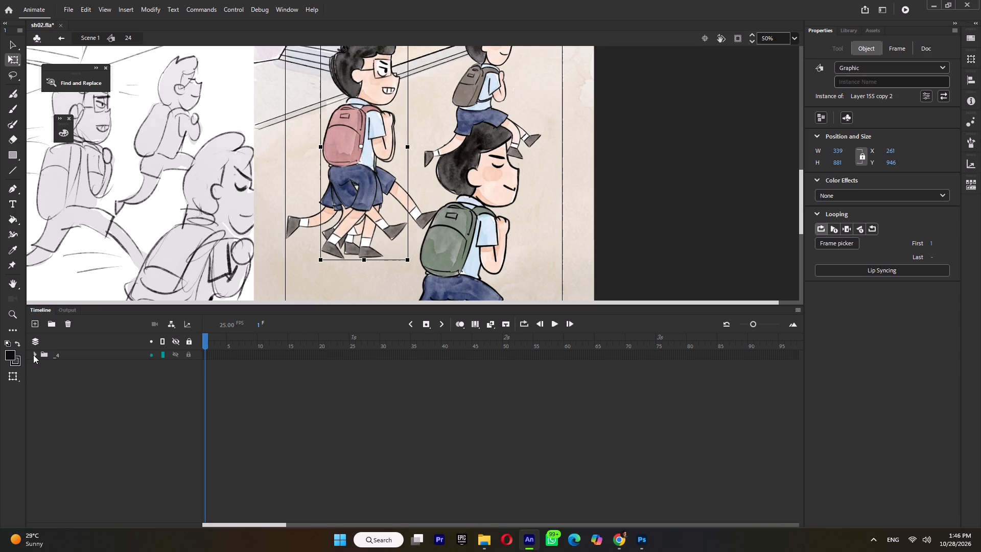
Convert Group_1 in the kids folder, holding the red-backpack boy's run poses, into a graphic symbol named Symbol 1.
left_click(34, 354)
left_click(62, 364)
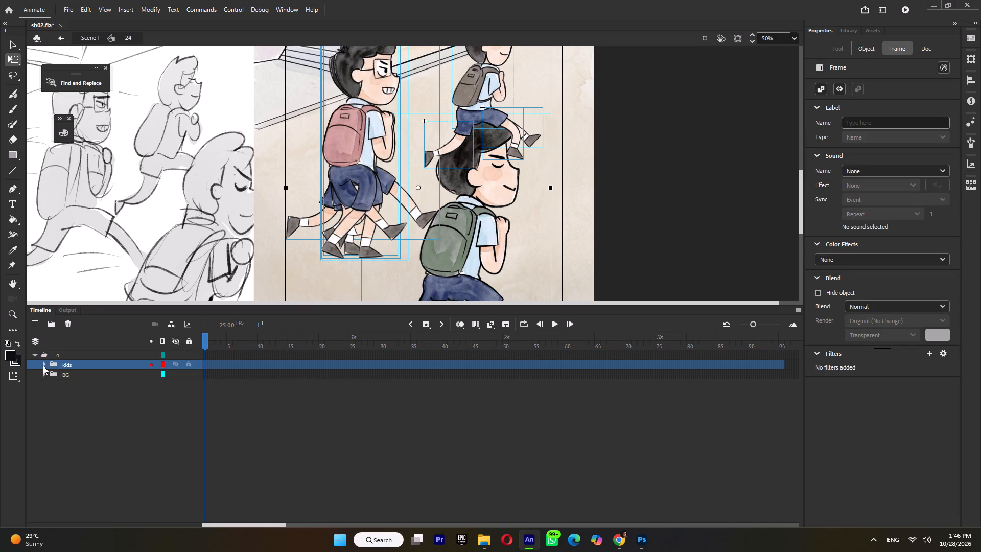
left_click(44, 363)
left_click(76, 412)
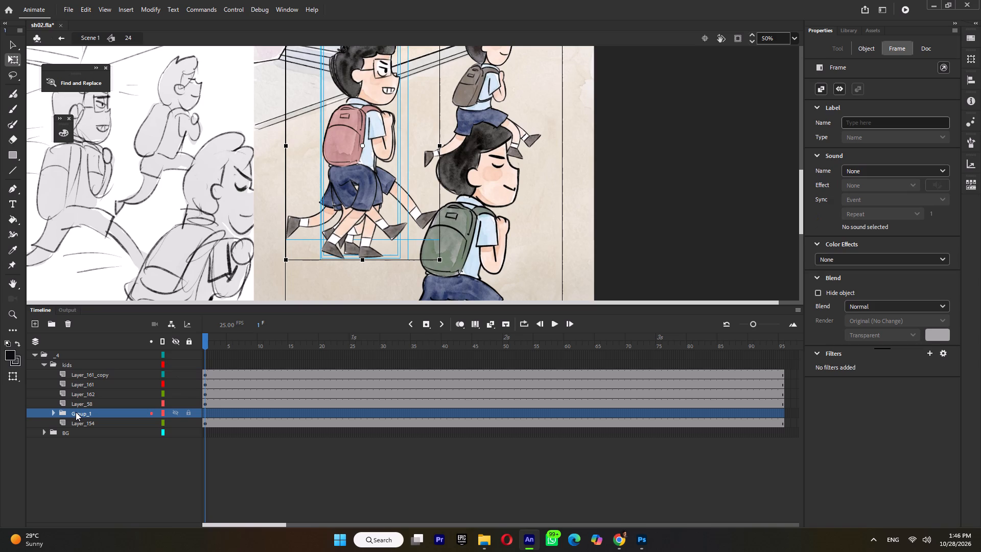
key("F8")
left_click(536, 135)
Inside Symbol 1, distribute the four overlapping poses to keyframes, hold the first for two frames, and scrub through the poses.
double_click(347, 163)
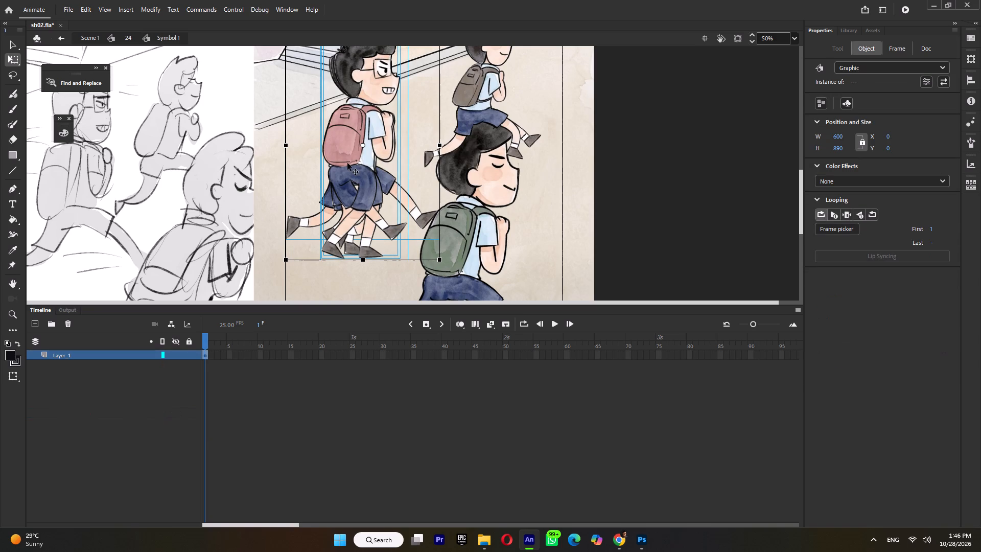
key("ctrl+shift+k")
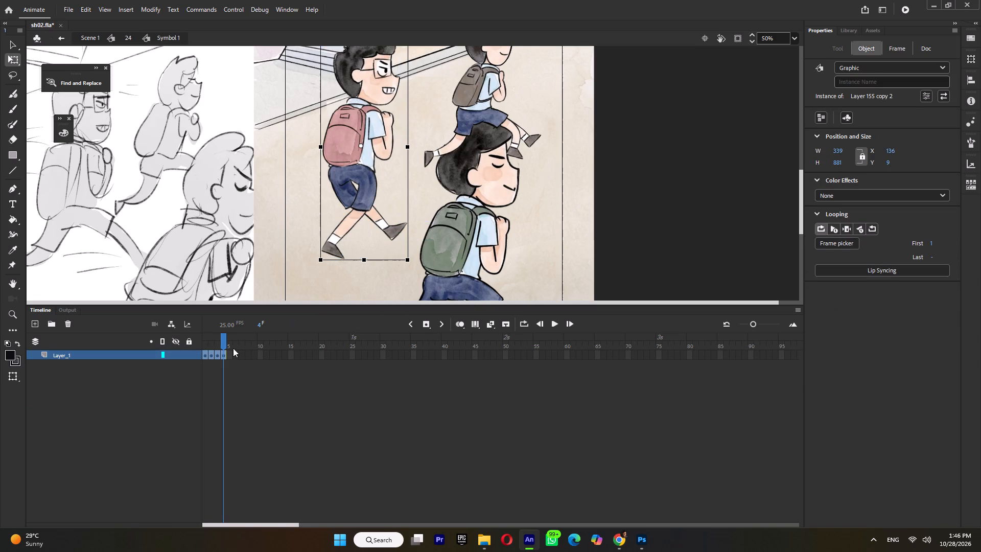
left_click(205, 342)
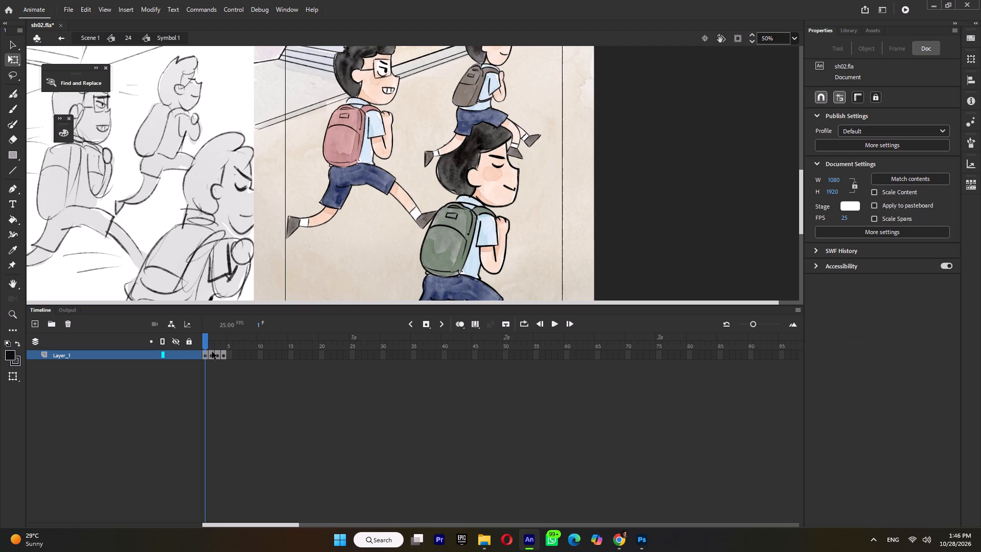
left_click(212, 352)
left_click_drag(212, 355, 228, 353)
left_click(219, 346)
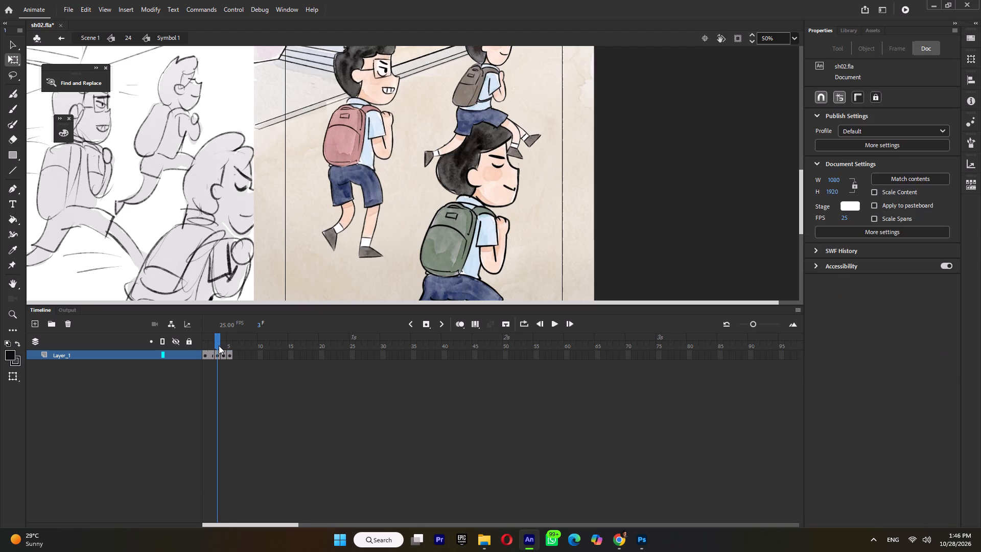
left_click_drag(219, 346, 217, 351)
left_click_drag(217, 351, 223, 351)
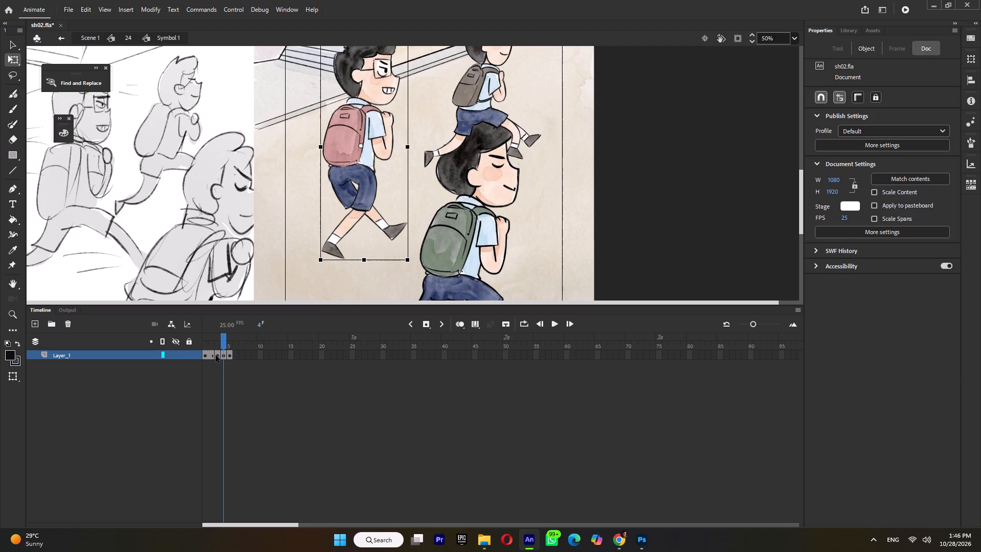
Extend the pose holds on Layer_1 to four, three, three and four frames respectively.
left_click(216, 355)
key("F5")
key("F5")
left_click(212, 356)
key("F5")
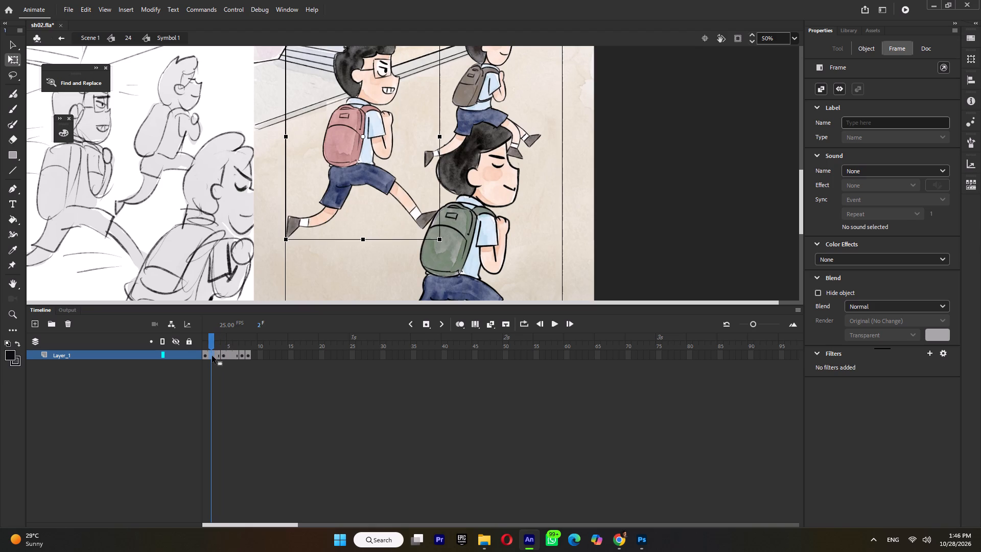
key("F5")
left_click(233, 355)
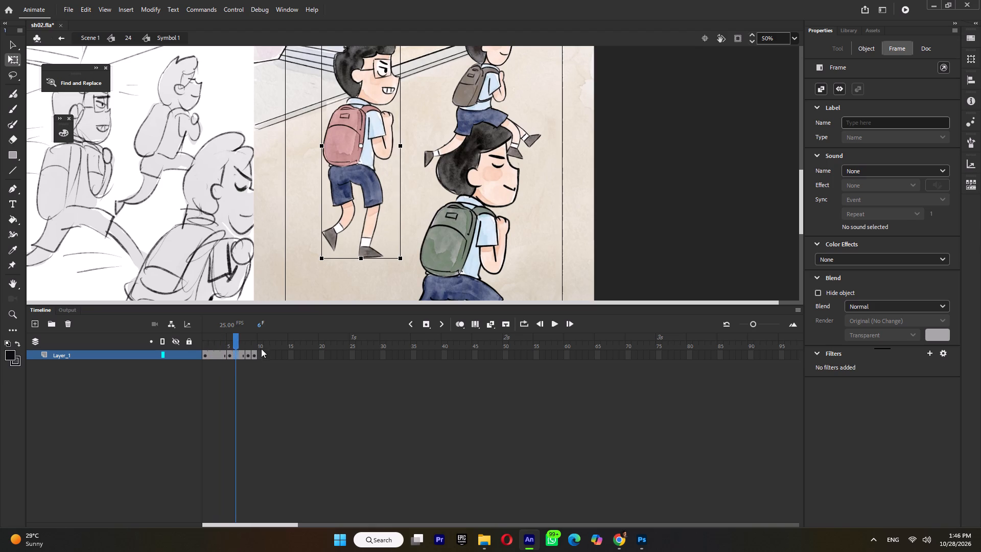
left_click(249, 355)
key("F5")
key("F5")
left_click(266, 354)
key("F5")
key("F5")
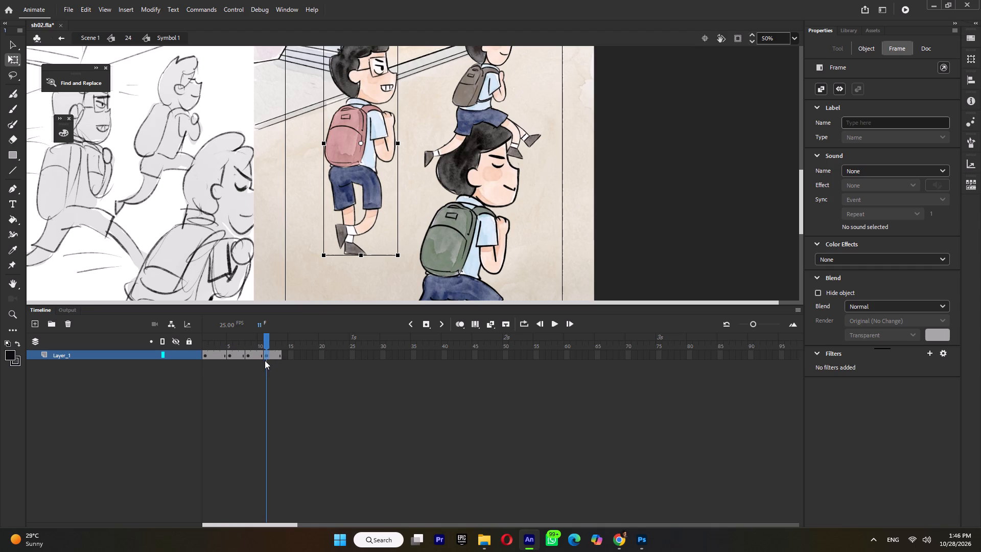
key("F5")
Add one more frame to the hold of each of the four run poses on Layer_1.
left_click(220, 355)
key("F5")
left_click(241, 354)
key("F5")
left_click(267, 354)
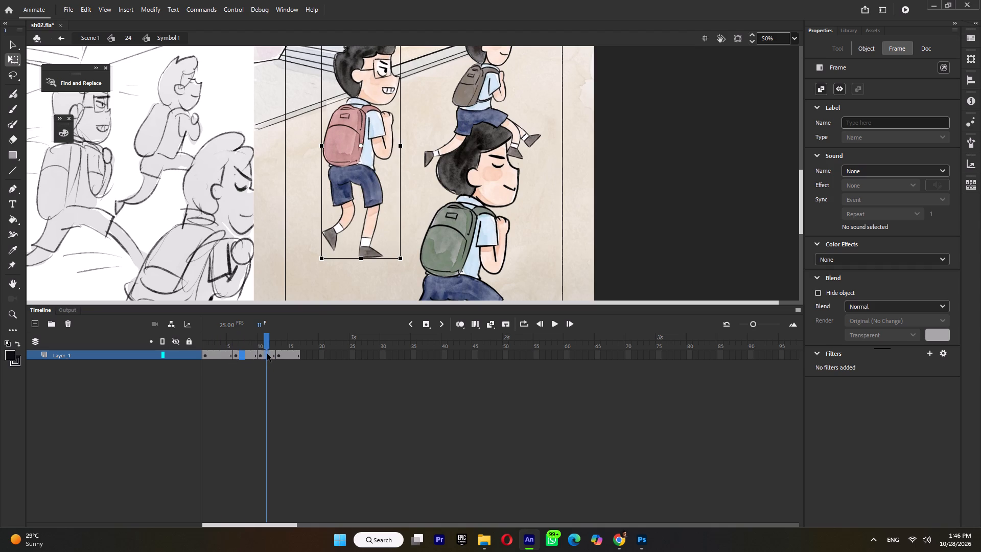
key("F5")
left_click(290, 354)
key("F5")
Lengthen the holds on Layer_1 to six frames each, with pose keyframes at frames 1, 7, 13 and 19.
left_click(223, 357)
key("F5")
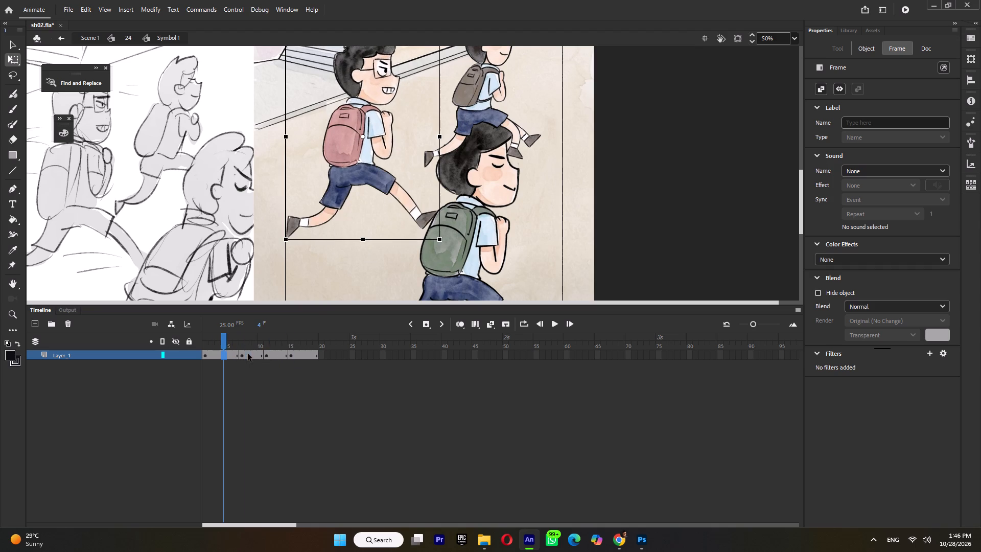
left_click(248, 354)
key("F5")
left_click(281, 355)
key("F5")
left_click(310, 353)
key("F5")
left_click(247, 355)
key("F5")
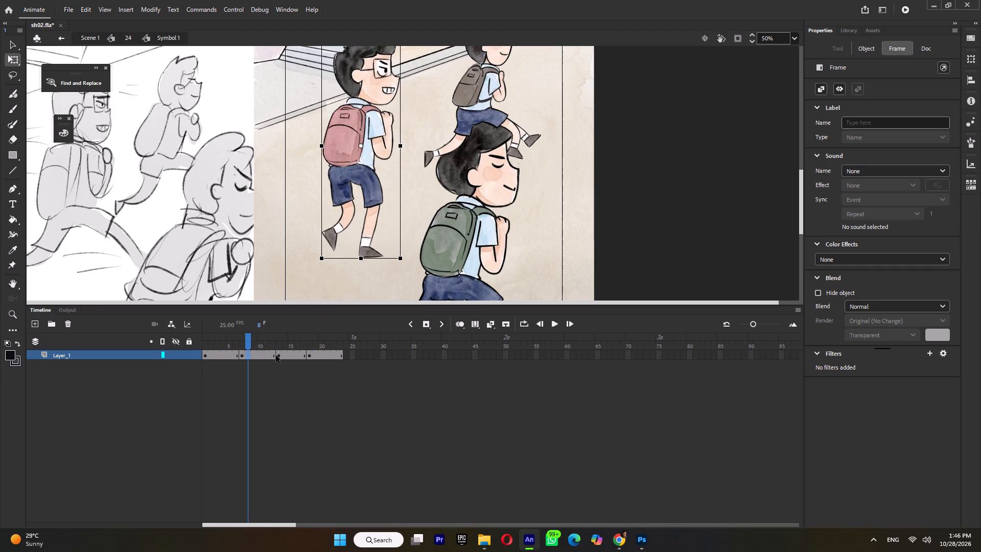
left_click(279, 353)
key("F5")
left_click(331, 354)
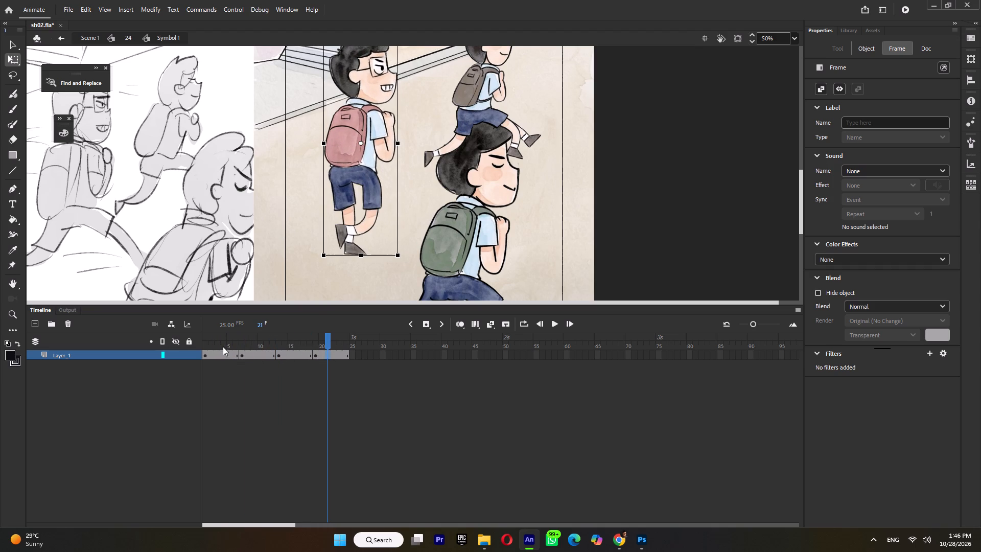
Play back the 24-frame run cycle from the start to check its timing, and return to the first pose.
left_click_drag(223, 345, 187, 348)
key("Return")
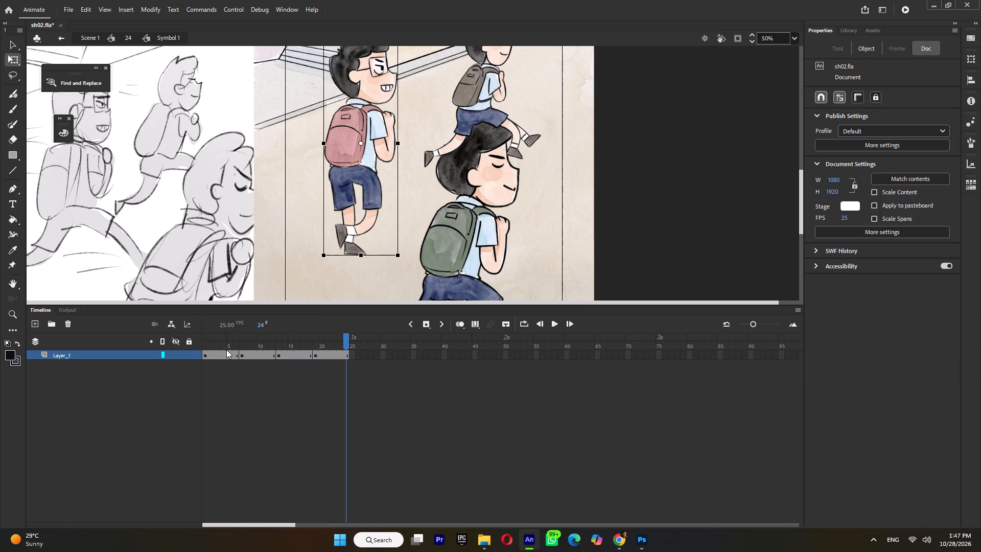
left_click(230, 342)
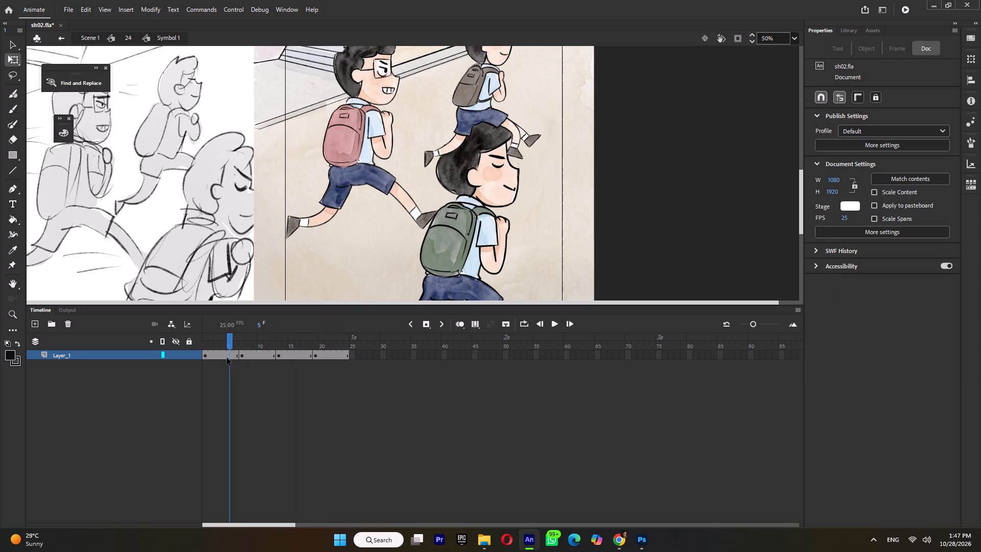
left_click(227, 358)
Raise the second run pose, at frame 7, by seven small nudges.
left_click(242, 356)
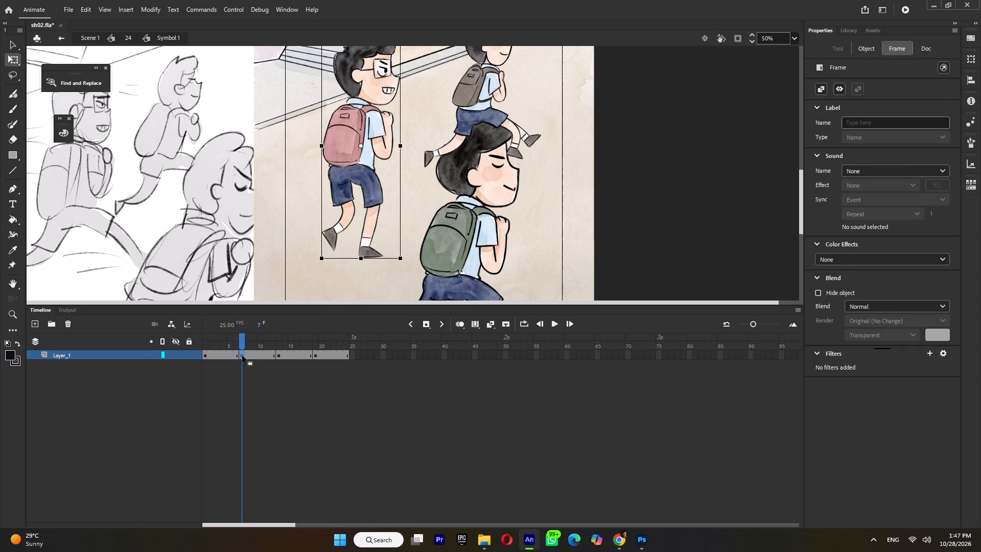
key("Up")
key("Up")
key("Up")
key("Up")
key("Up")
key("Up")
key("Up")
Check the second pose against the third, and lower the third run pose, at frame 13, by three small nudges.
left_click(262, 346)
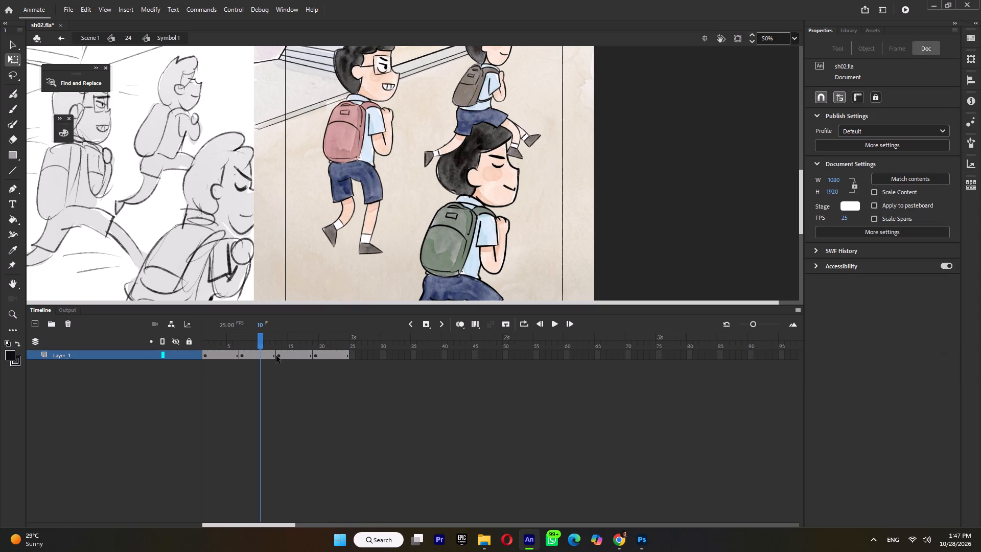
left_click(287, 346)
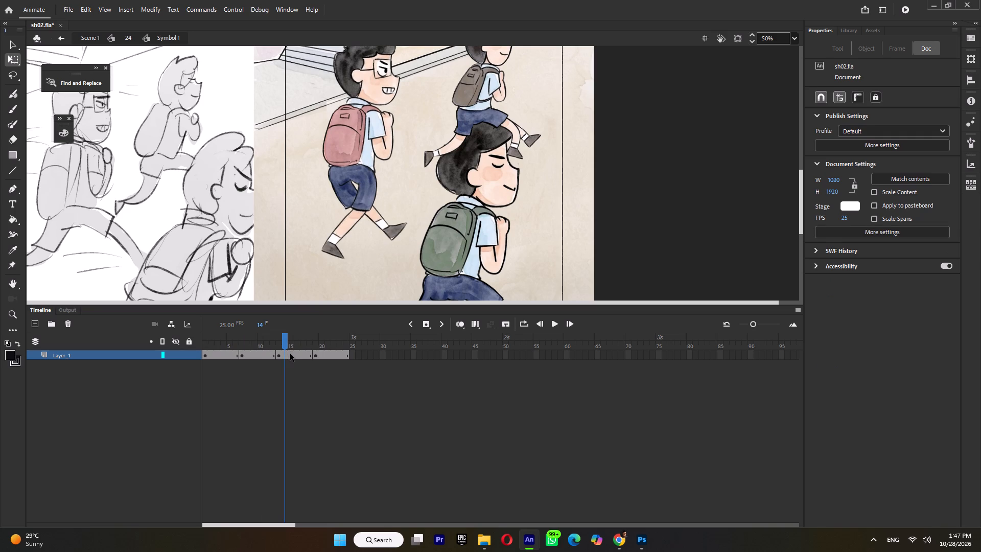
left_click(290, 354)
key("Down")
key("Down")
key("Down")
Raise the fourth run pose, at frame 19, by eleven small nudges.
left_click(331, 353)
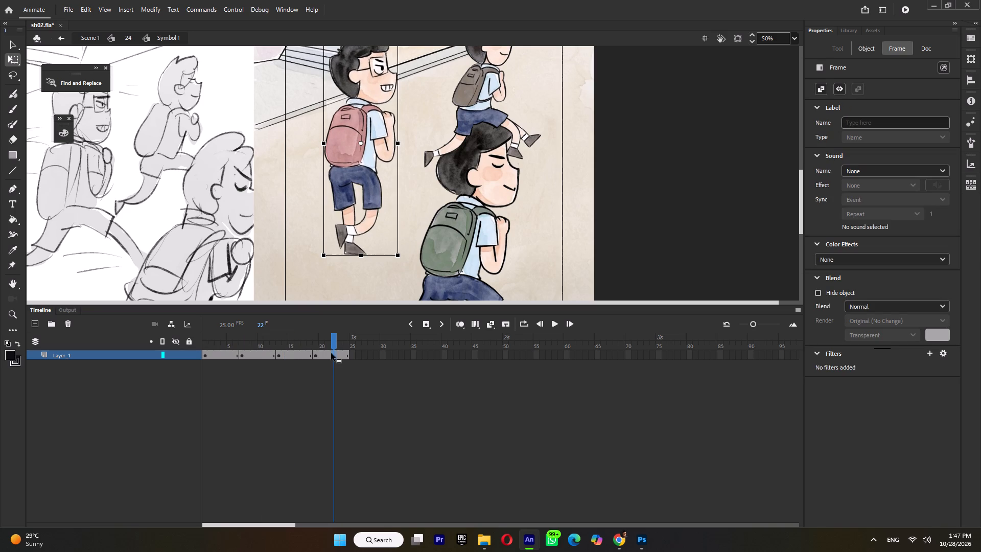
key("Up")
key("Up")
key("Up")
key("Up")
key("Up")
key("Up")
key("Up")
key("Up")
key("Up")
key("Up")
key("Up")
Return to the 24 symbol and play back the red-backpack boy's run cycle in the shot.
double_click(245, 229)
key("Return")
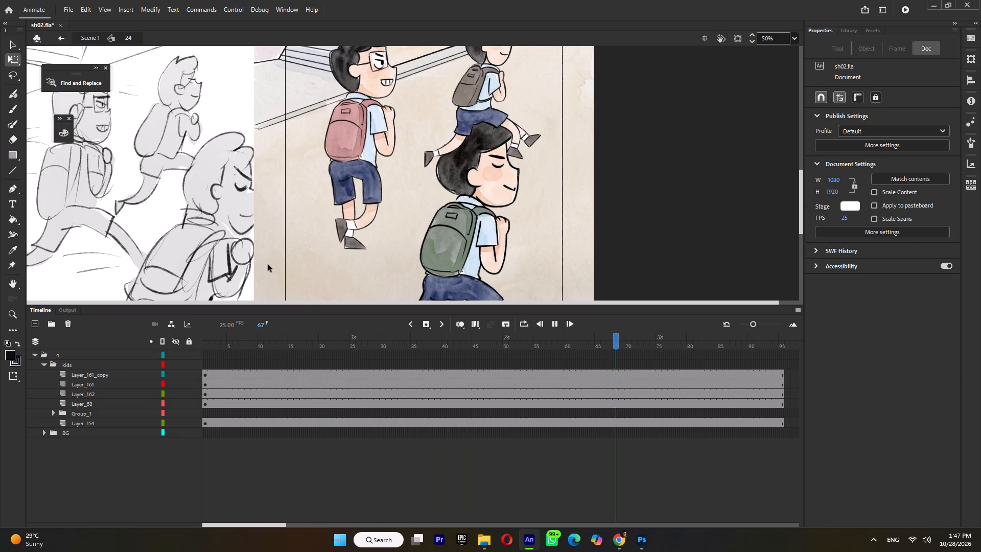
Reopen Symbol 1, compare the poses at frames 17, 19, 5 and 7 with the whole shot in view, and select the frame 7 pose.
double_click(344, 172)
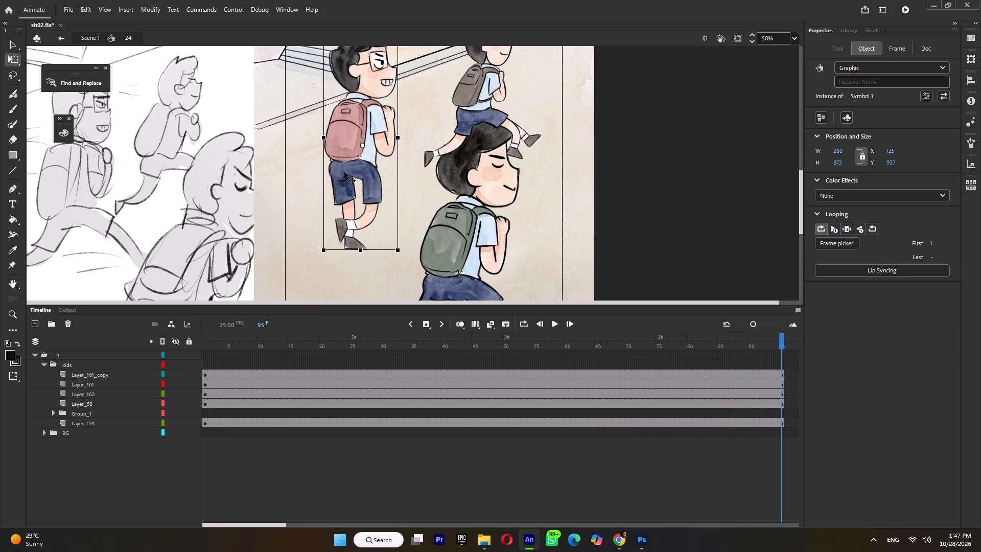
left_click(305, 332)
left_click(305, 336)
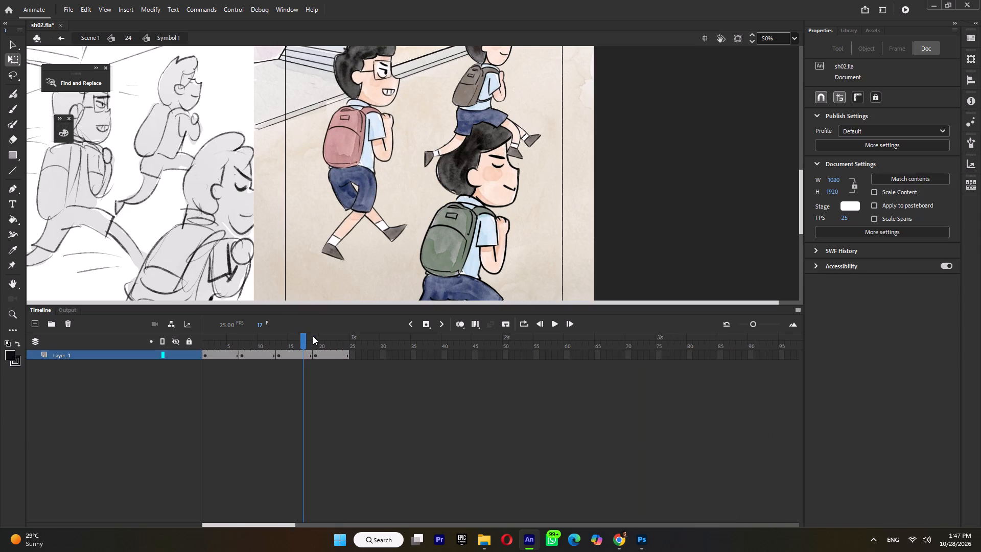
left_click(318, 336)
scroll(338, 247, "down", 3, "ctrl")
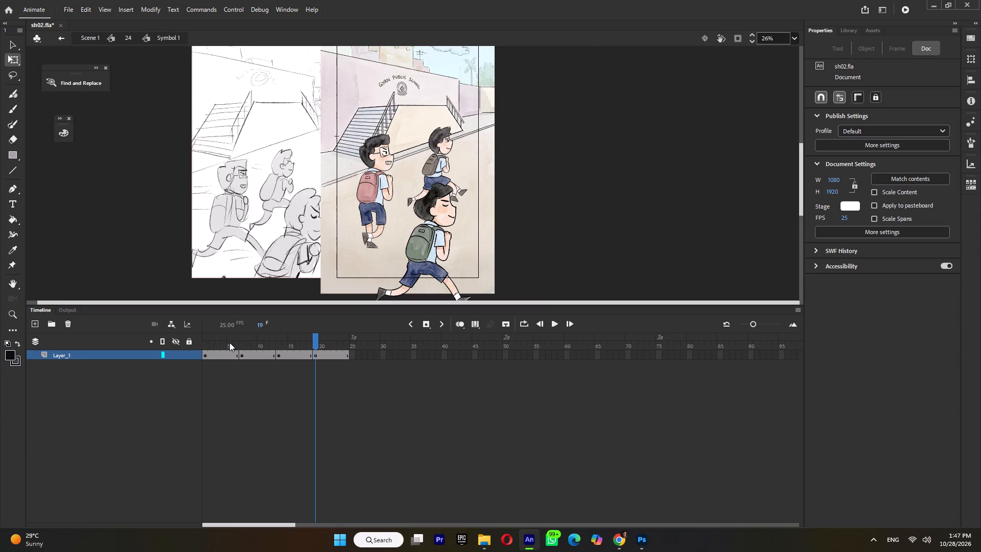
left_click(229, 342)
left_click(244, 342)
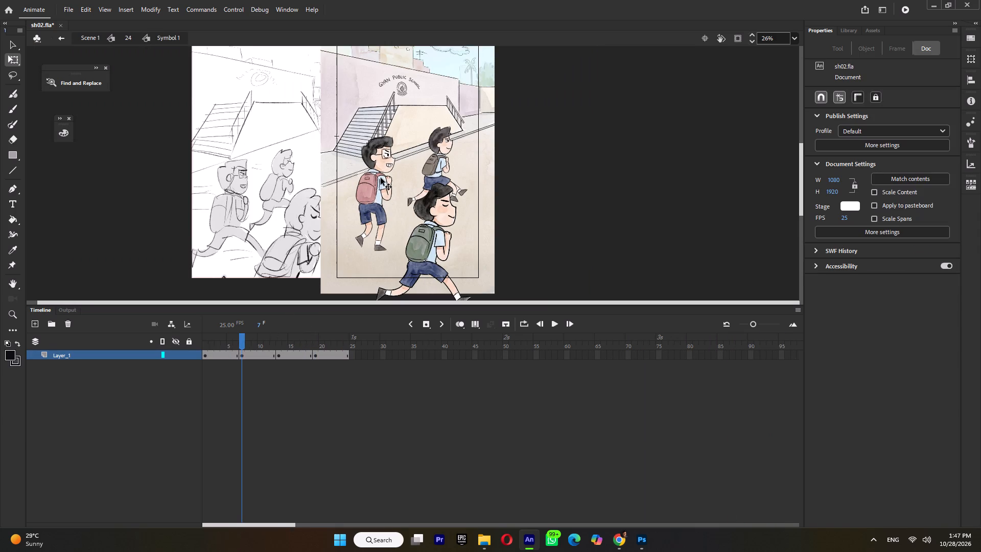
left_click(381, 178)
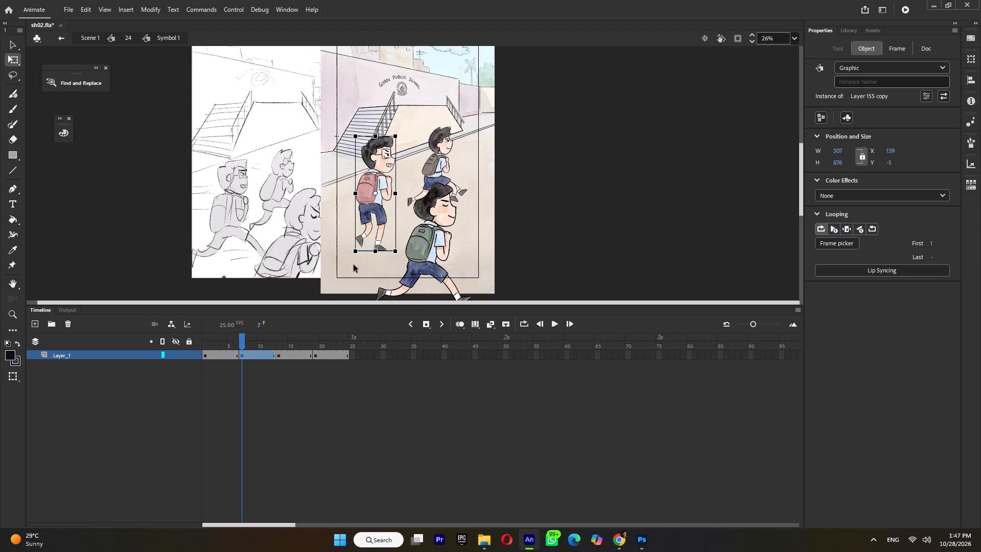
Save the file.
key("ctrl+s")
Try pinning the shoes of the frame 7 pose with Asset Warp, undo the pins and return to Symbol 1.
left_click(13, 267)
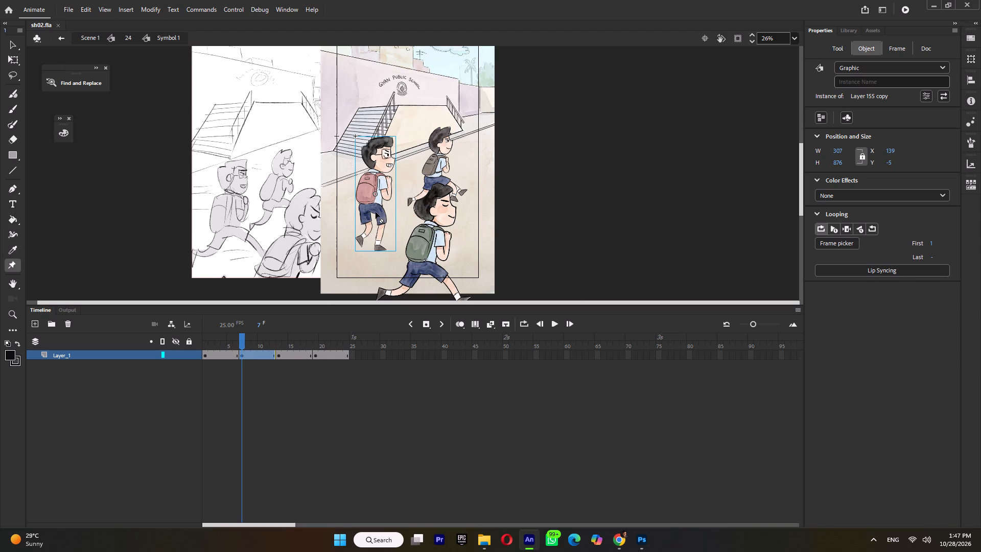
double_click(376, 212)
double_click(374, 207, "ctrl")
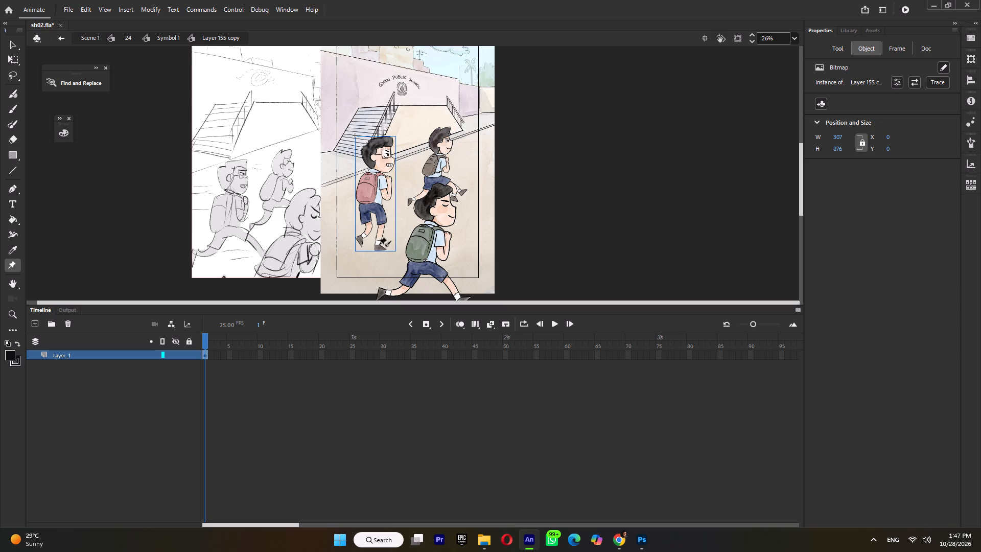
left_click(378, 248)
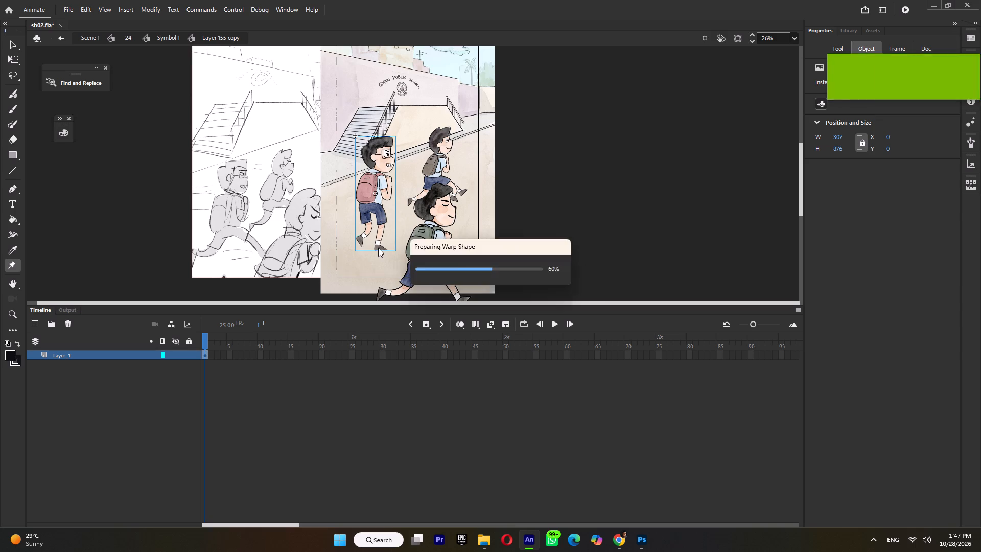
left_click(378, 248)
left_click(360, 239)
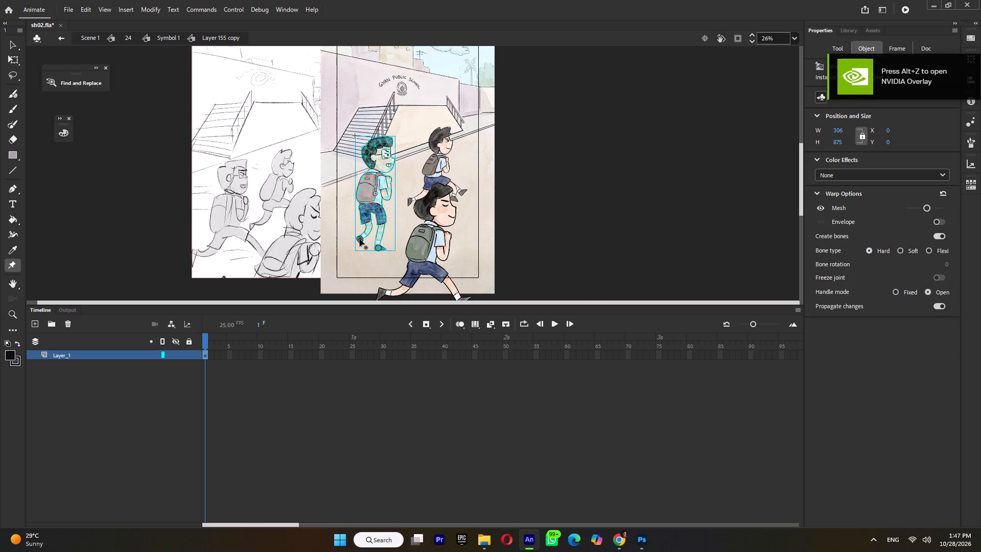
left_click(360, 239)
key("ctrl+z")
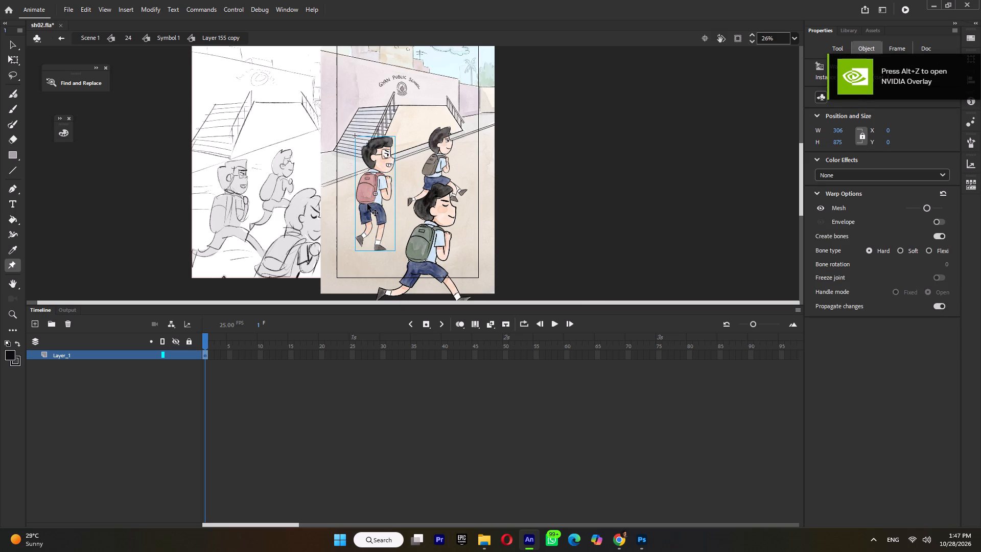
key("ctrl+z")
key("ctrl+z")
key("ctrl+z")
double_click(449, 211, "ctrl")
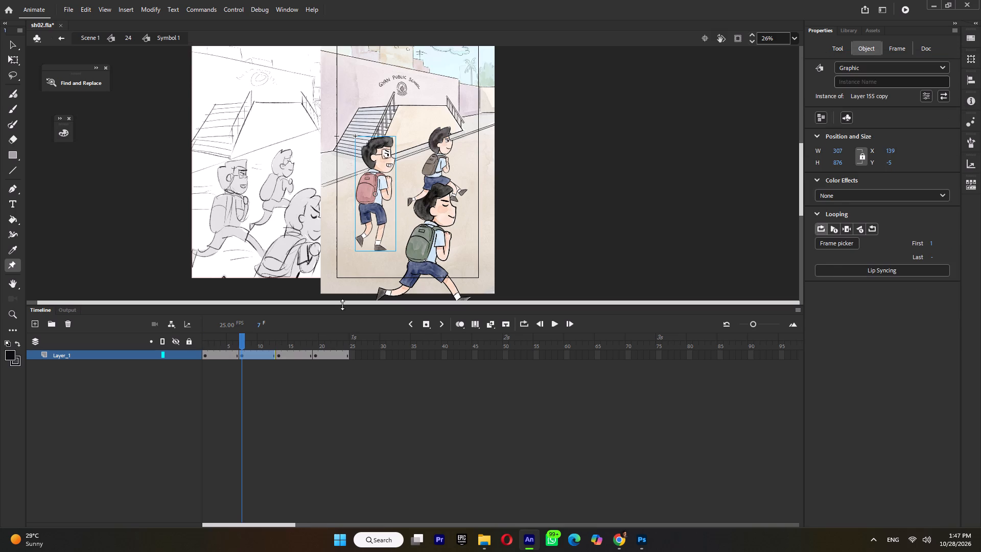
Compare the run poses in Symbol 1 and play the cycle from its first frame.
left_click(292, 343)
left_click(335, 340)
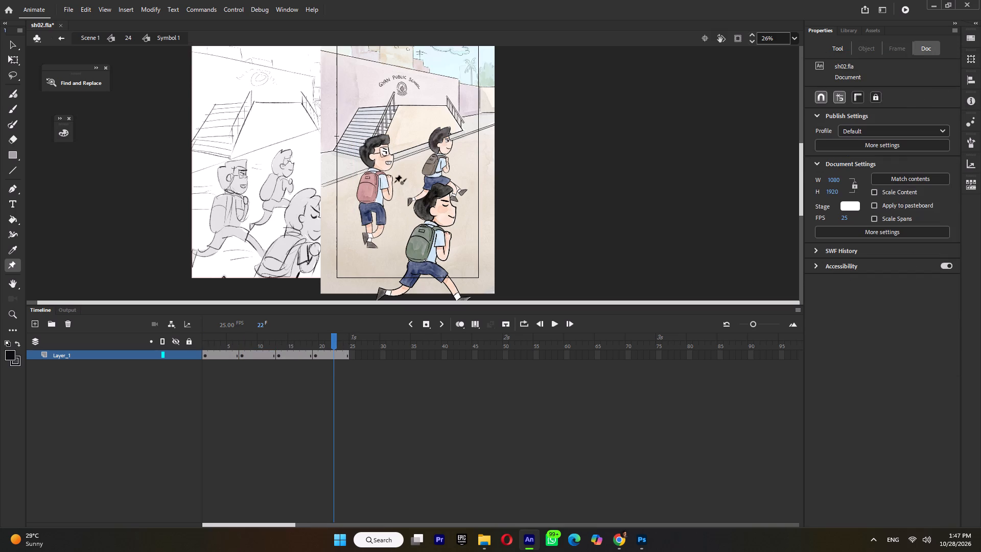
left_click(306, 343)
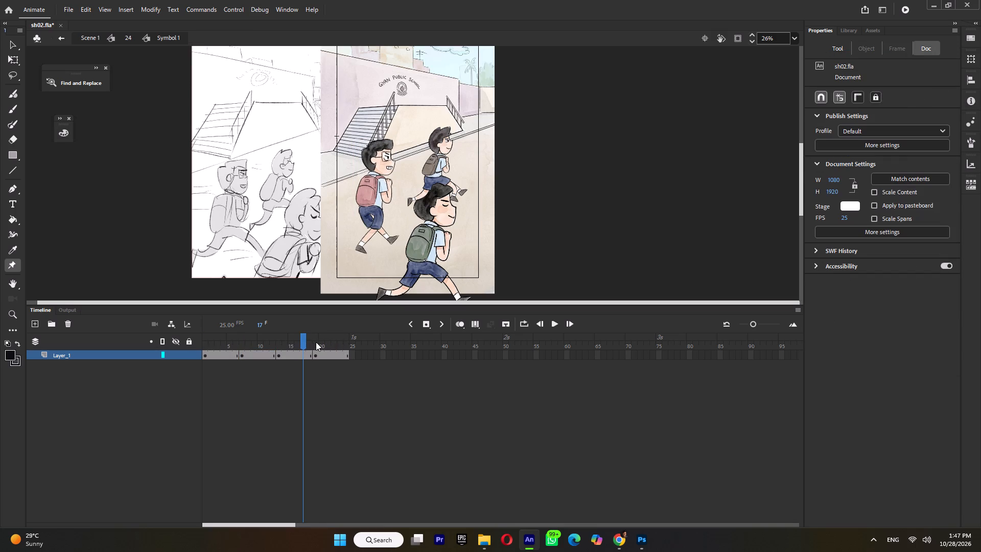
left_click(316, 342)
left_click_drag(305, 339, 135, 340)
key("Return")
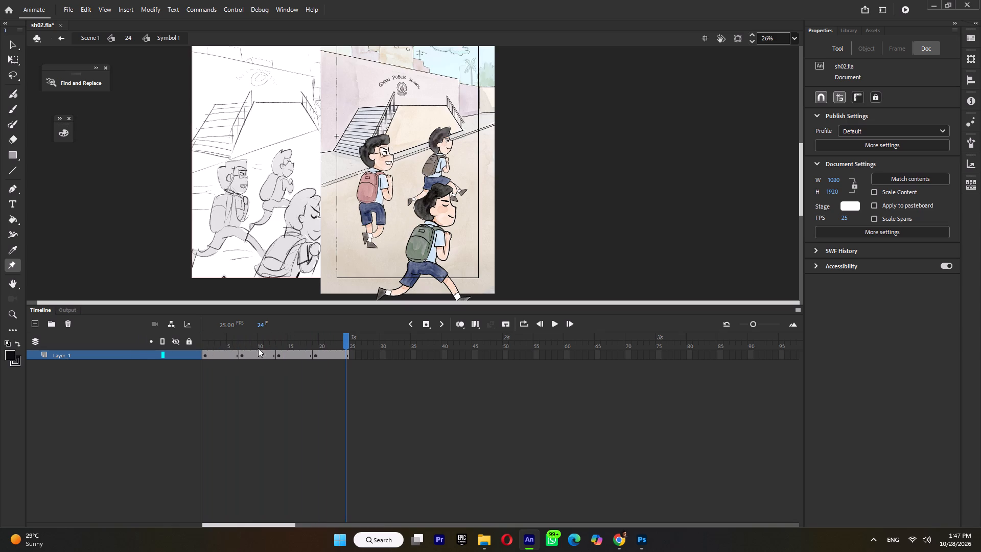
left_click(230, 342)
Open the second run pose at frame 10 and place Asset Warp pins on both shoes and the waist.
left_click(260, 343)
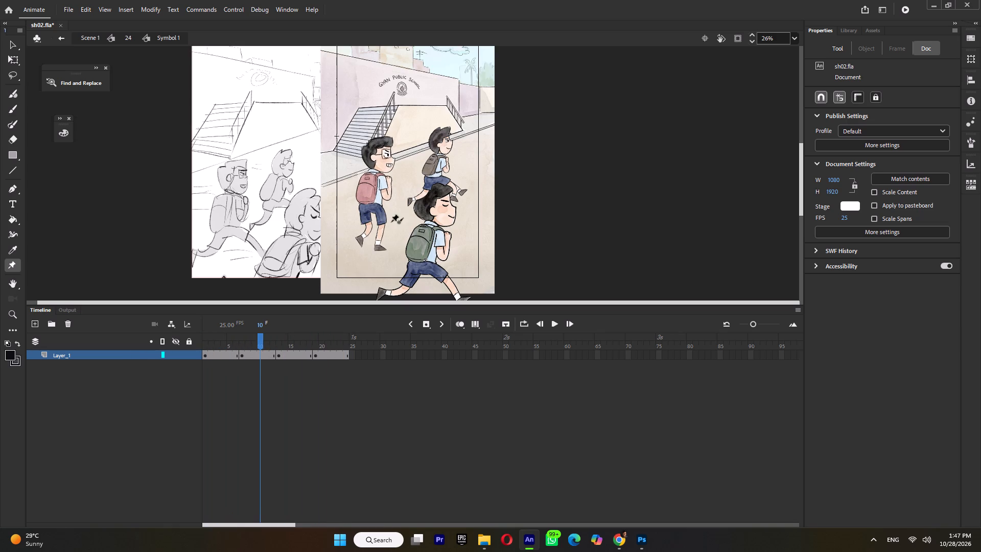
double_click(372, 207, "ctrl")
scroll(372, 207, "up", 4, "ctrl")
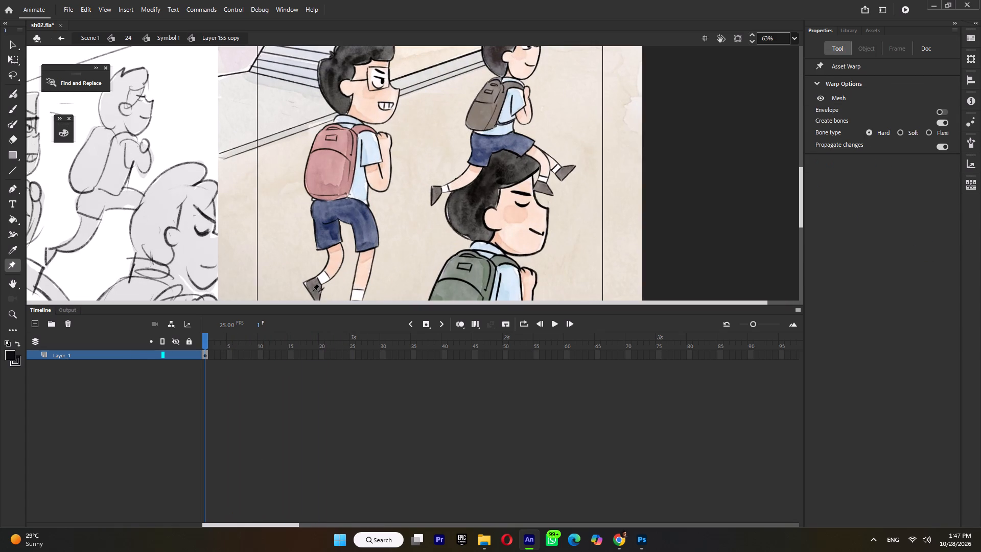
left_click(313, 290)
left_click(313, 290)
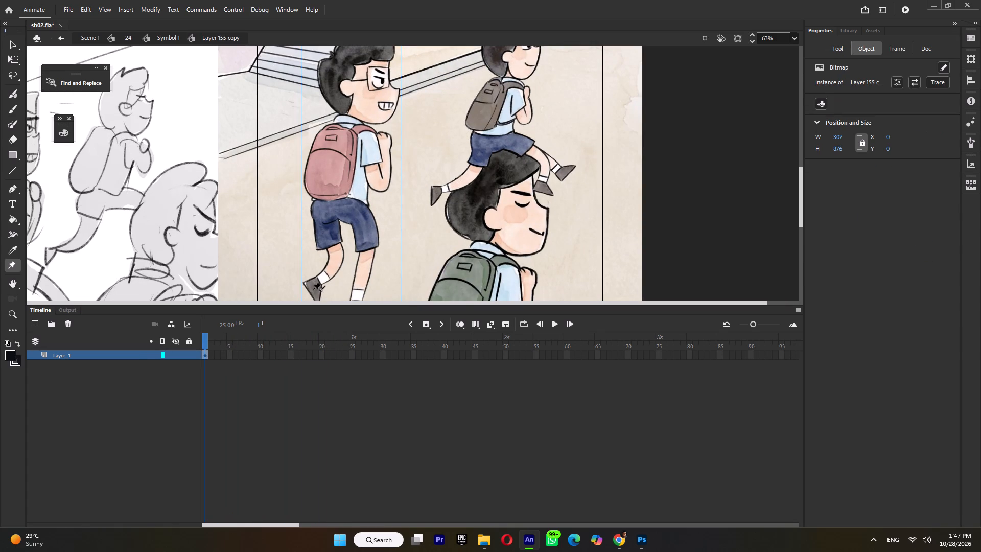
left_click(313, 290)
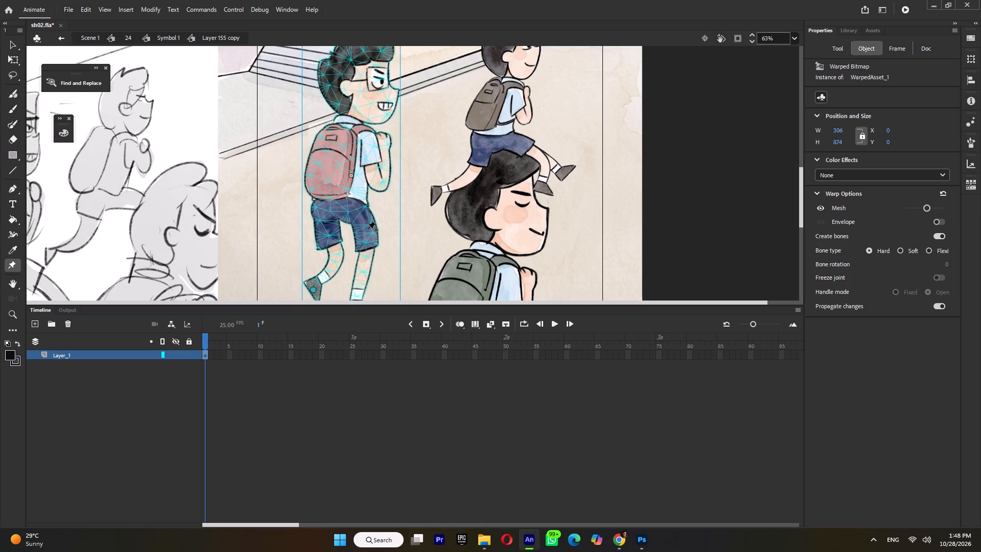
scroll(375, 225, "down", 2)
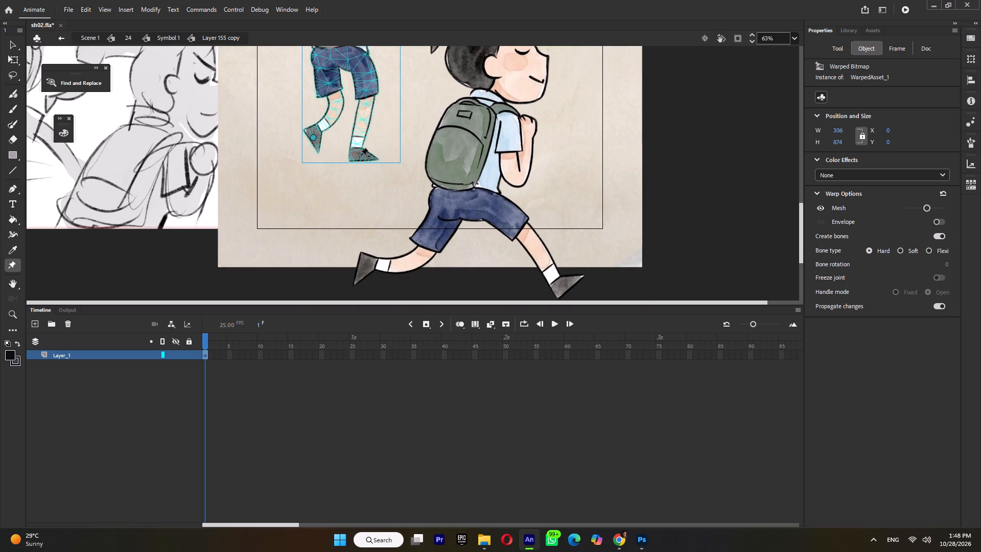
left_click(361, 155)
left_click(361, 156)
scroll(364, 169, "up", 2)
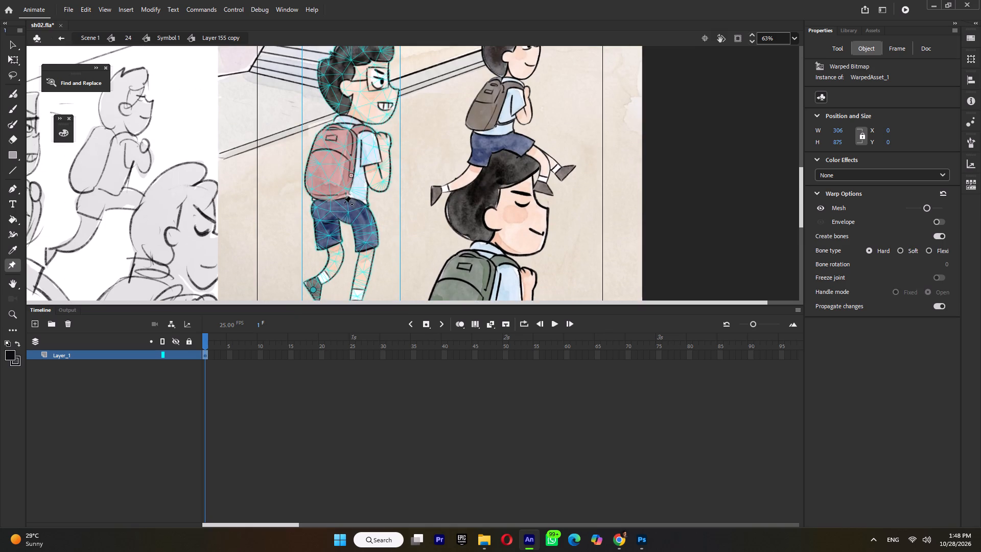
left_click(344, 203)
left_click(344, 202)
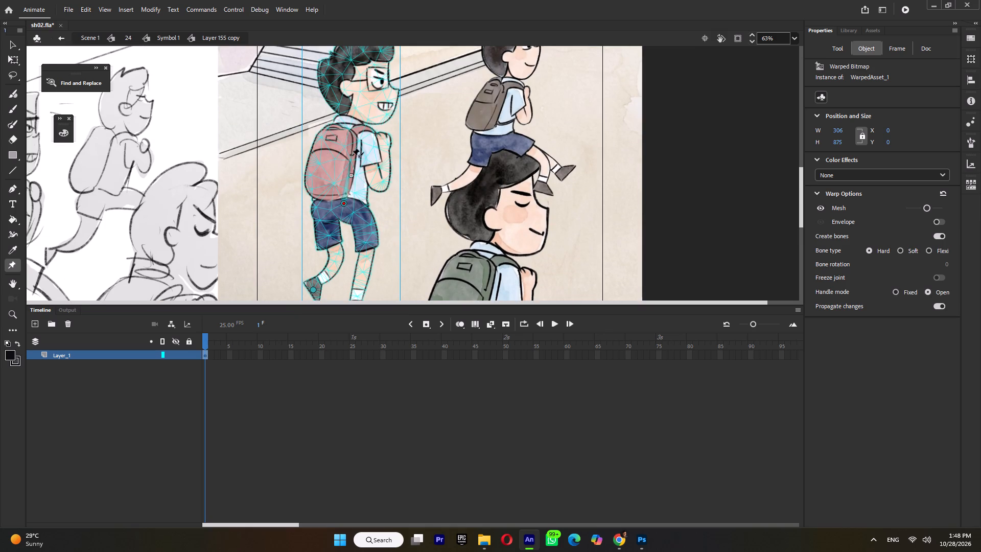
left_click(343, 204)
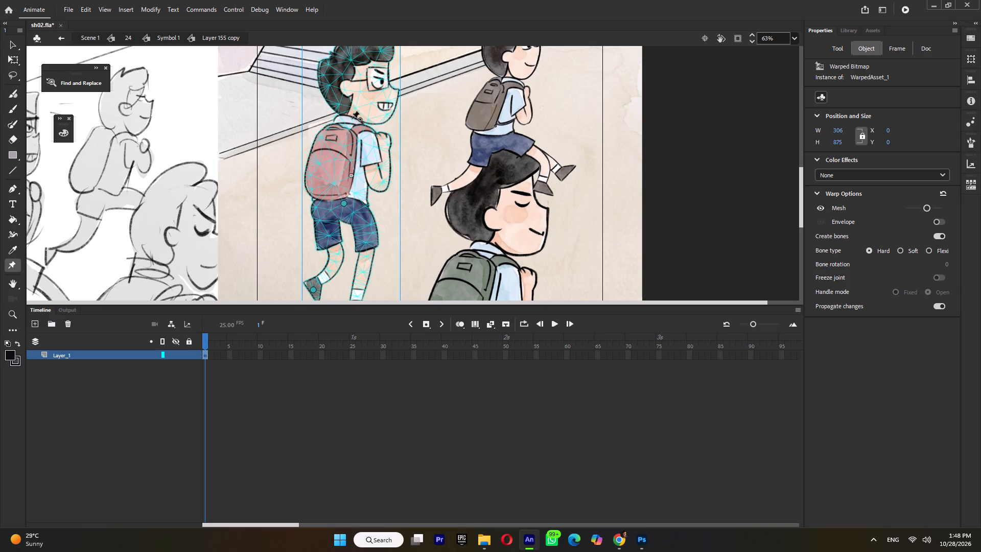
Add warp pins at the boy's neck and head, and pull the head slightly backward.
left_click(352, 119)
left_click(359, 70)
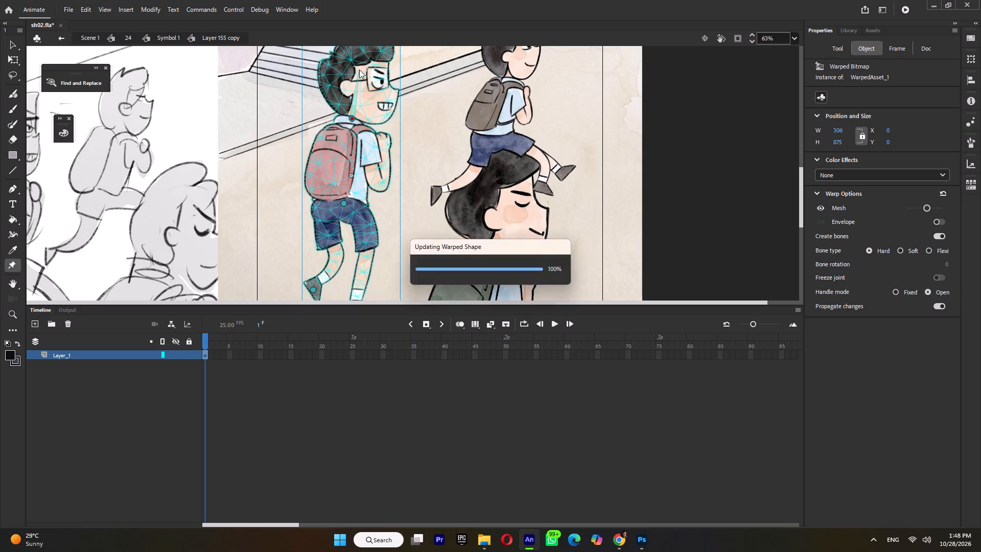
left_click_drag(359, 70, 354, 70)
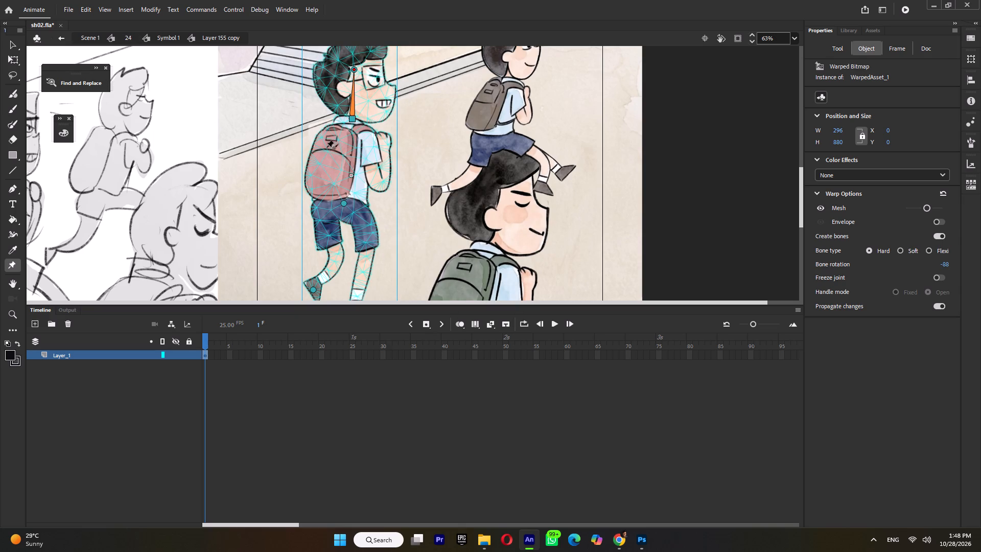
Convert the warped second pose to a bitmap and return to Symbol 1.
right_click(338, 190)
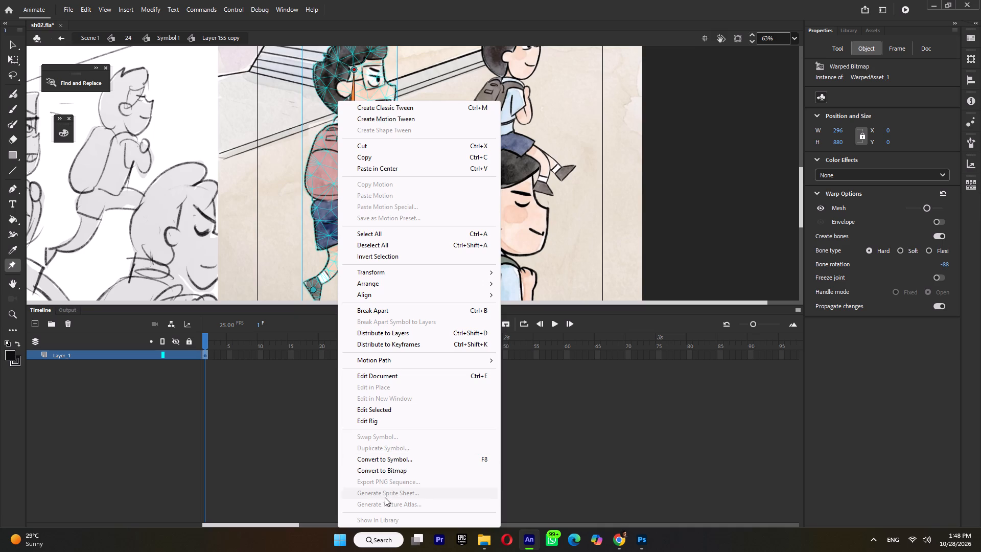
left_click(397, 470)
double_click(425, 206, "ctrl")
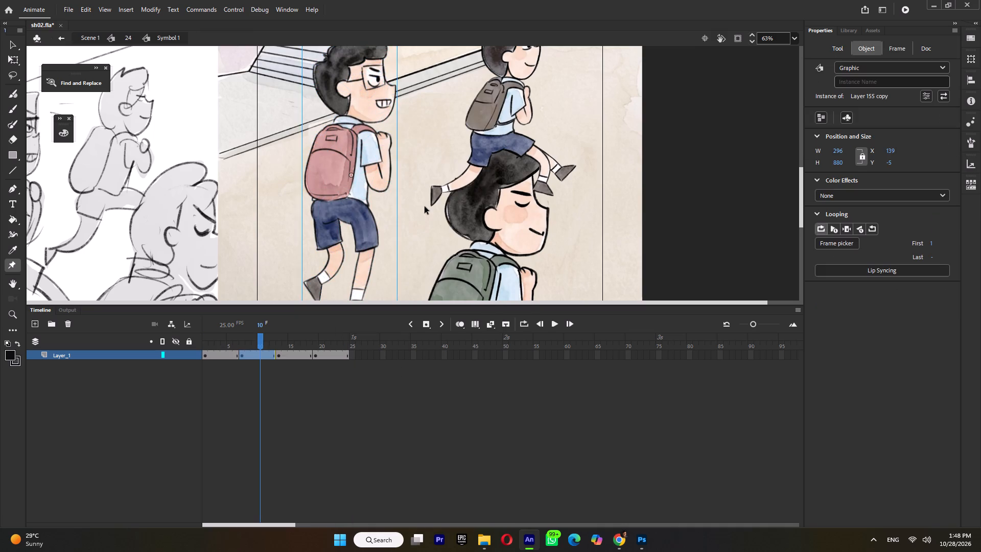
Return to the 24 symbol with the Free Transform tool active and play back the run cycle.
scroll(425, 206, "down", 4, "ctrl")
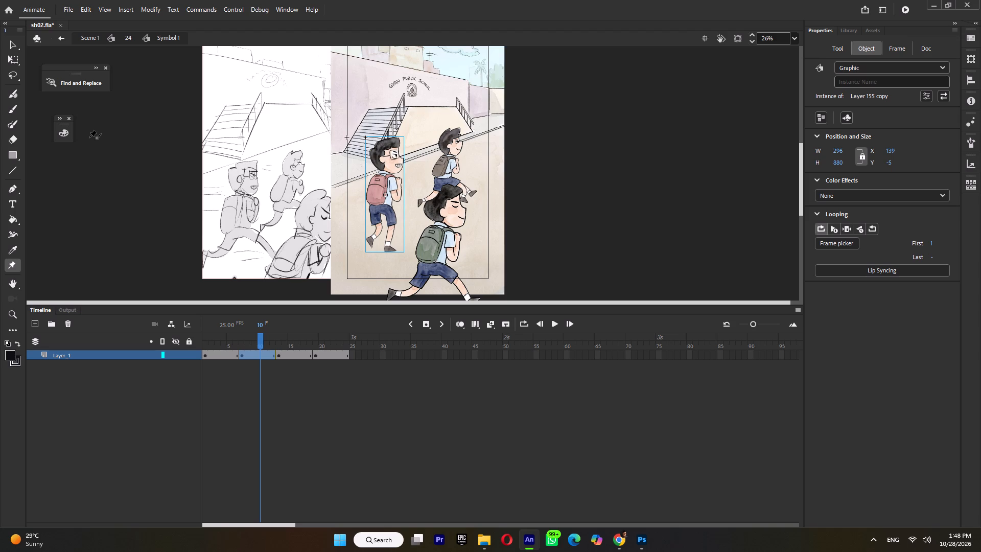
left_click(13, 61)
scroll(491, 233, "down", 4, "ctrl")
double_click(505, 224)
key("Return")
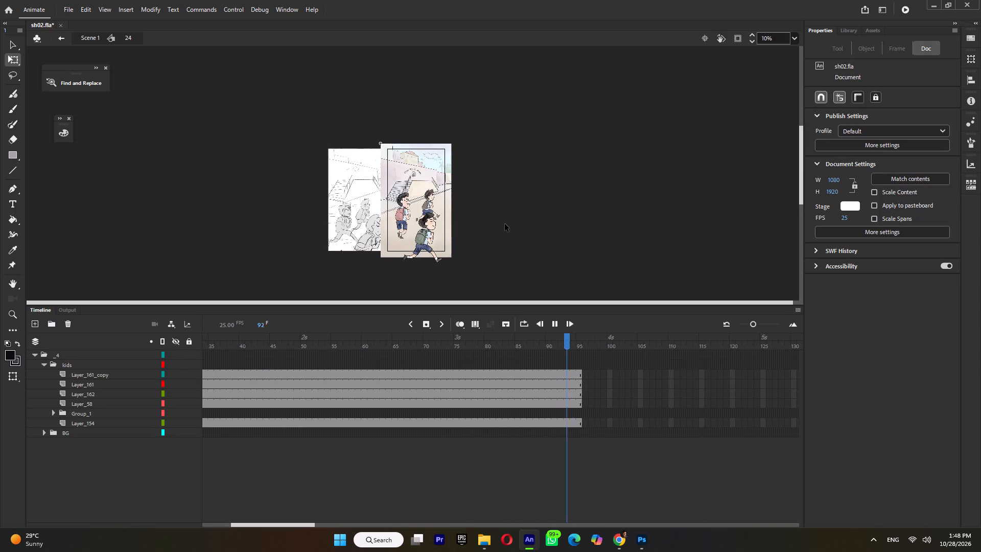
key("Return")
key("Return")
key("Return")
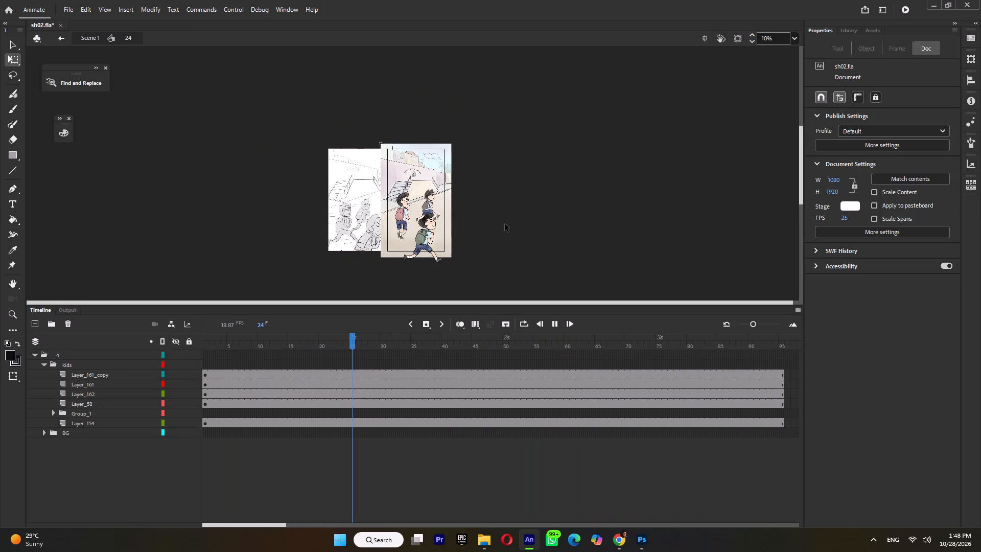
key("Return")
Reopen Symbol 1 and remove one frame from each of the four run poses, leaving five frames per pose.
double_click(400, 208)
double_click(218, 338)
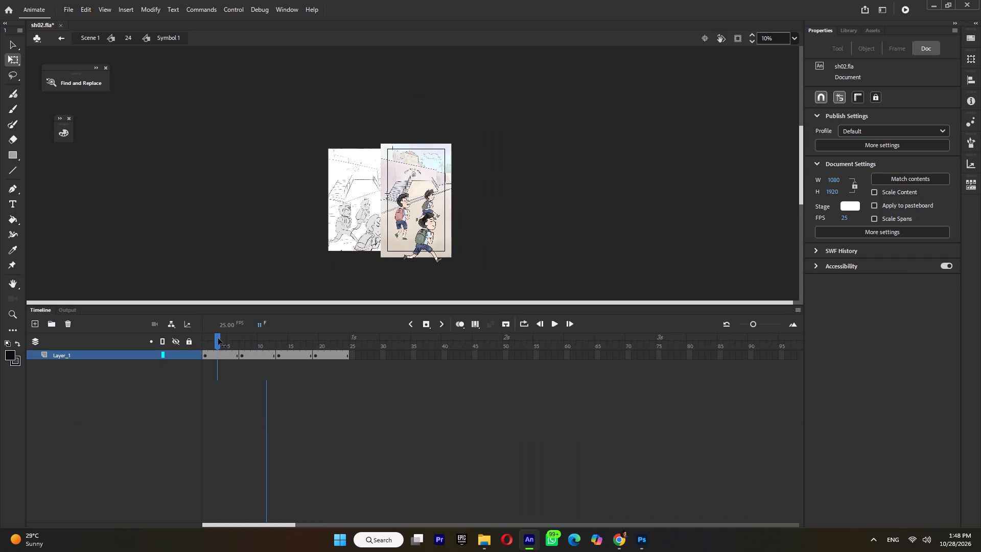
key("shift+F5")
double_click(247, 338)
key("shift+F5")
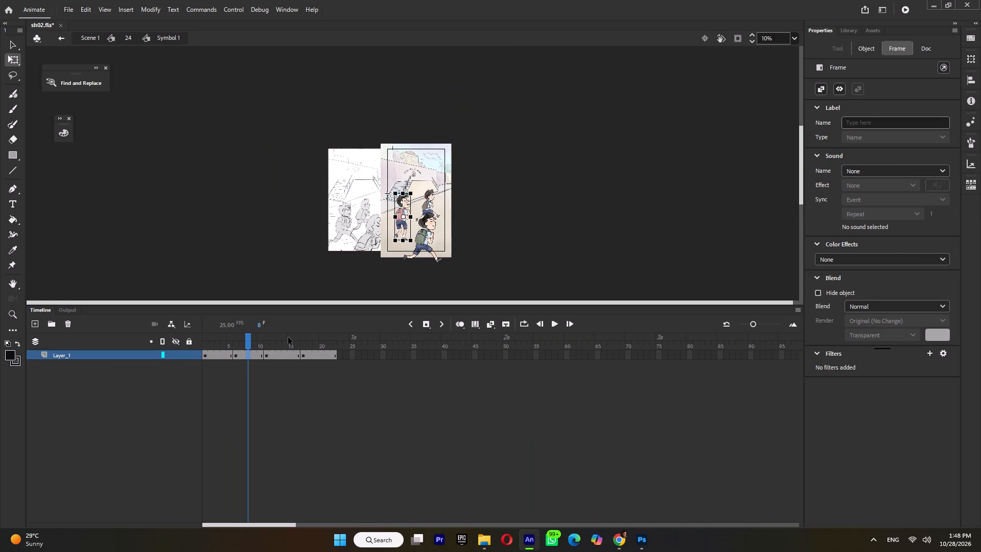
double_click(288, 337)
key("shift+F5")
double_click(308, 338)
key("shift+F5")
Remove one more frame from each of the four run poses, making a 16-frame cycle with four frames per pose.
double_click(226, 342)
key("shift+F5")
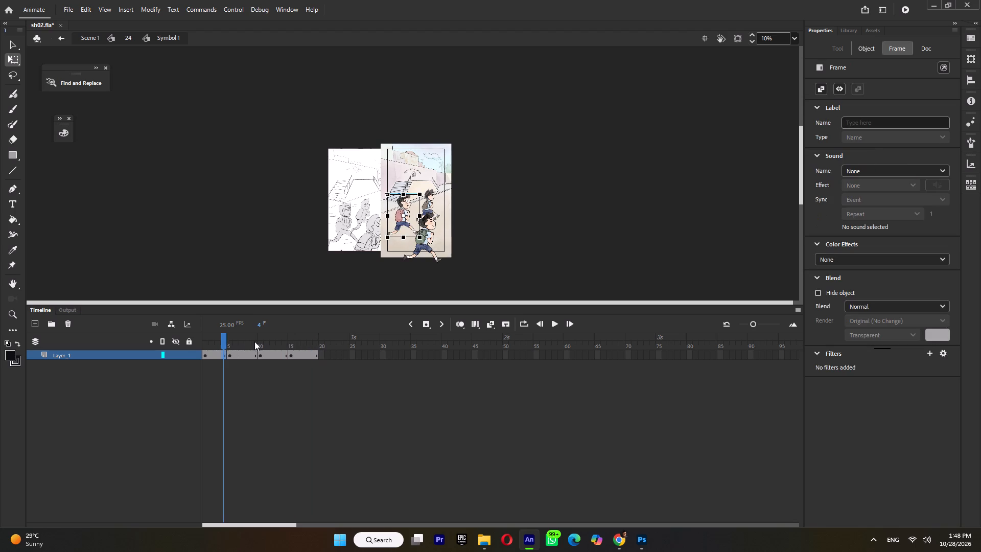
double_click(254, 341)
key("shift+F5")
double_click(268, 341)
key("shift+F5")
double_click(284, 341)
key("shift+F5")
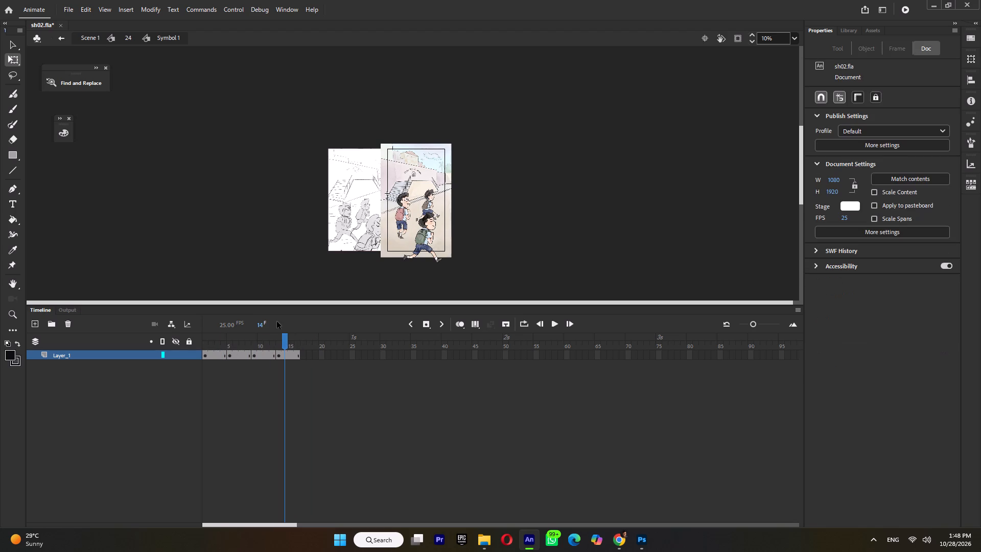
Return to the 24 symbol and play back the shortened run cycle.
double_click(252, 266)
key("Return")
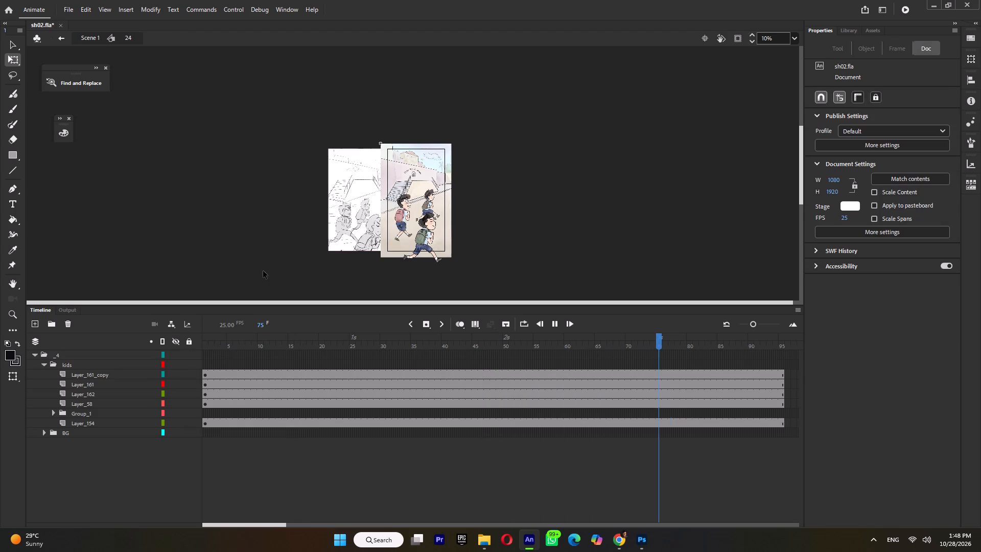
key("Return")
At frame 1, convert the brown-backpack boy's four layers, Layer_58 through Layer_161_copy, into one graphic symbol.
left_click_drag(236, 348, 142, 353)
scroll(393, 203, "up", 3, "ctrl")
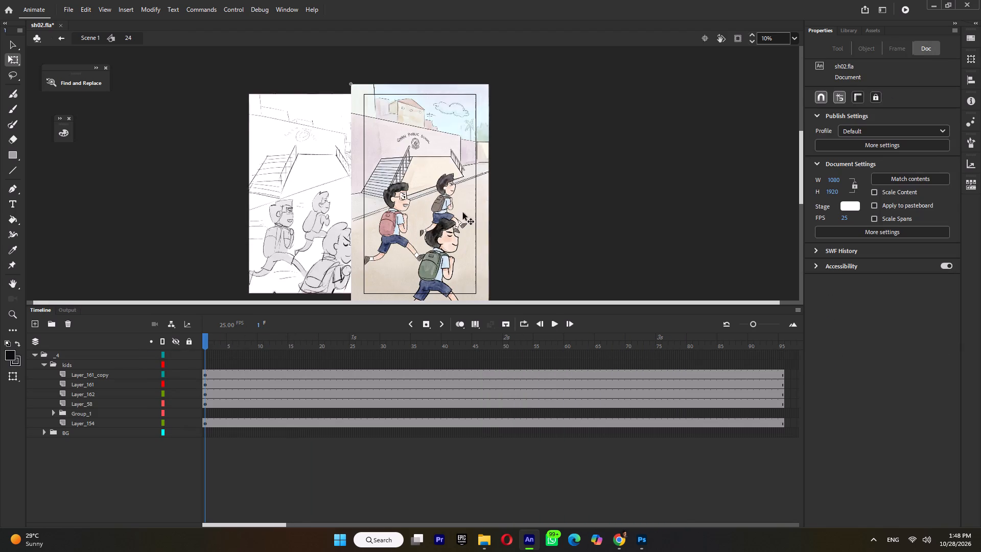
scroll(463, 213, "up", 2, "ctrl")
left_click(446, 179)
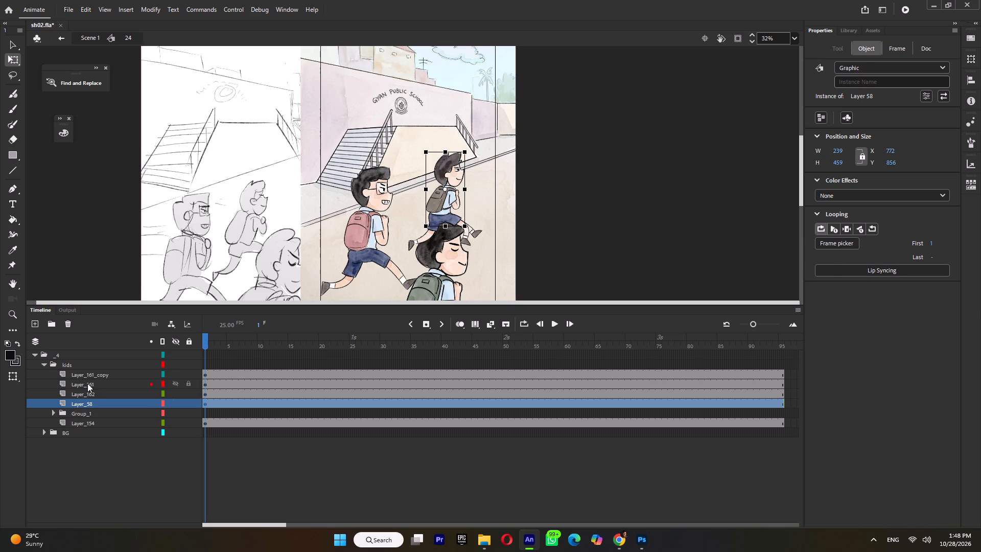
left_click(90, 377, "shift")
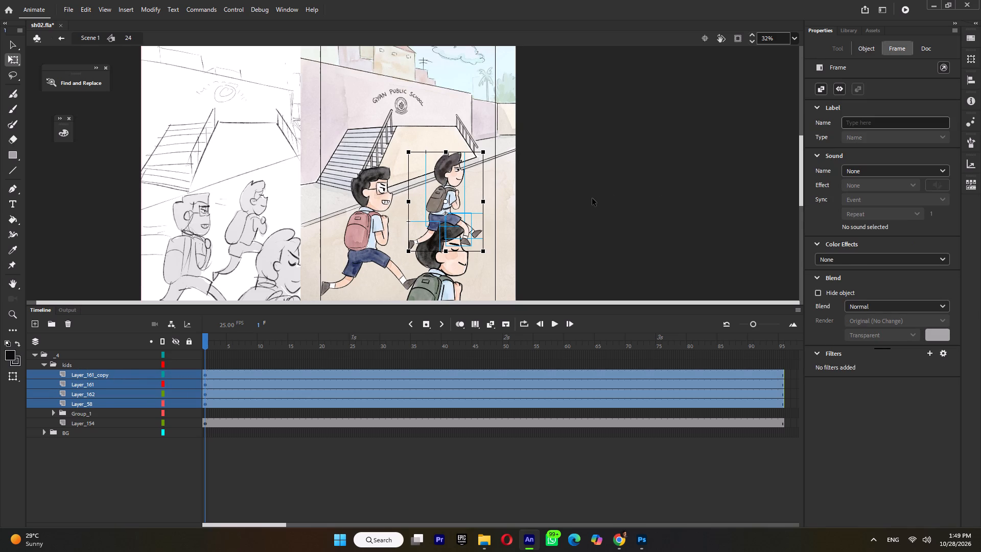
key("F8")
left_click(554, 132)
Open the brown-backpack boy's new symbol and distribute his body parts to separate layers.
double_click(451, 160)
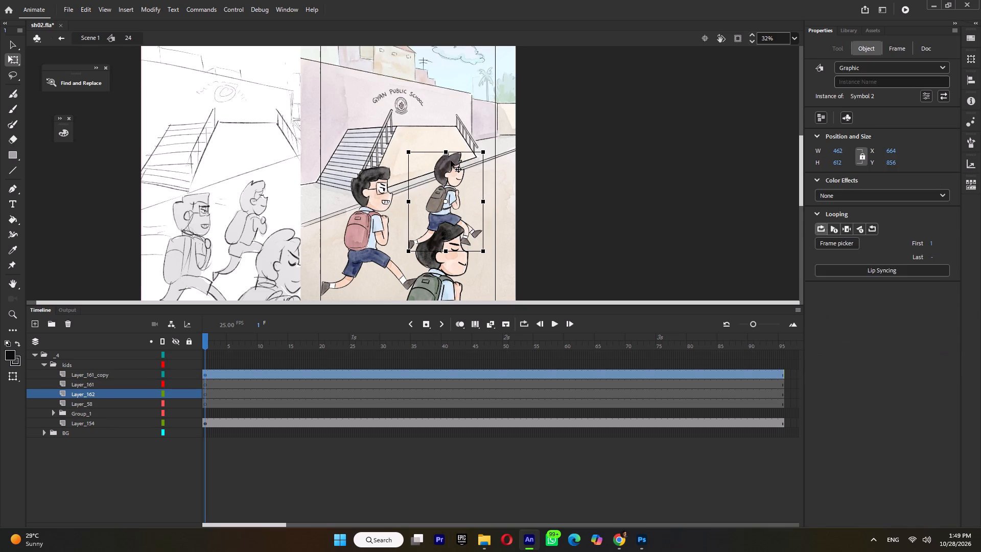
key("ctrl+shift+d")
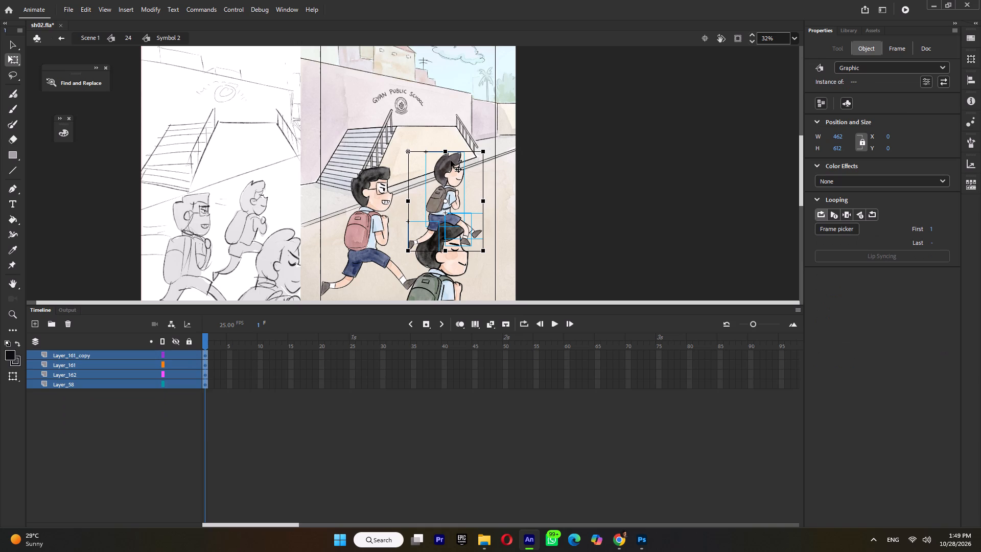
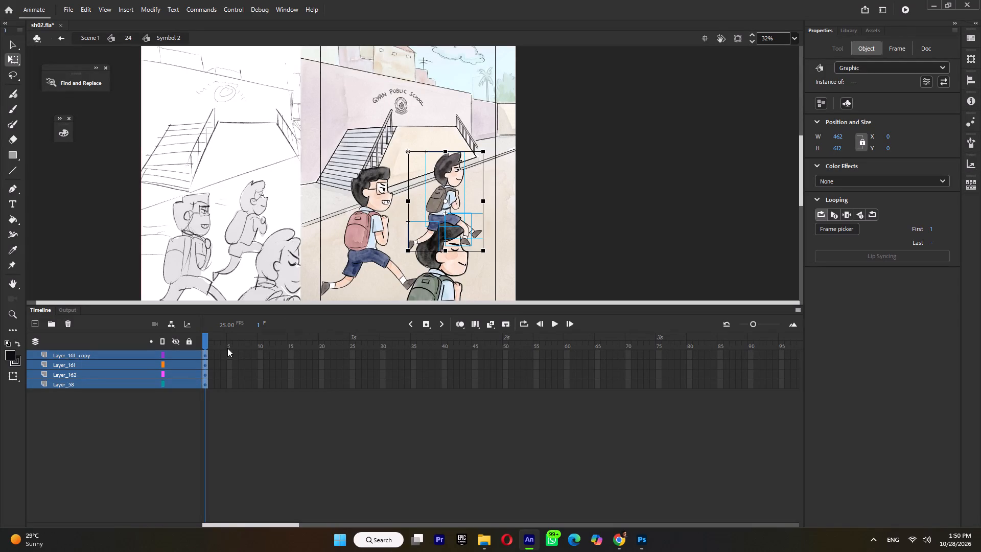
Extend the brown-backpack boy's four layers to frame 17 and add keyframes at frames 4, 7 and 11.
double_click(301, 338)
key("F5")
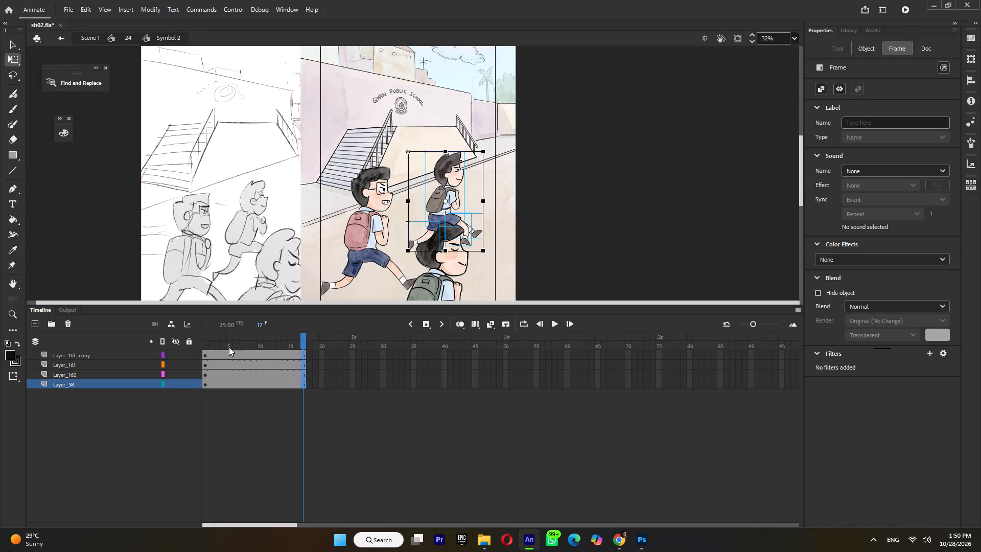
double_click(222, 343)
key("F6")
double_click(243, 342)
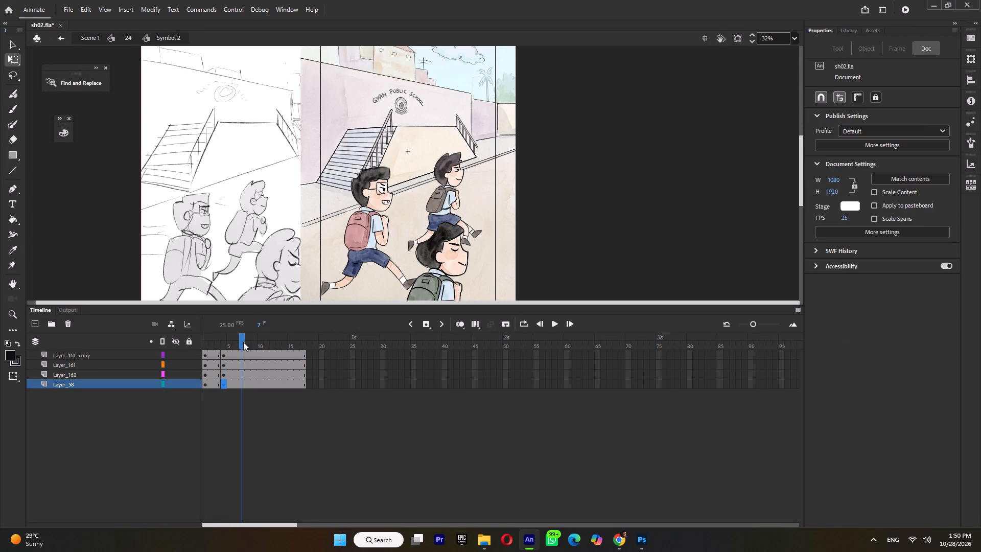
key("F6")
double_click(264, 341)
key("F6")
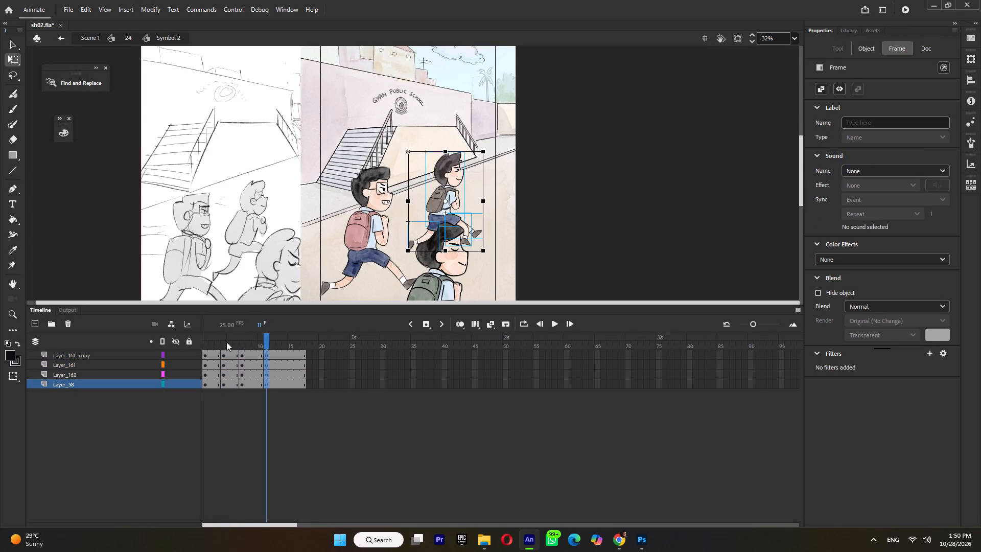
Add one frame to each of the first two poses and trim three from the last, making a 16-frame cycle with four frames per pose.
double_click(231, 337)
key("F5")
double_click(217, 340)
key("F5")
double_click(301, 338)
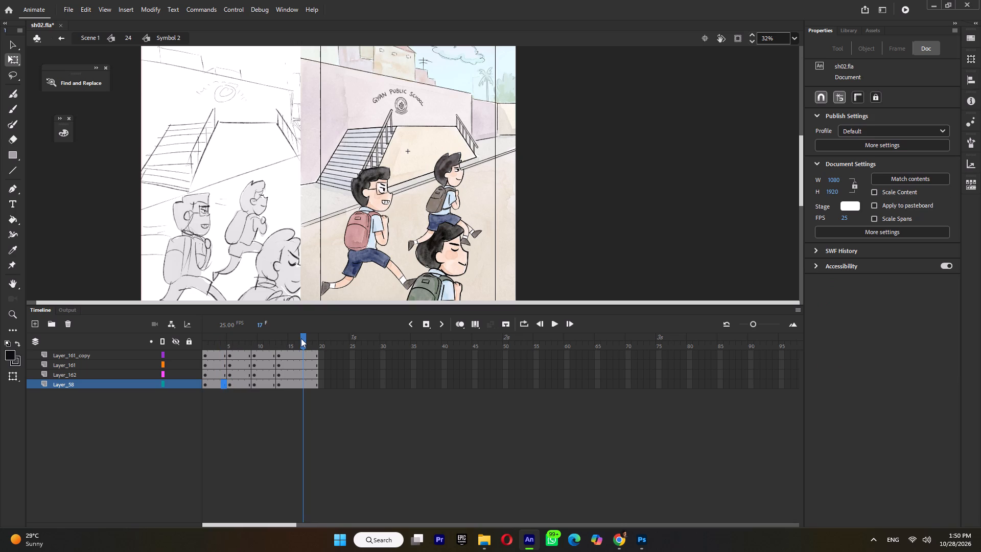
key("shift+F5")
key("shift+F5")
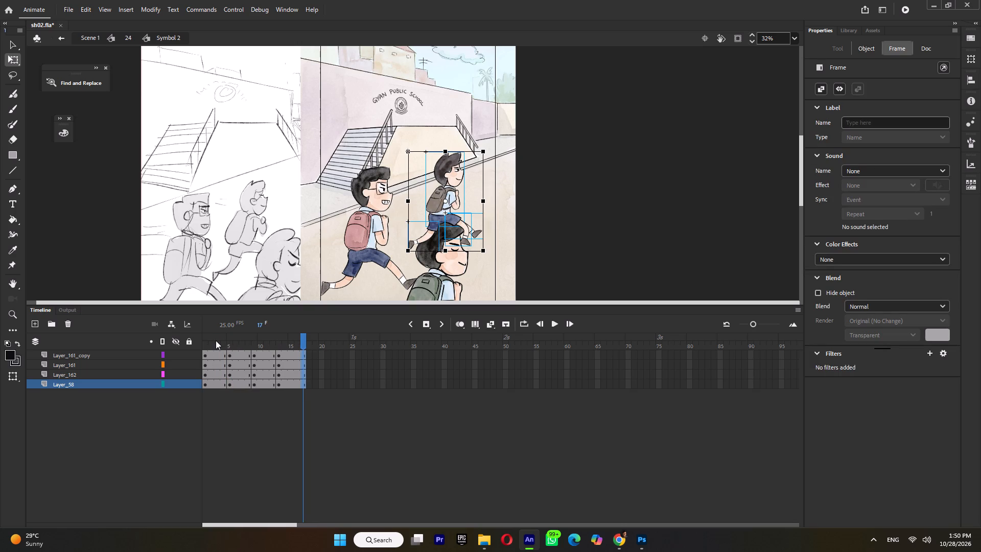
key("shift+F5")
Switch the stage preview mode to Anti-Alias Text.
left_click(216, 340)
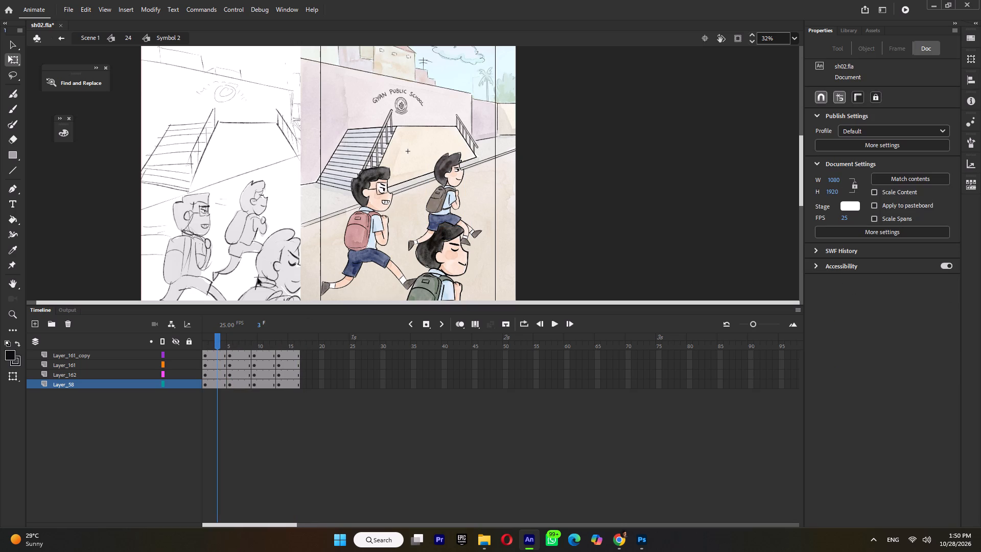
left_click(100, 11)
left_click(135, 78)
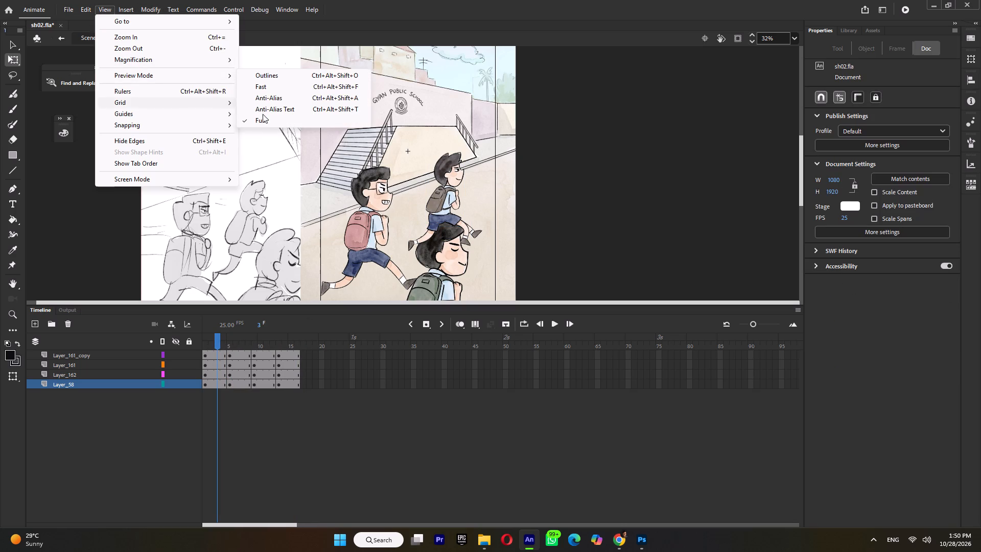
left_click(275, 111)
Delete the bent front leg, Layer_161_copy, from the first run pose.
scroll(460, 255, "up", 3, "ctrl")
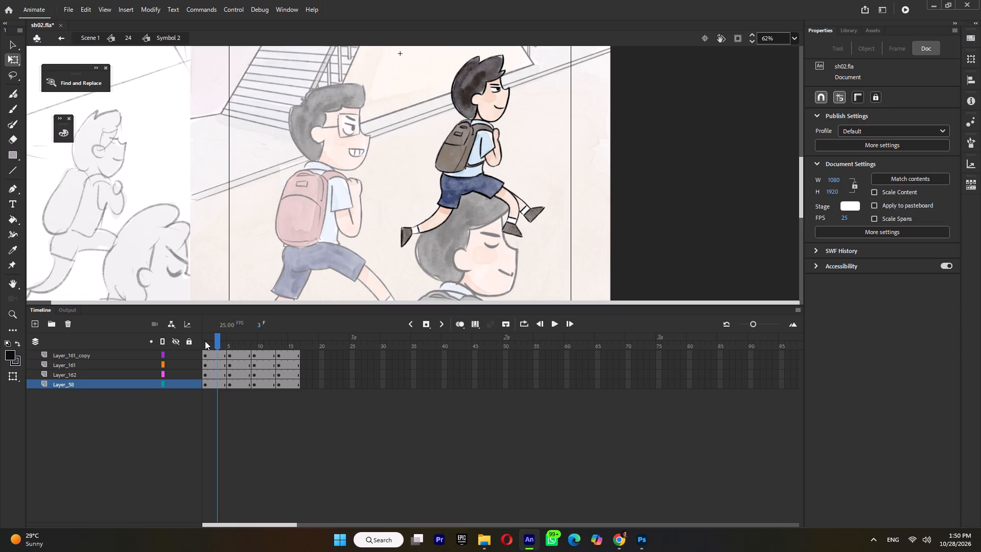
left_click(215, 338)
left_click(511, 214)
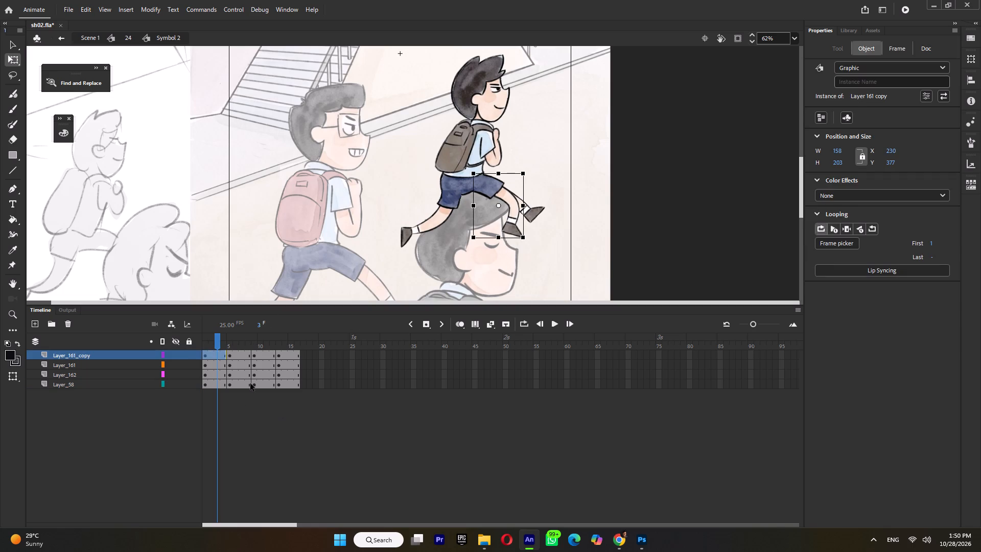
key("Delete")
In the second pose, replace the Layer_162 rear leg with the bent leg, moved to the rear hip and rotated backward.
left_click(240, 350)
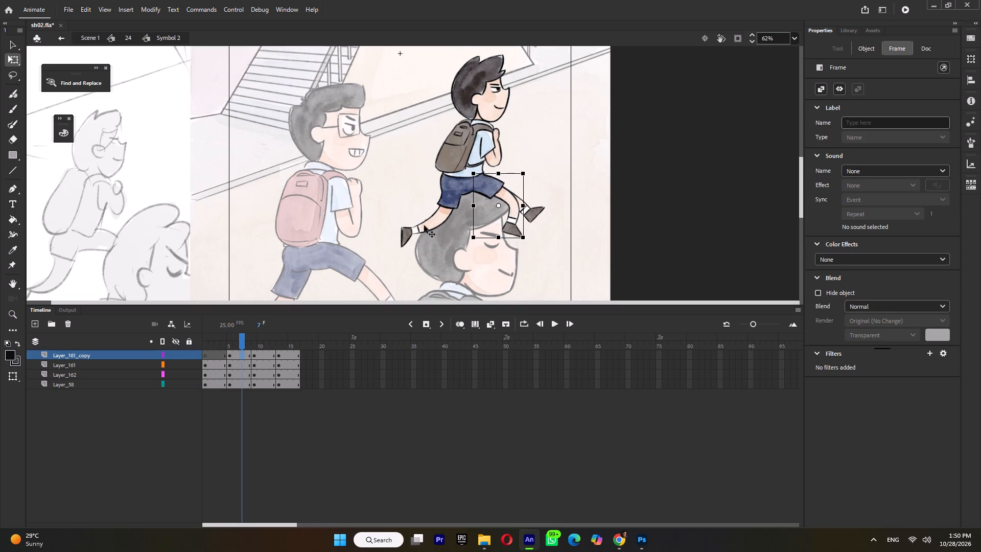
left_click(438, 223)
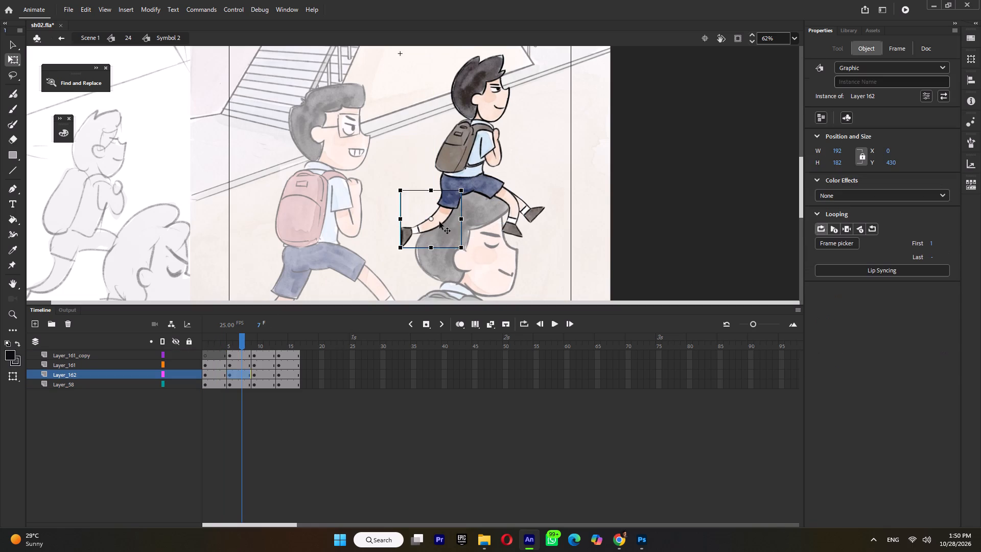
key("Delete")
left_click(509, 205)
left_click_drag(512, 215, 478, 227)
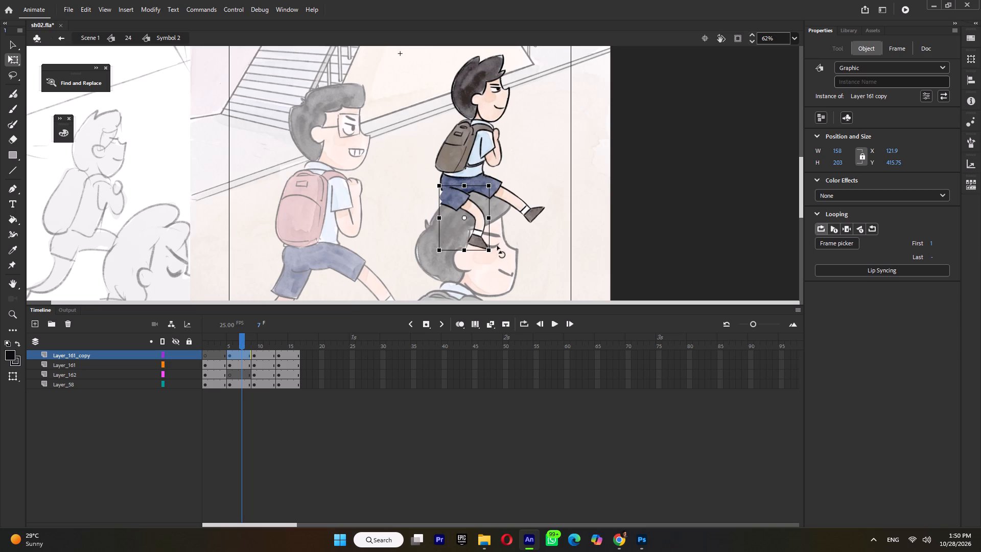
left_click_drag(497, 246, 445, 263)
left_click_drag(476, 206, 451, 201)
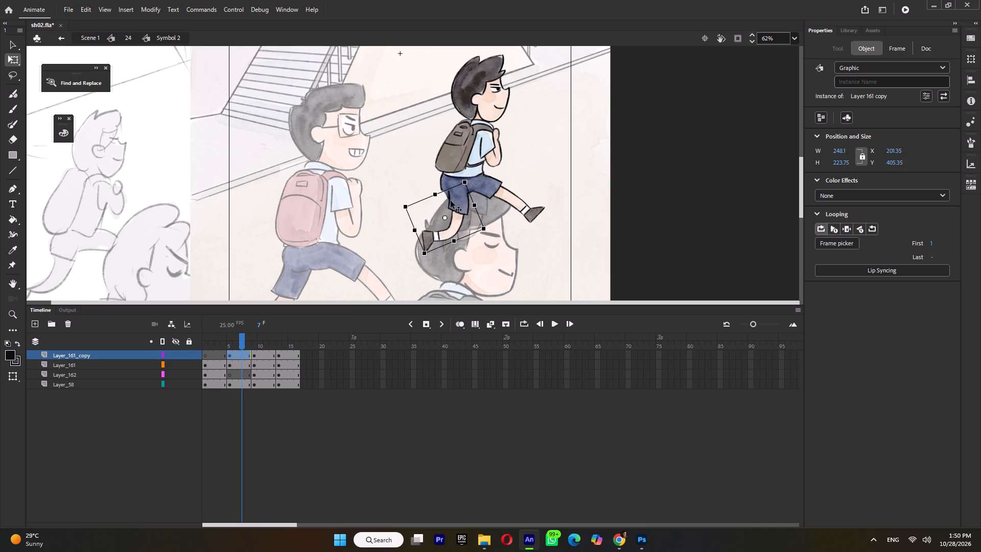
left_click_drag(451, 201, 450, 202)
In the second pose, rotate the straight Layer_161 leg down from the hip, nudge it back under the shorts, and compare with the first pose.
left_click(493, 194)
left_click_drag(510, 200, 480, 177)
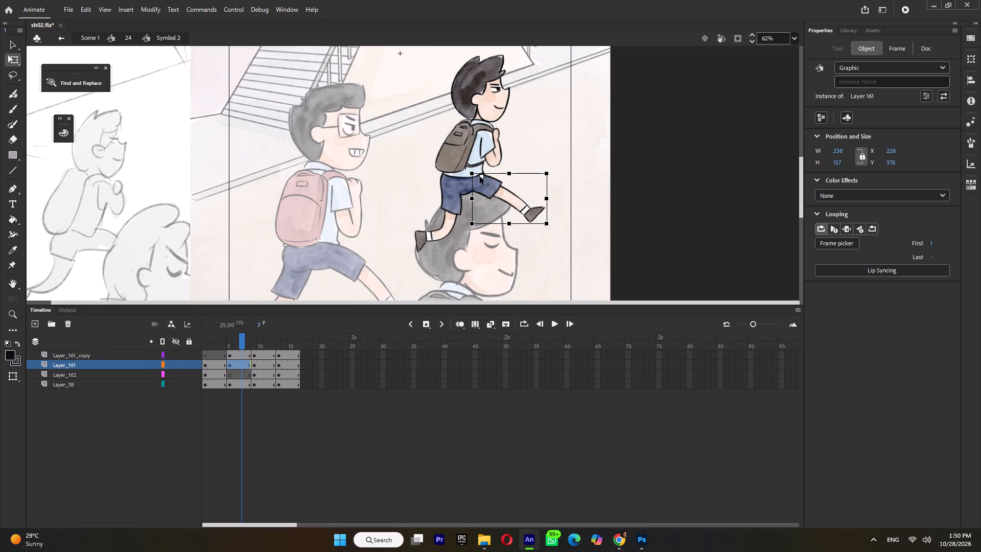
left_click_drag(480, 177, 477, 180)
left_click_drag(551, 223, 509, 266)
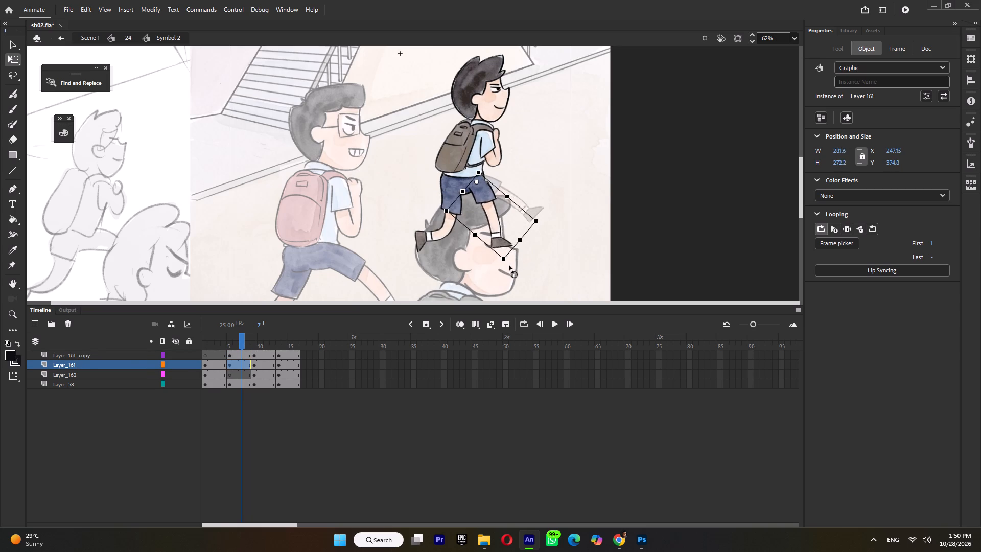
left_click_drag(509, 266, 499, 269)
key("Left")
key("Left")
key("Left")
key("Left")
key("Left")
key("Left")
key("Left")
key("Left")
key("Left")
key("Left")
key("Right")
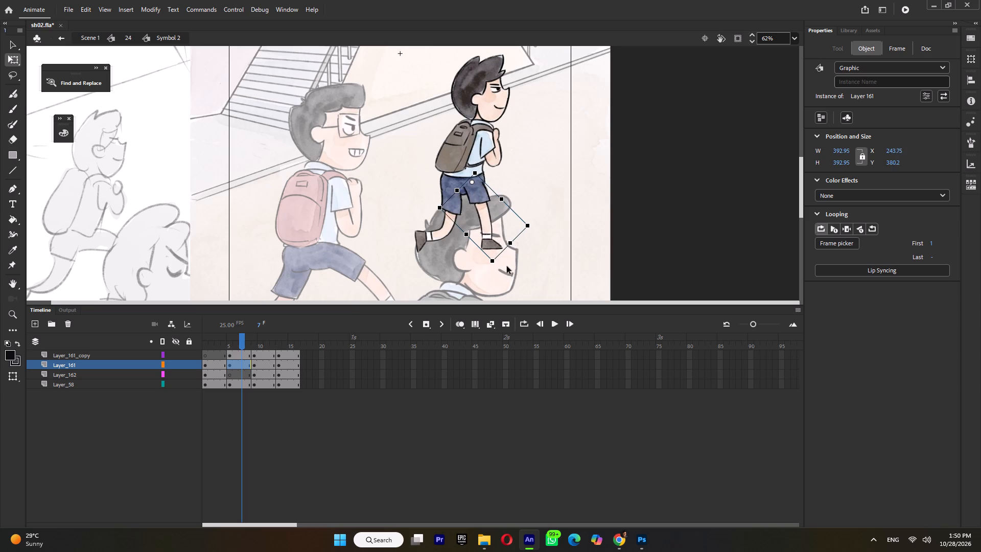
key("Right")
key("Right")
left_click(218, 339)
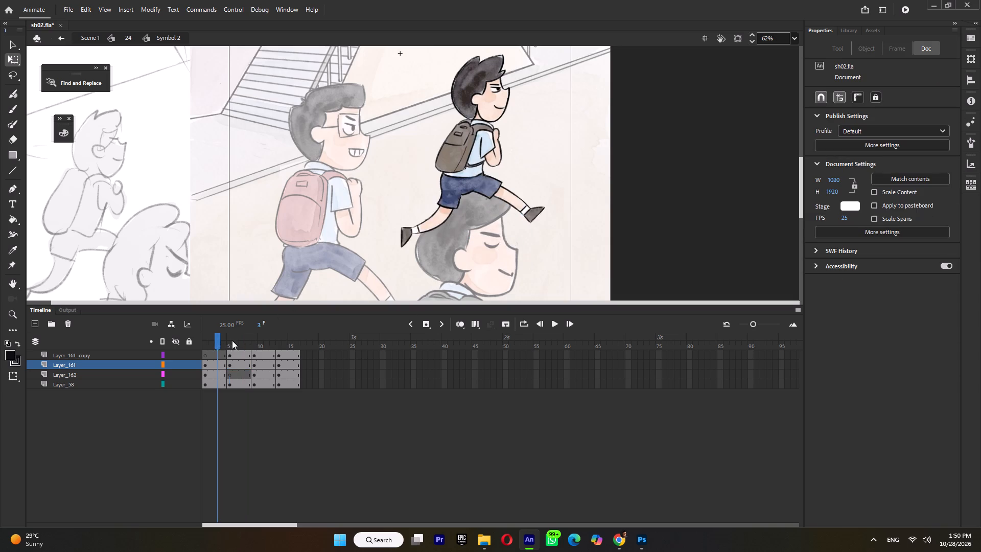
left_click(232, 340)
Delete the bent front leg, Layer_161_copy, from the third run pose.
left_click(268, 340)
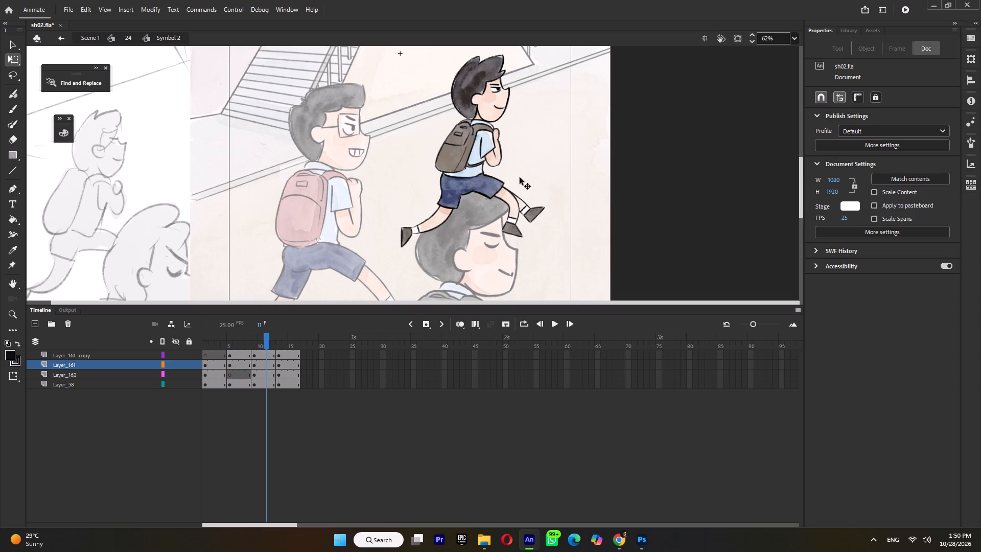
left_click(513, 198)
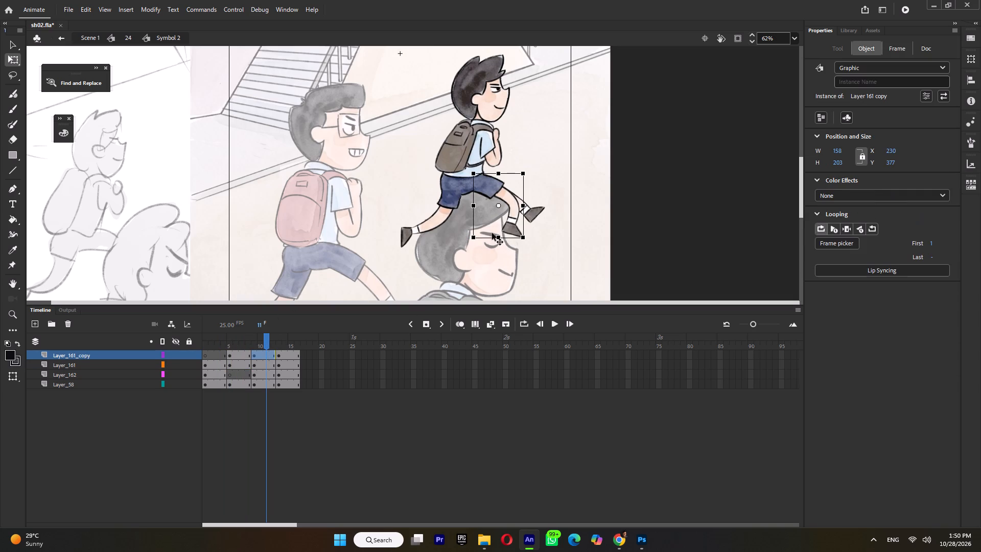
key("Delete")
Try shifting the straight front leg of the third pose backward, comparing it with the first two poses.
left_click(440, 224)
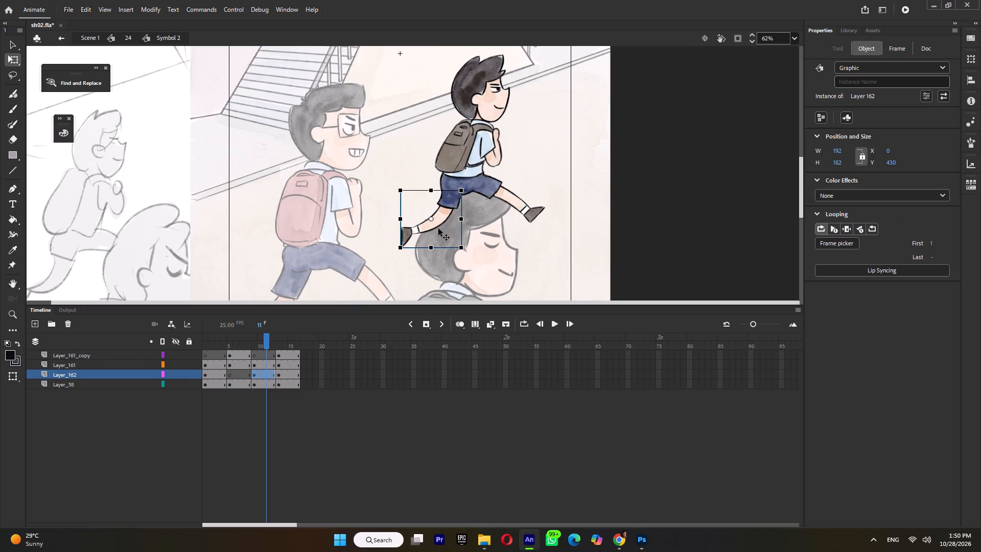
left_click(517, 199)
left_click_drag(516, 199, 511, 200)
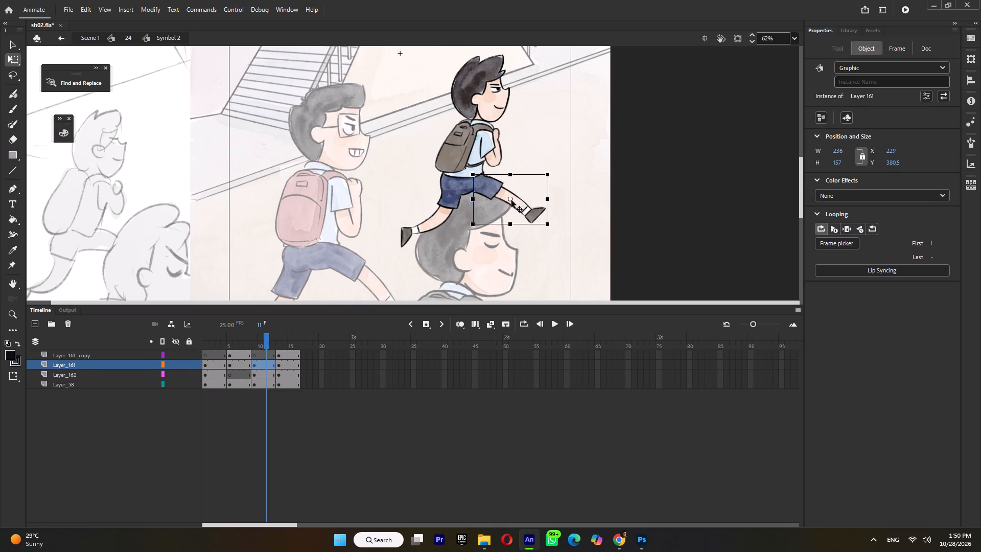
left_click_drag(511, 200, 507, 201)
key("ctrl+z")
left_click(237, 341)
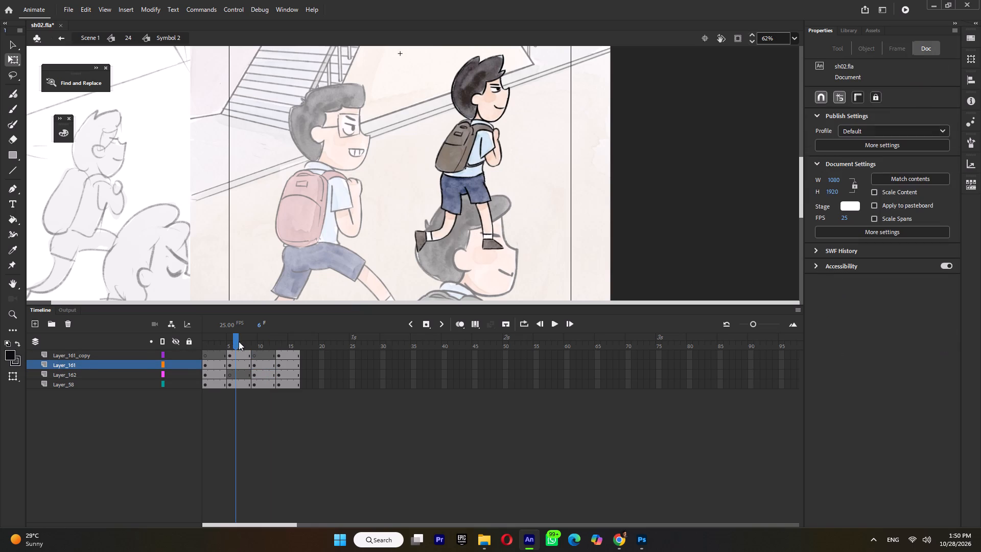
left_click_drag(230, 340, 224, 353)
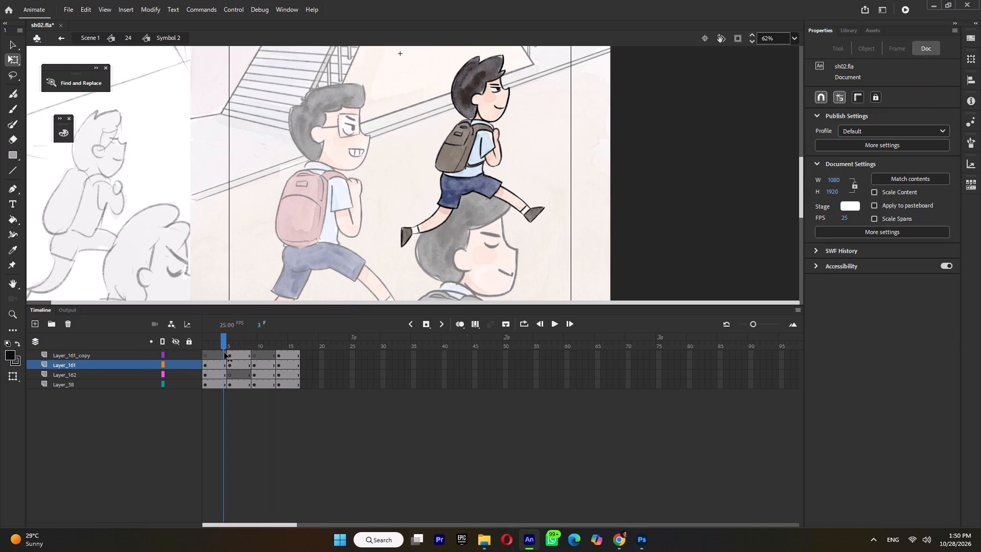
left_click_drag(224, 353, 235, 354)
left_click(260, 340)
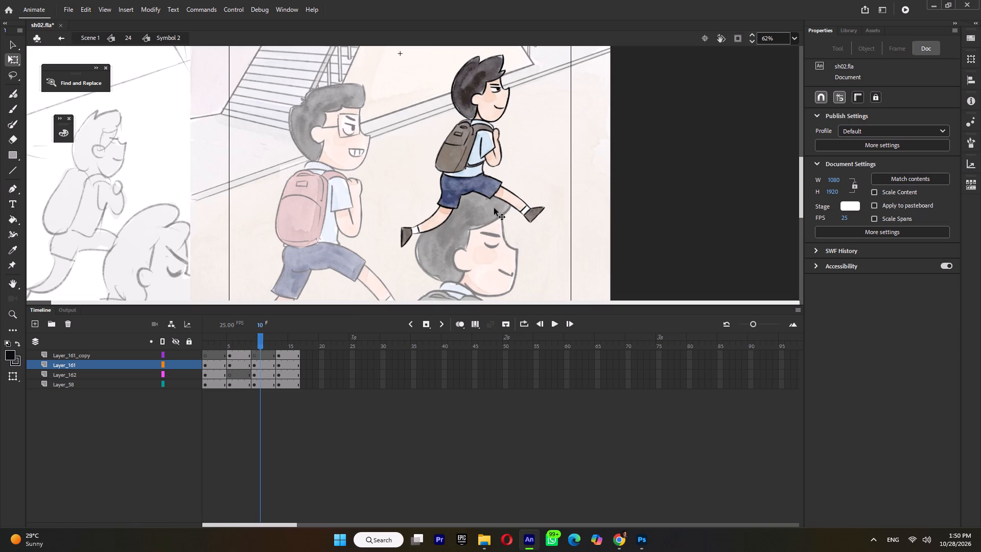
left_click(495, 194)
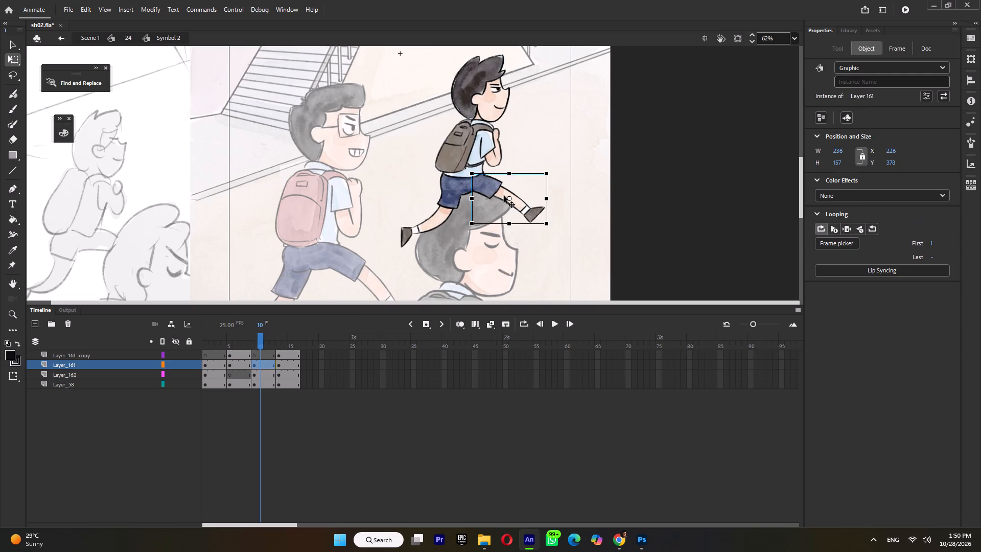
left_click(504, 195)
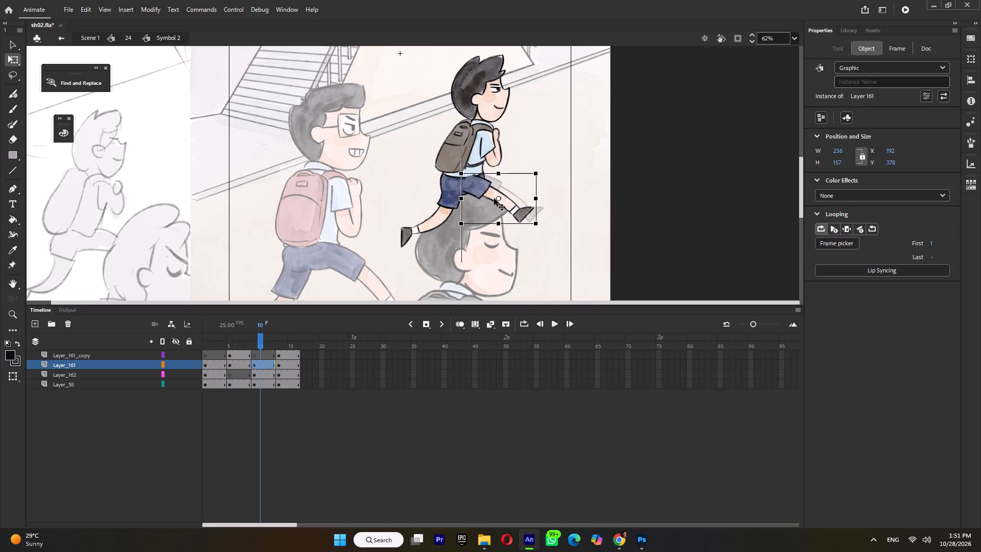
Move the third pose's rear leg, Layer_162, up slightly to about Y 422.
left_click(441, 204)
left_click(443, 208)
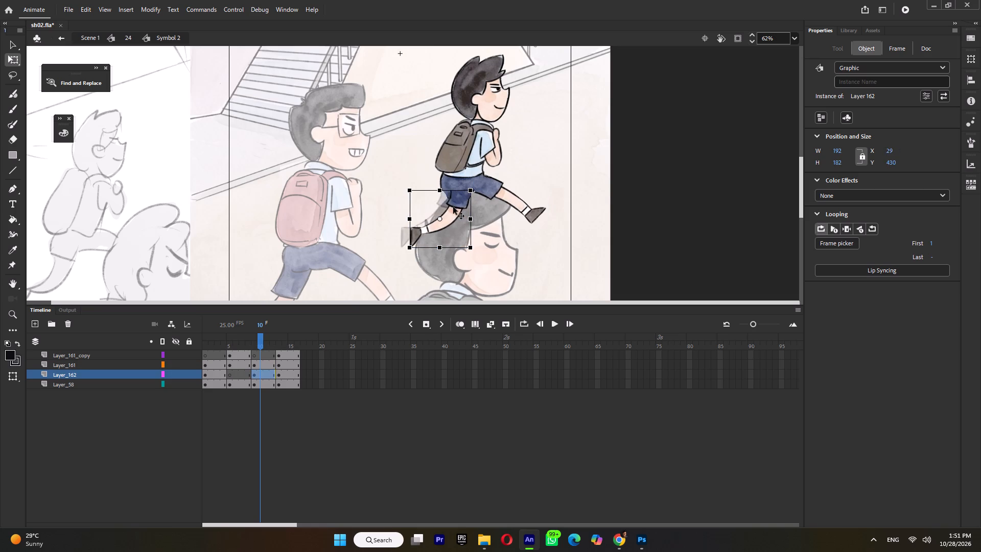
In the fourth pose, delete the Layer_162 rear leg and rotate the bent leg backward about the front hip, lowering it slightly.
left_click(286, 346)
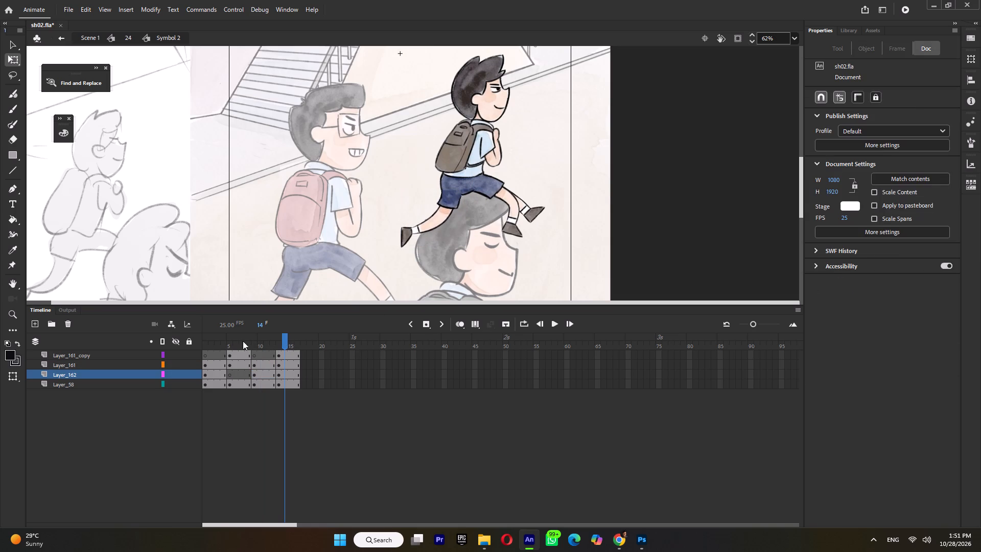
left_click(241, 344)
left_click(264, 341)
left_click(287, 341)
left_click(436, 222)
key("Delete")
left_click(511, 201)
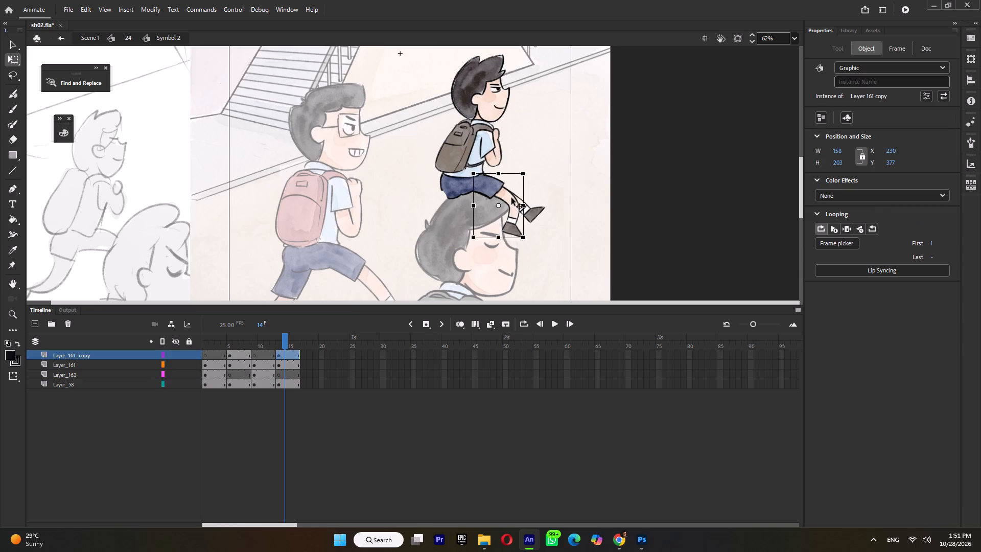
left_click_drag(499, 204, 481, 176)
left_click_drag(530, 237, 449, 280)
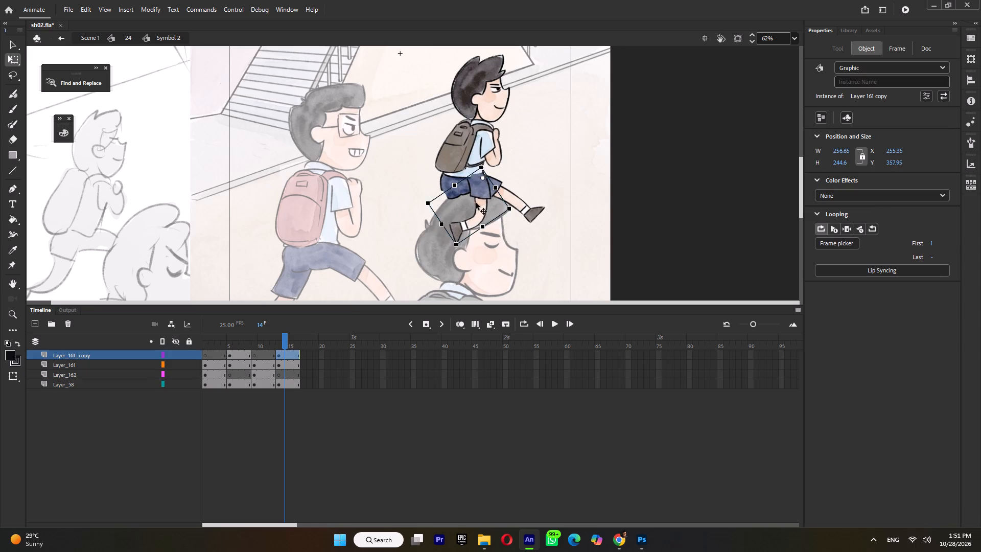
left_click_drag(477, 200, 476, 208)
In the fourth pose, rotate the straight Layer_161 leg downward and move it to the rear hip, at about X 172, Y 388.
left_click(518, 200)
left_click_drag(522, 204, 499, 210)
left_click_drag(528, 227, 487, 259)
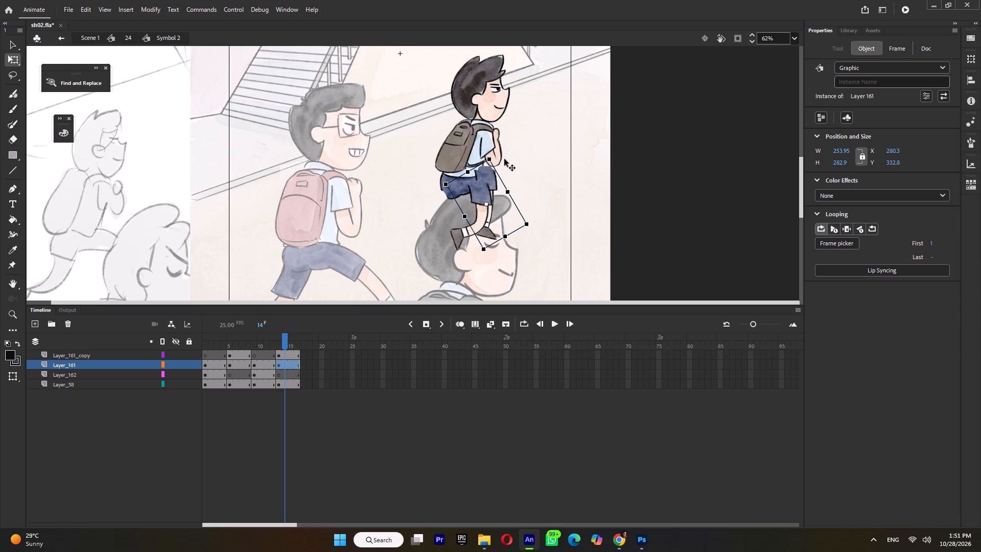
left_click_drag(489, 172, 459, 197)
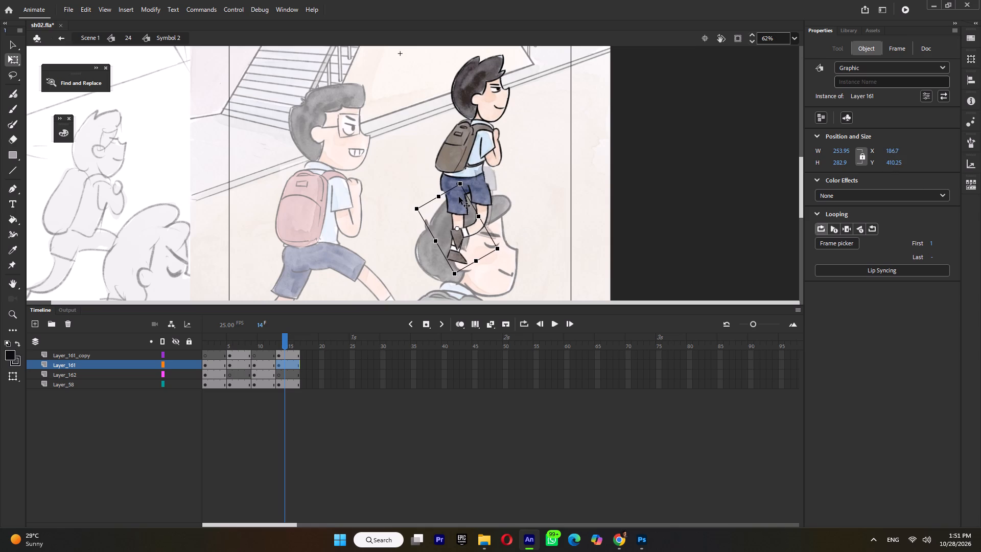
left_click_drag(459, 197, 457, 190)
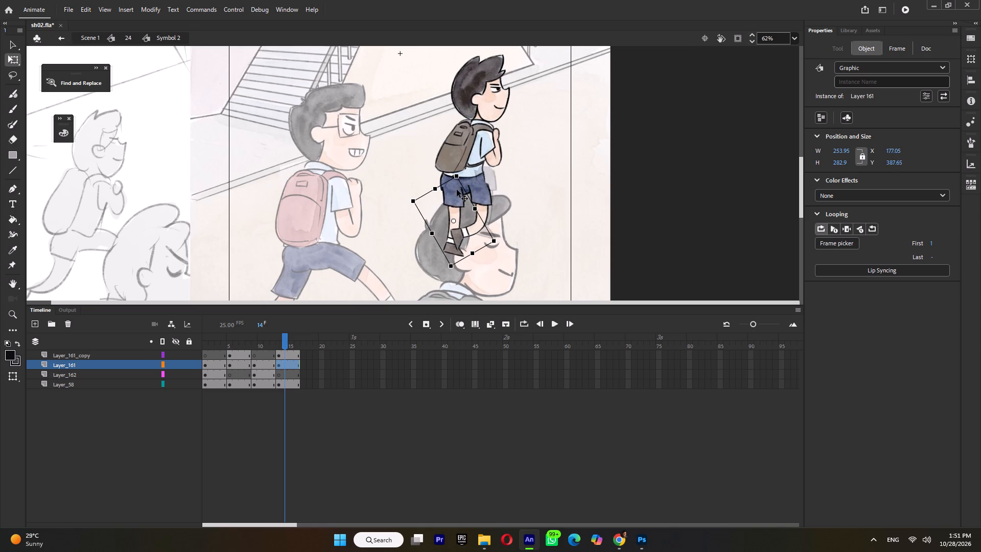
left_click_drag(457, 190, 455, 190)
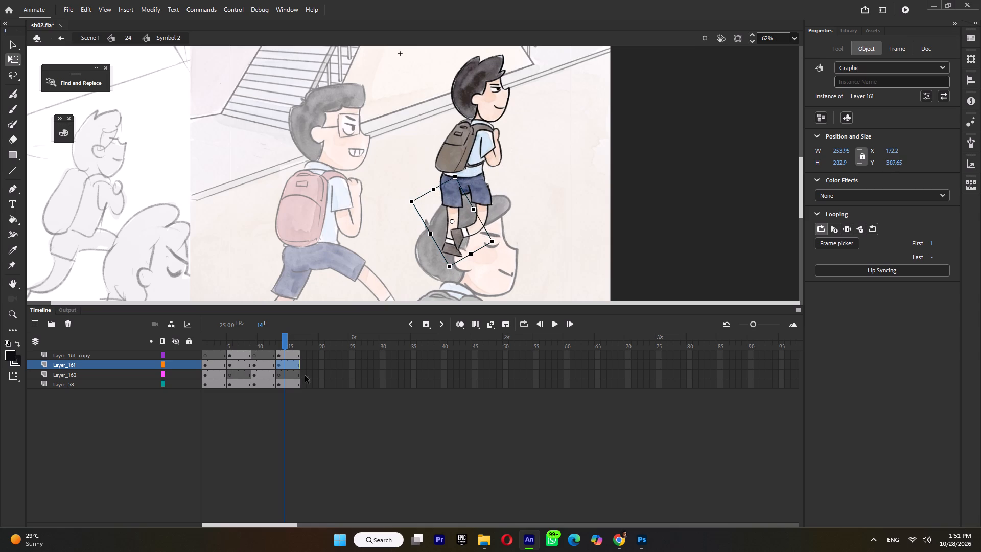
In the fourth pose, move the straight leg in place from Layer_161 onto Layer_58 and send it backward behind the body.
key("ctrl+x")
left_click(279, 384)
left_click(570, 248)
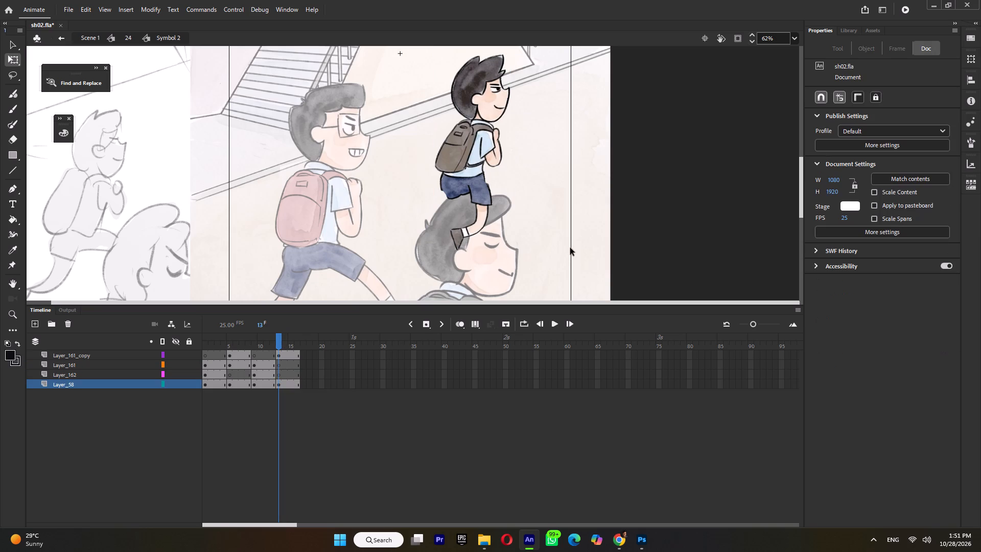
key("ctrl+shift+v")
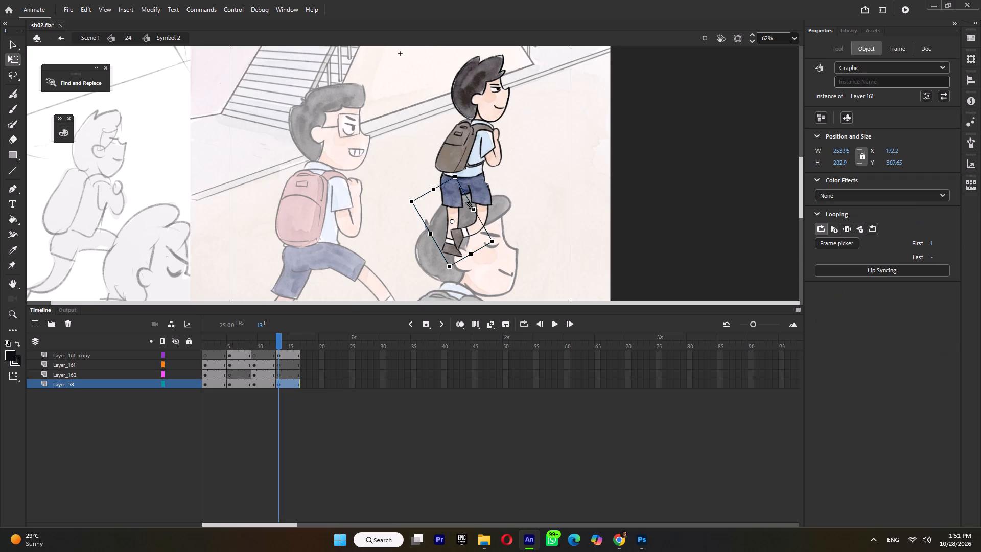
key("ctrl+Down")
Nudge the fourth pose's bent leg on Layer_161_copy slightly backward to about X 246, Y 378.
left_click(485, 195)
left_click_drag(484, 200, 480, 201)
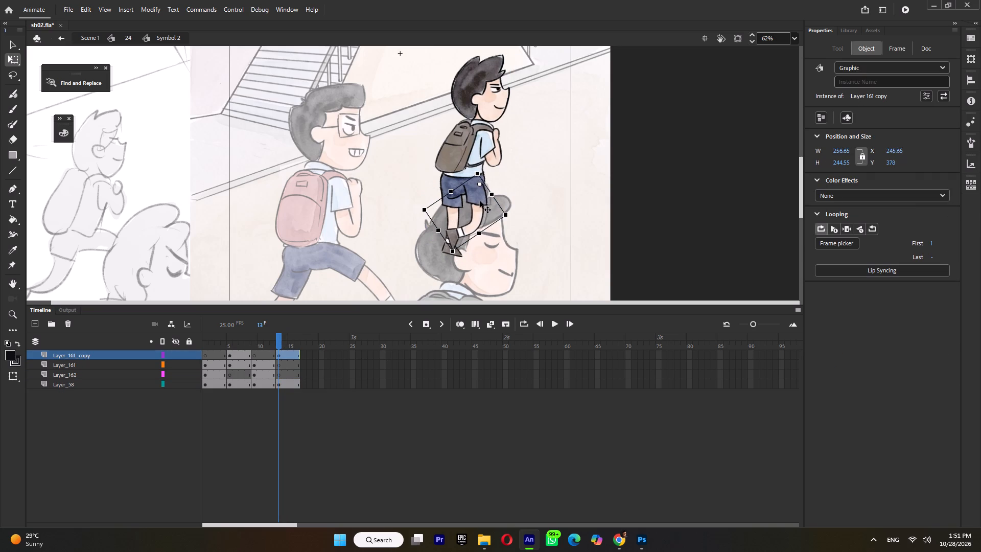
left_click_drag(480, 201, 479, 201)
Play the run cycle from the start and step through its first three poses to compare the legs.
scroll(479, 201, "down", 3, "ctrl")
left_click_drag(237, 342, 182, 347)
key("Return")
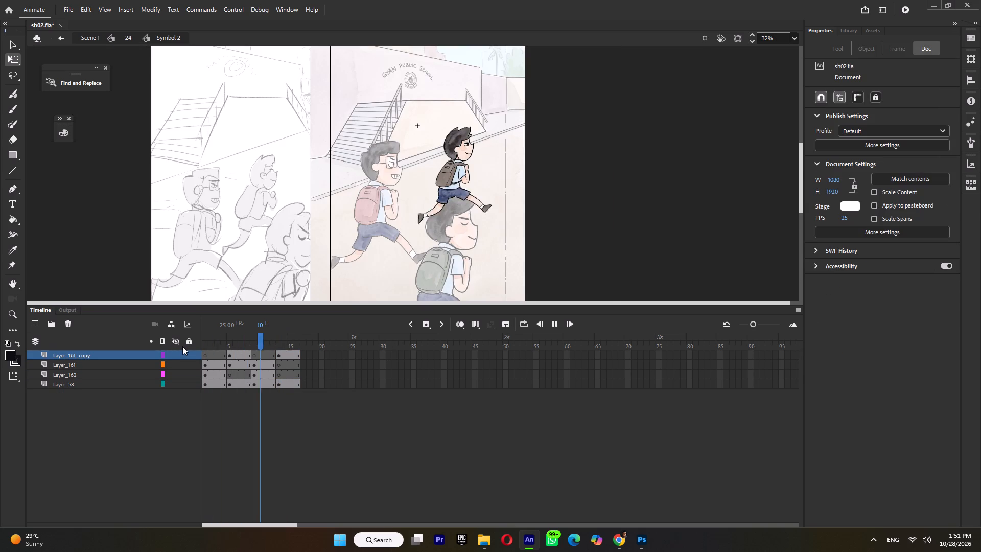
left_click(222, 342)
left_click(236, 342)
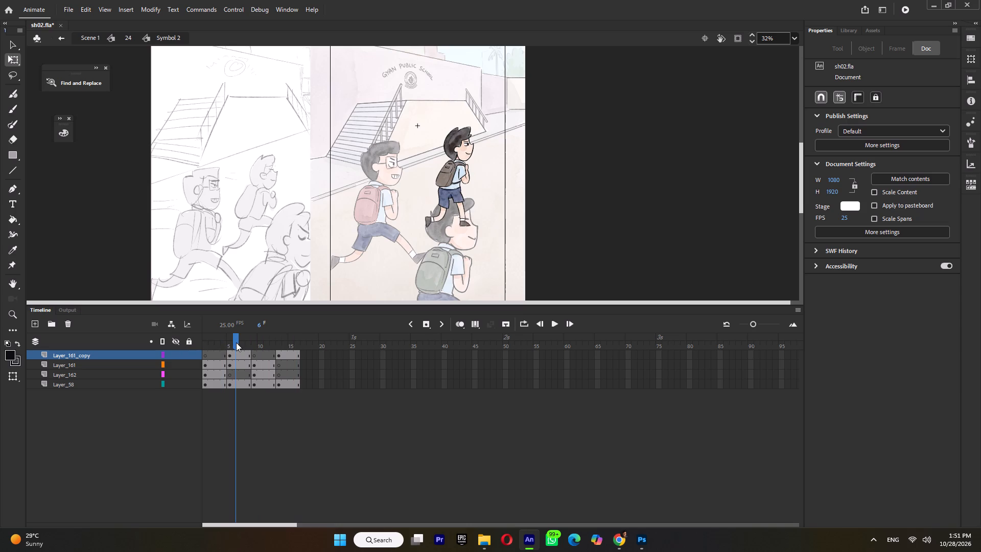
left_click_drag(228, 342, 207, 346)
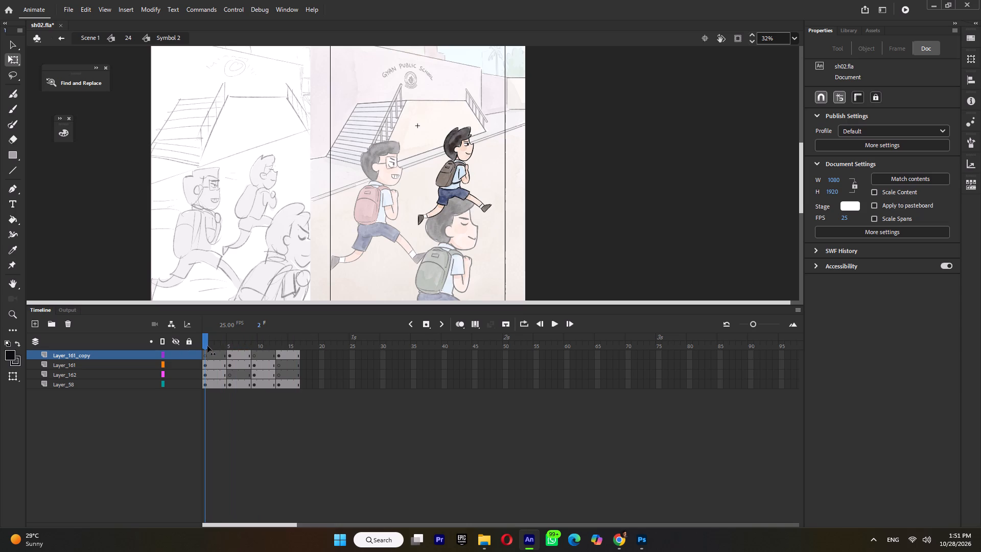
left_click_drag(207, 346, 258, 353)
In the third pose, nudge the rear leg forward slightly and shift the straight front leg backward to about X 214, Y 381.
left_click(438, 203)
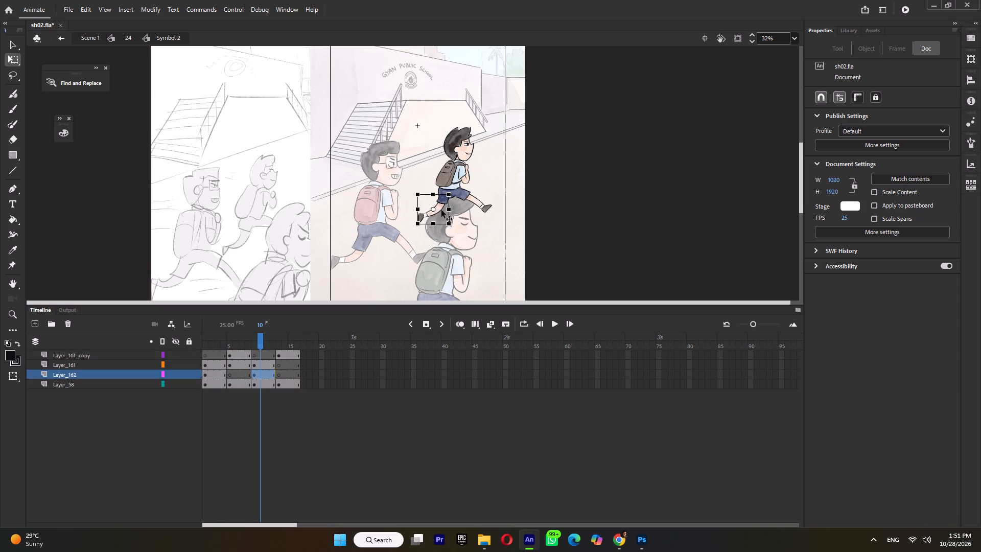
scroll(441, 210, "up", 9, "ctrl")
left_click_drag(453, 199, 458, 201)
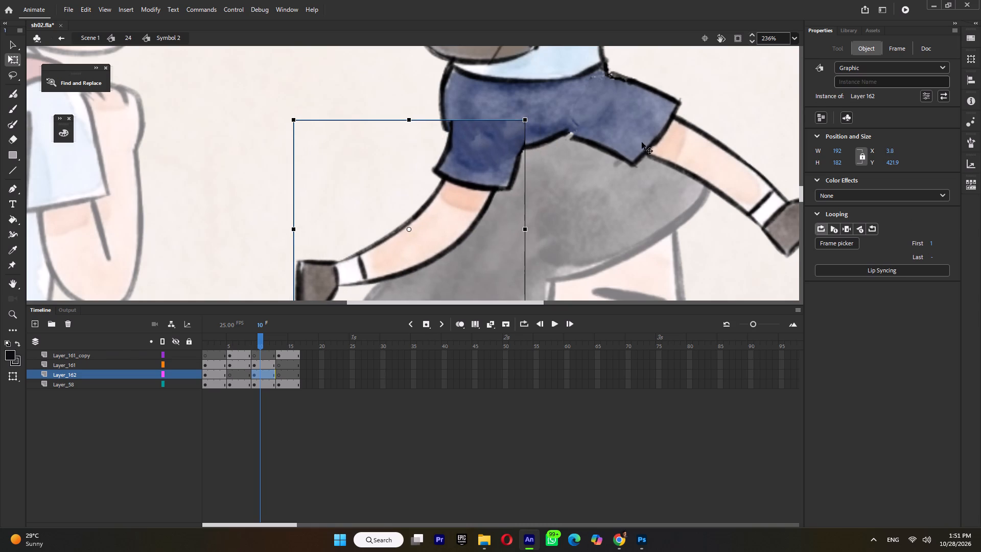
left_click(645, 142)
left_click_drag(647, 147, 629, 151)
Return to the 24 symbol, play the animation to check the boy's run, and reopen the boy's symbol.
scroll(629, 151, "down", 2, "ctrl")
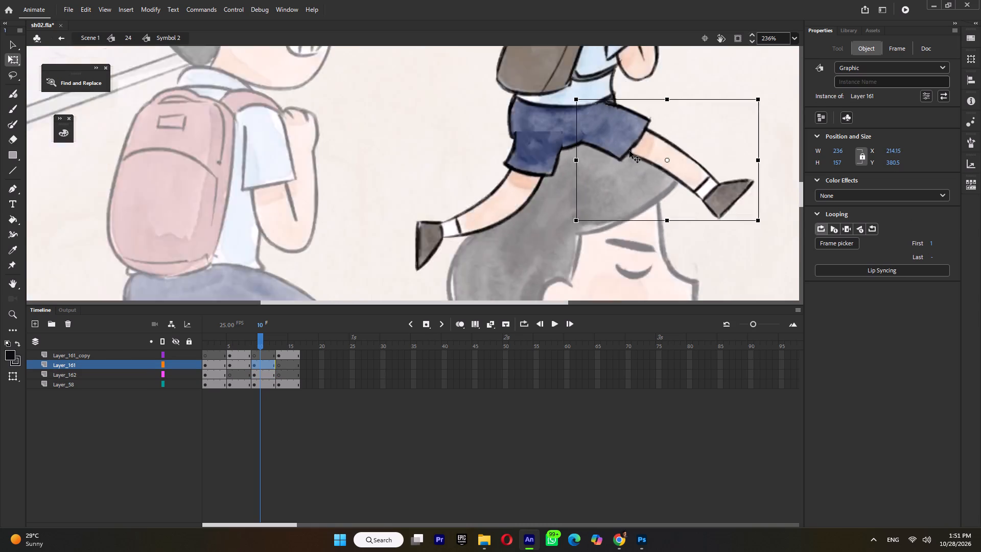
scroll(629, 151, "down", 3, "ctrl")
double_click(605, 266)
key("Return")
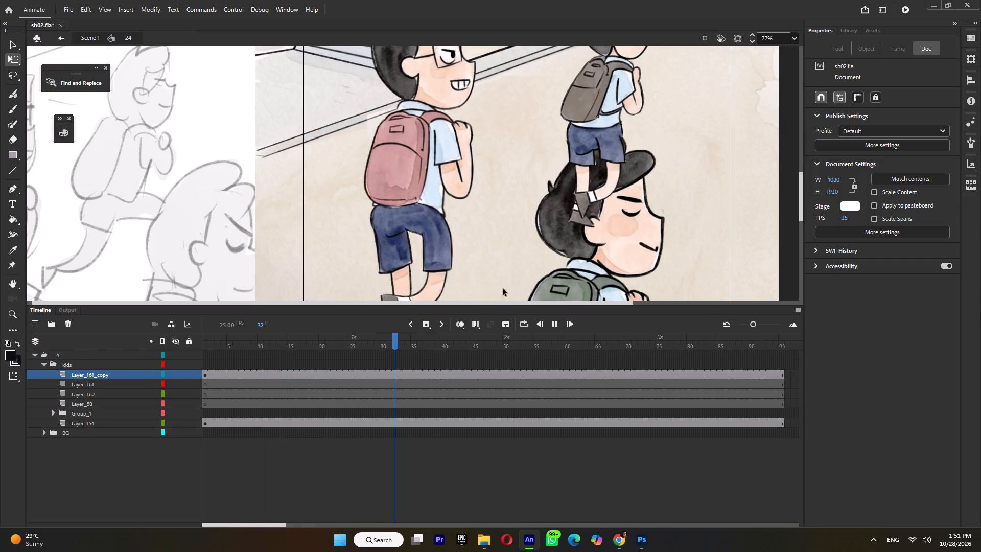
key("Return")
double_click(617, 122)
Raise the whole figure in the second pose by several small nudges, checking it against the first pose.
left_click(222, 340)
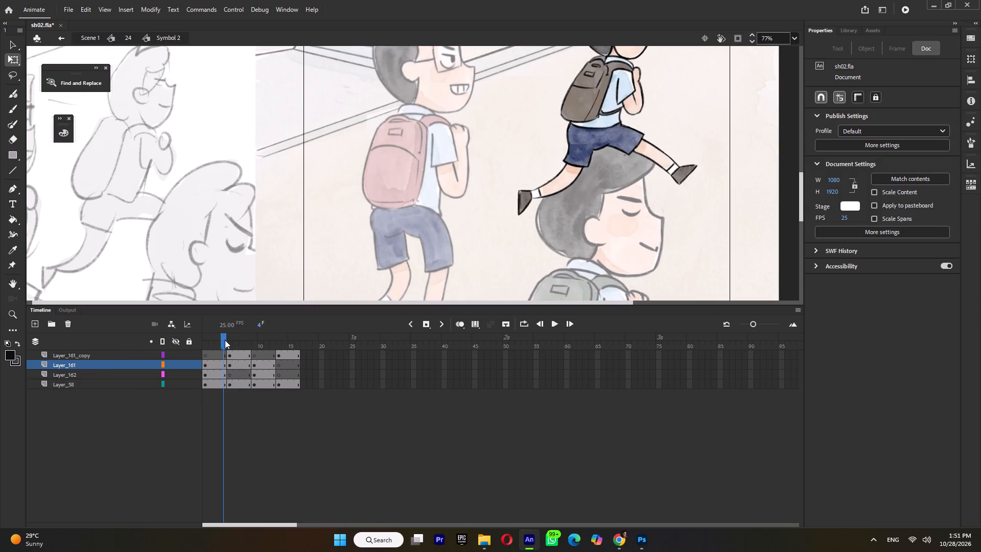
left_click(239, 338)
scroll(583, 192, "down", 3, "ctrl")
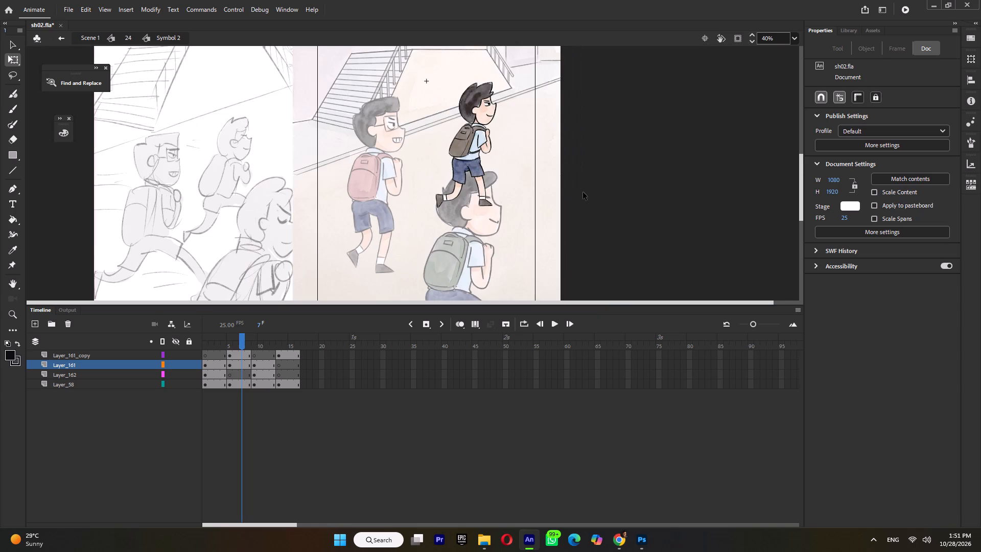
scroll(589, 181, "down", 2, "ctrl")
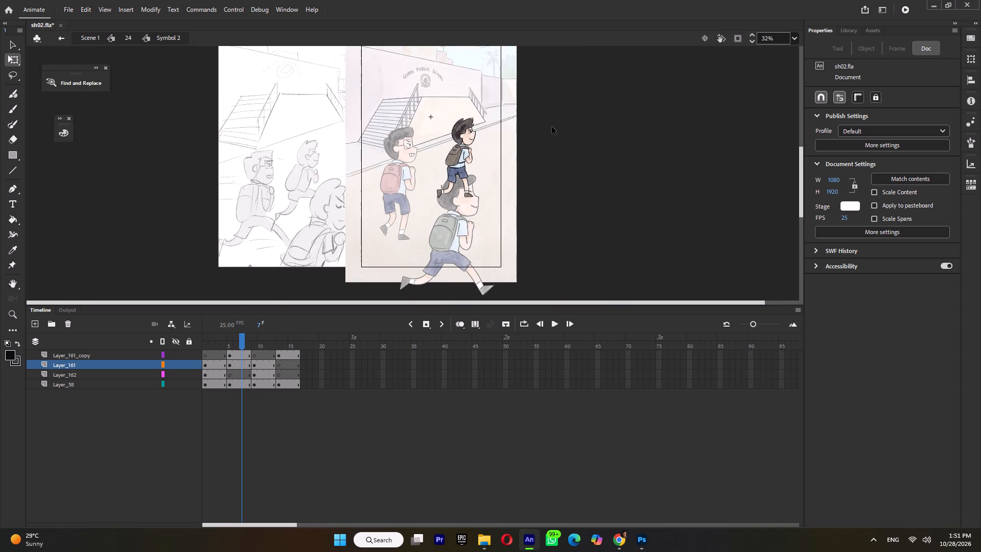
left_click_drag(543, 127, 363, 253)
key("Up")
key("Up")
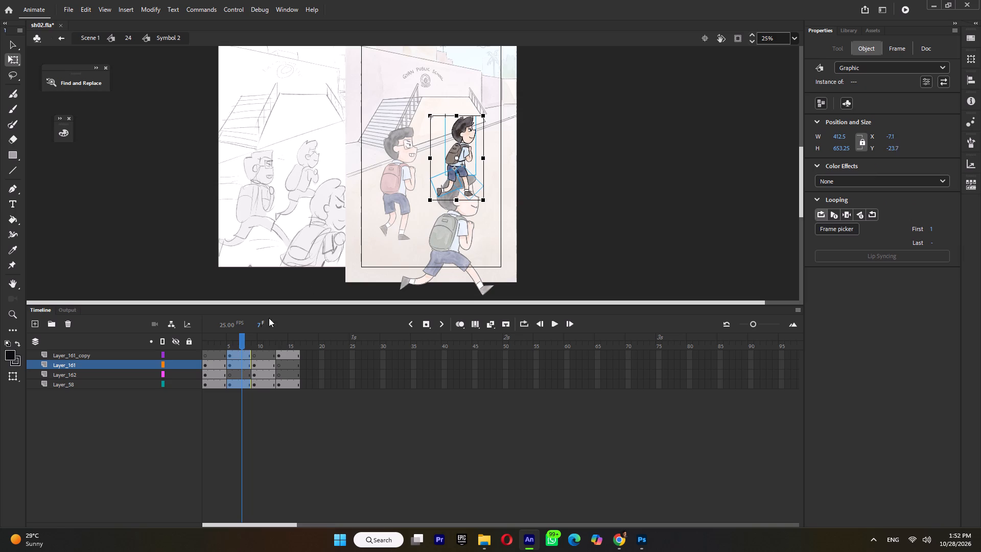
key("Up")
key("Up")
left_click(218, 341)
left_click(237, 338)
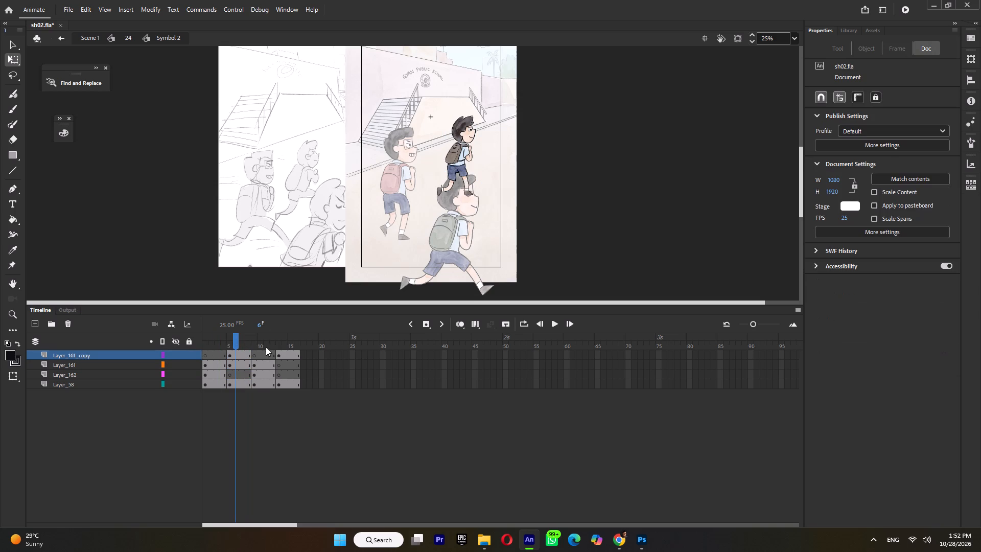
left_click_drag(501, 110, 368, 275)
key("Up")
key("Up")
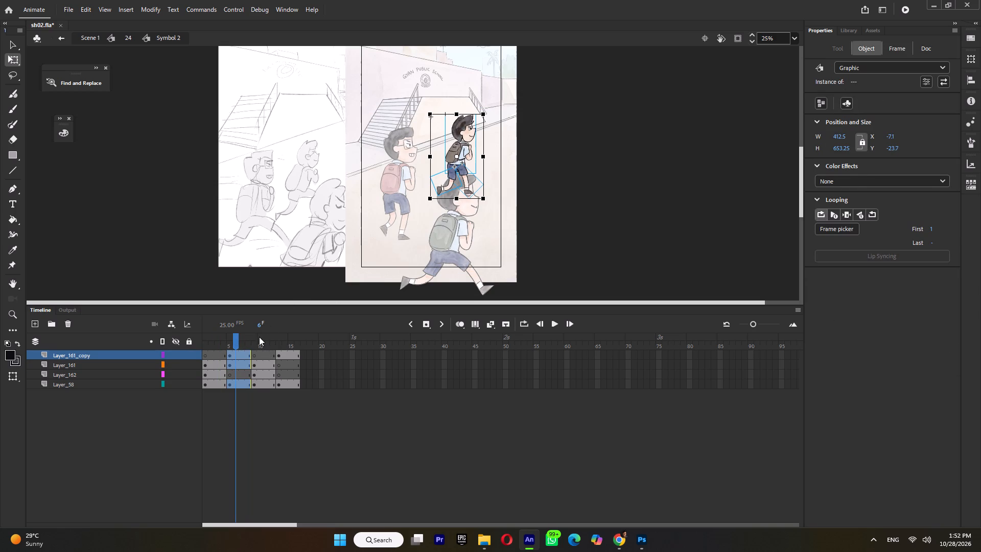
Raise the whole figure in the fourth pose by four small nudges.
double_click(260, 337)
left_click(285, 337)
left_click_drag(502, 101, 399, 275)
key("Up")
key("Up")
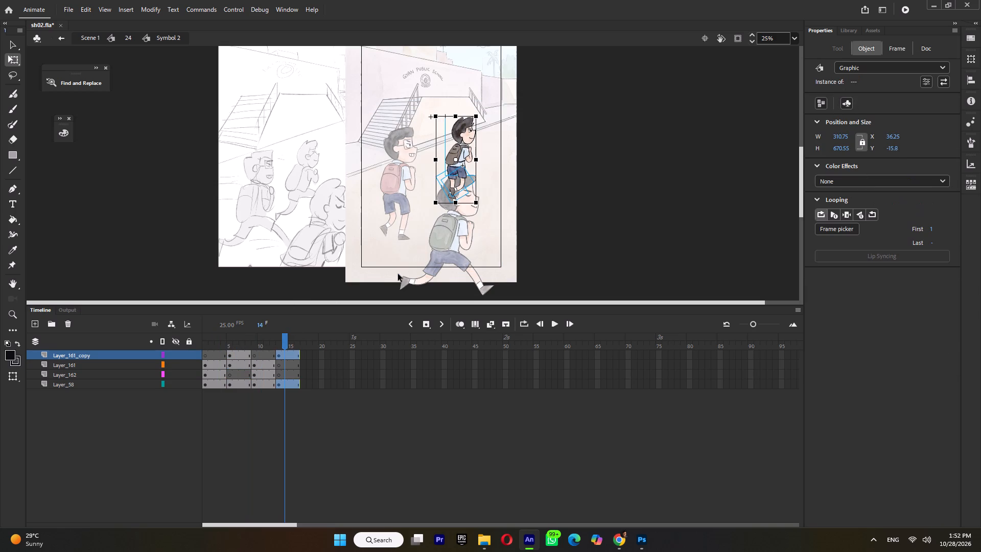
key("Up")
key("Up")
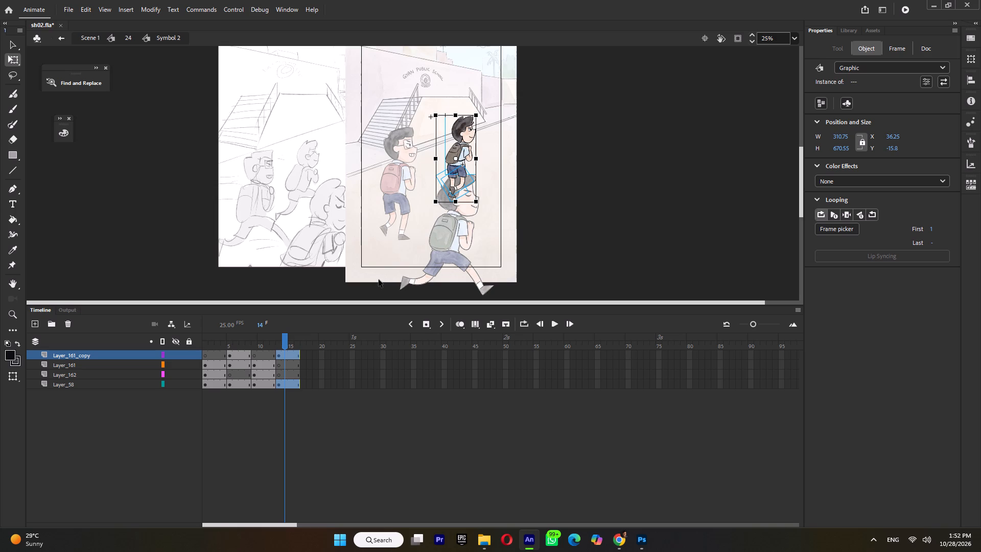
Play the cycle from the start and compare the first two poses for the body's up-and-down motion.
left_click(211, 344)
key("Return")
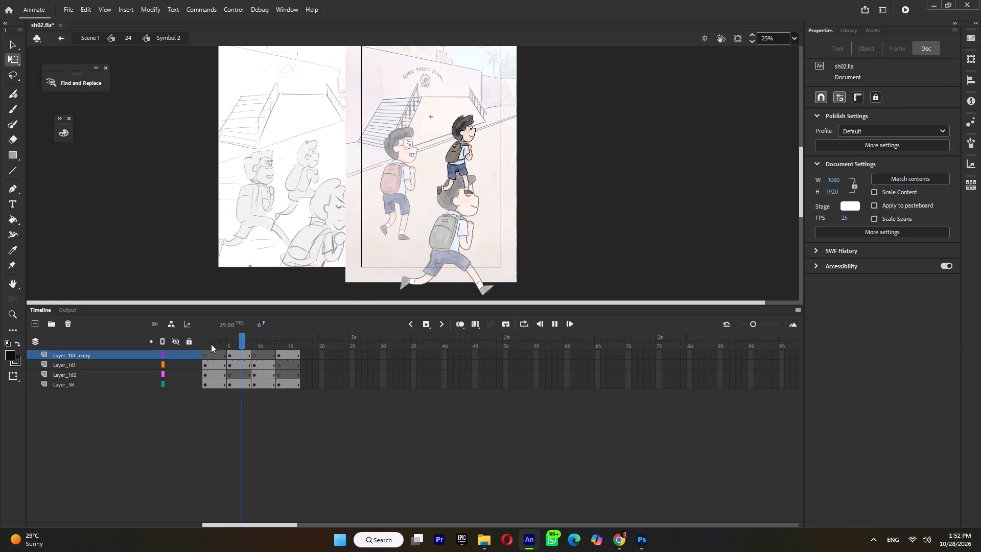
key("Return")
left_click_drag(212, 343, 223, 346)
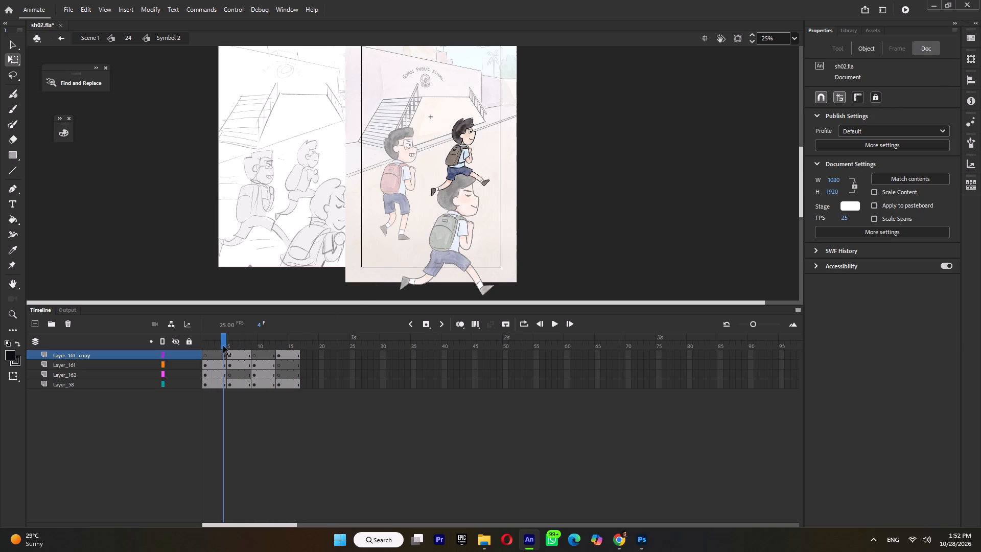
left_click_drag(223, 346, 233, 352)
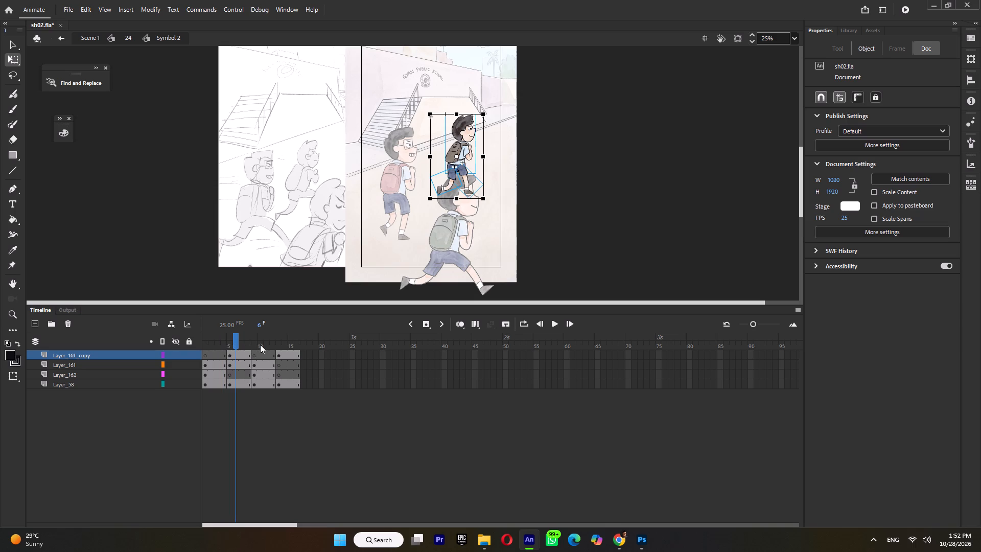
In the third pose, set the Layer_161 front leg's pivot at the hip and rotate the leg downward.
left_click(262, 343)
scroll(473, 184, "up", 4, "ctrl")
left_click(517, 170)
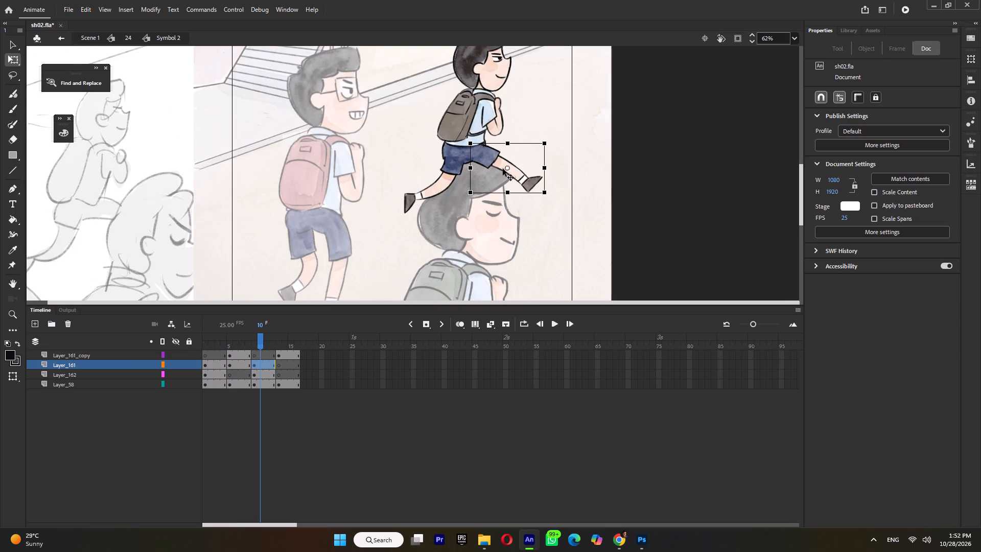
left_click_drag(509, 168, 483, 152)
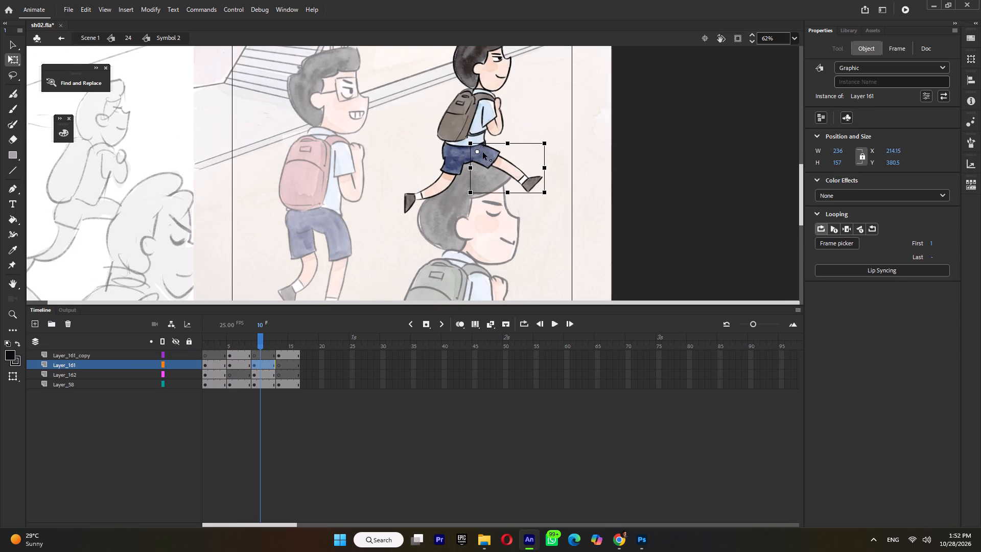
left_click_drag(541, 195, 523, 225)
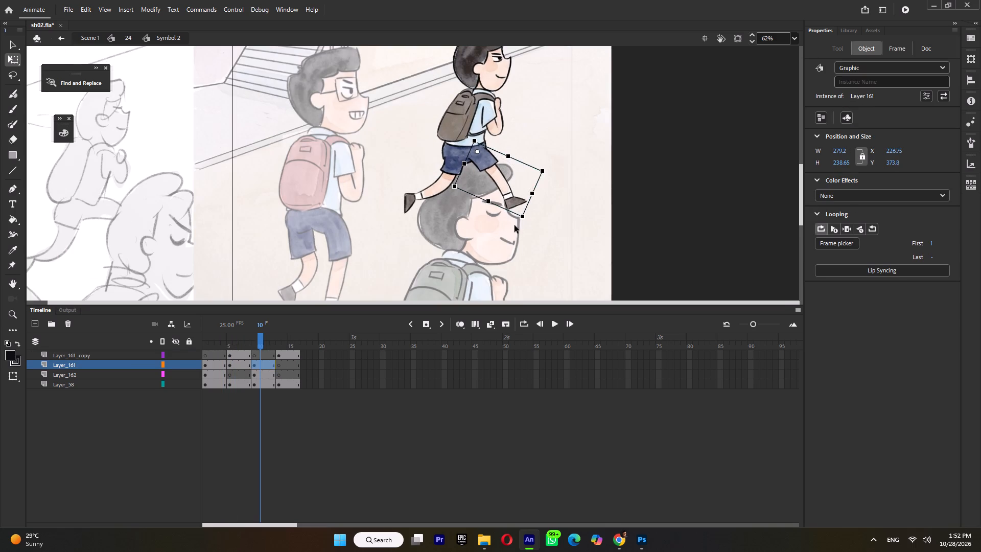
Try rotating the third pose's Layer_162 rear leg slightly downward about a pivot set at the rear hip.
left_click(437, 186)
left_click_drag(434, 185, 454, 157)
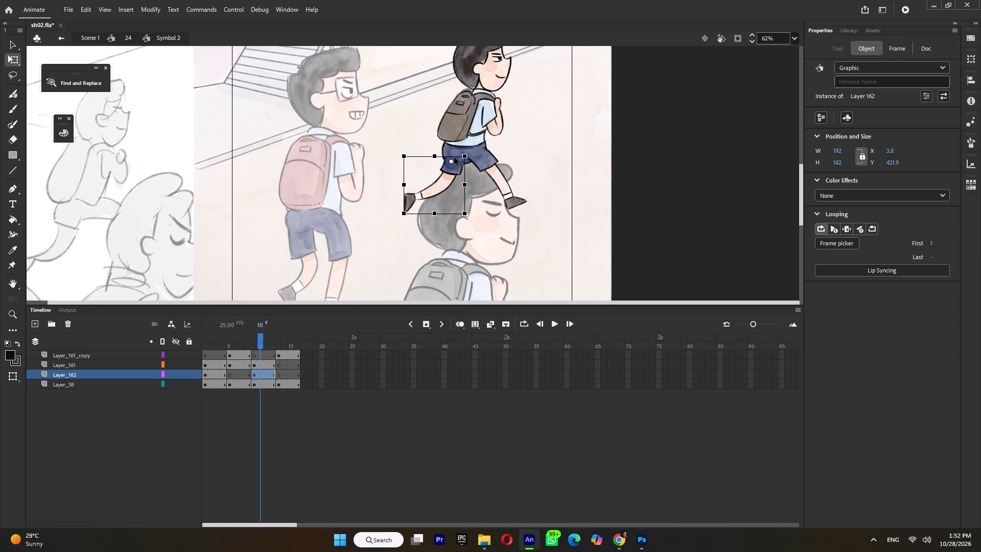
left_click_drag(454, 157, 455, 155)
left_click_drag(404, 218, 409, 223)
Compare the third pose with the second and delete the third pose's bent rear leg from Layer_162.
left_click(235, 338)
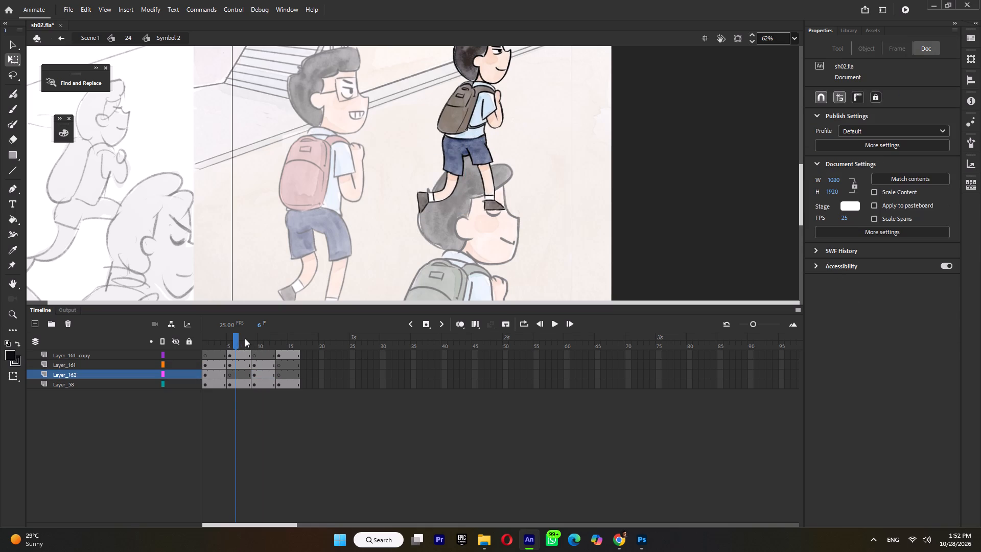
left_click(254, 338)
left_click(423, 197)
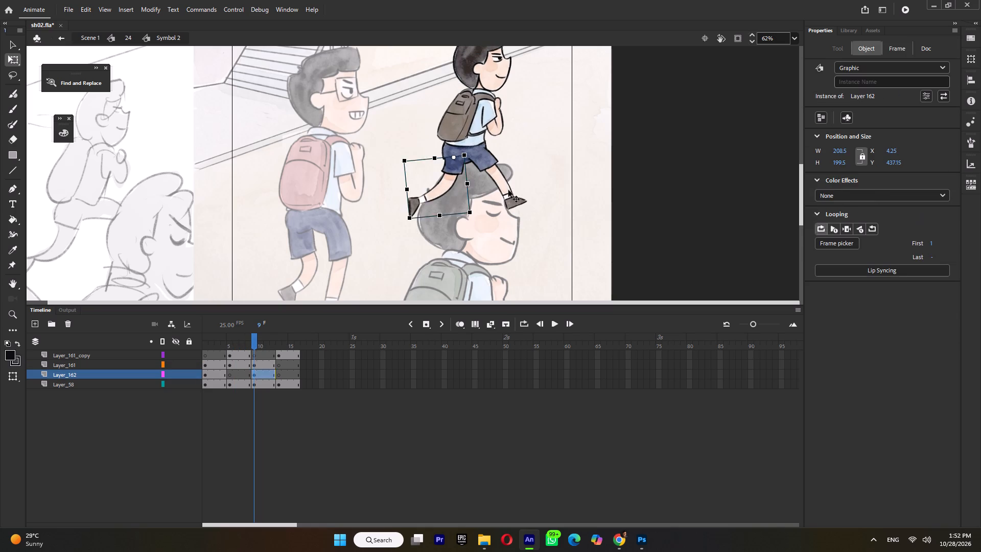
key("Delete")
Copy the third pose's front leg onto Layer_162, rotate it backward, place it at the rear hip at about X 189, Y 407, and cut it.
left_click(499, 187)
key("ctrl+c")
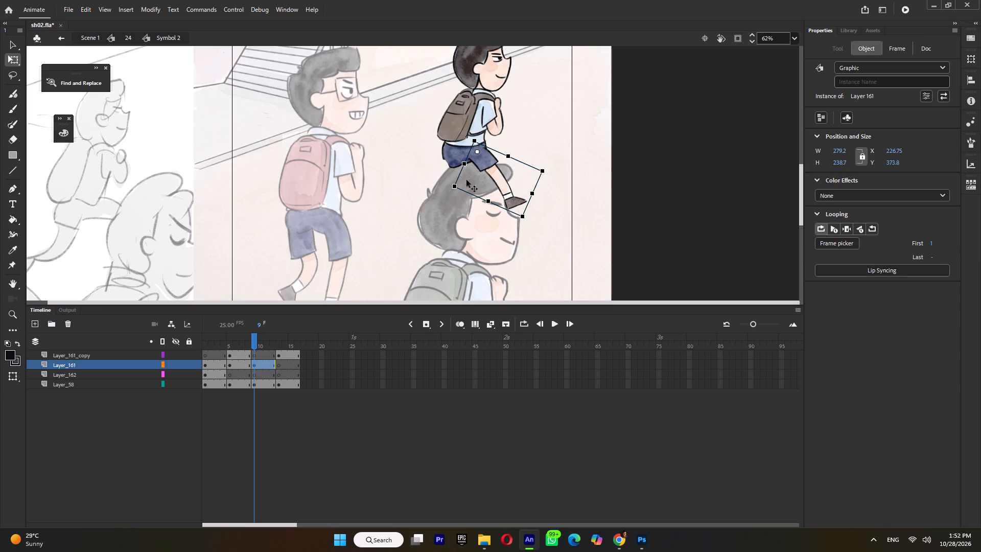
left_click(256, 374)
key("ctrl+shift+v")
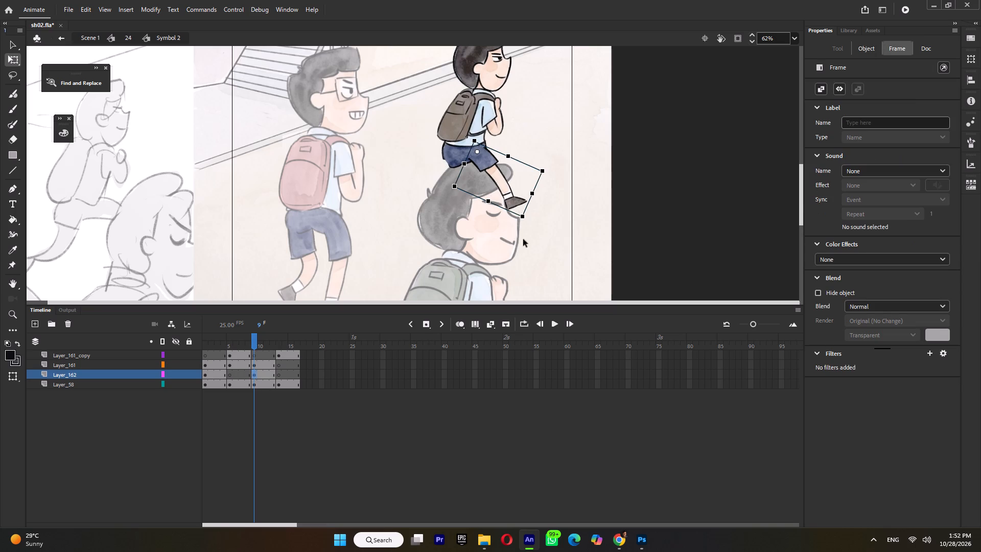
left_click_drag(530, 219, 409, 266)
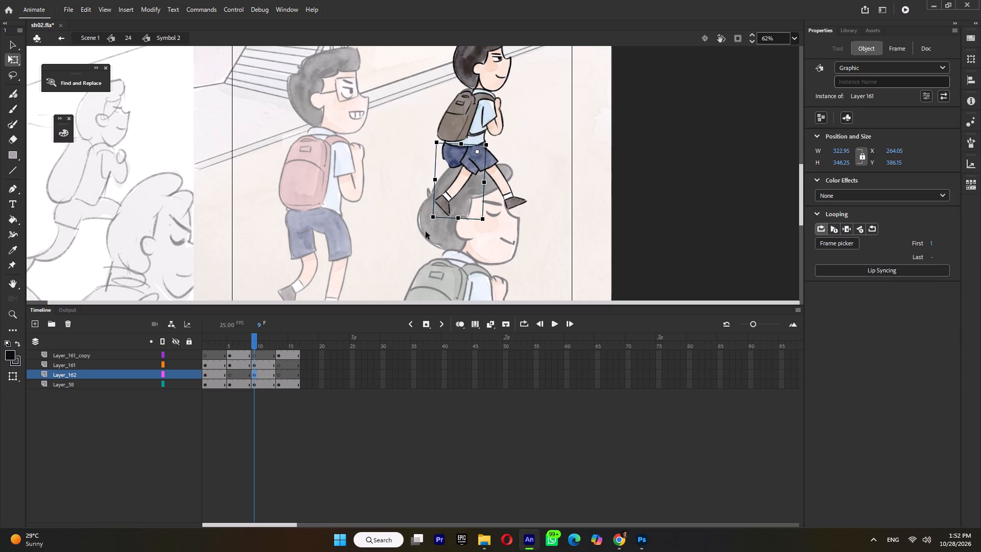
left_click_drag(442, 204, 420, 211)
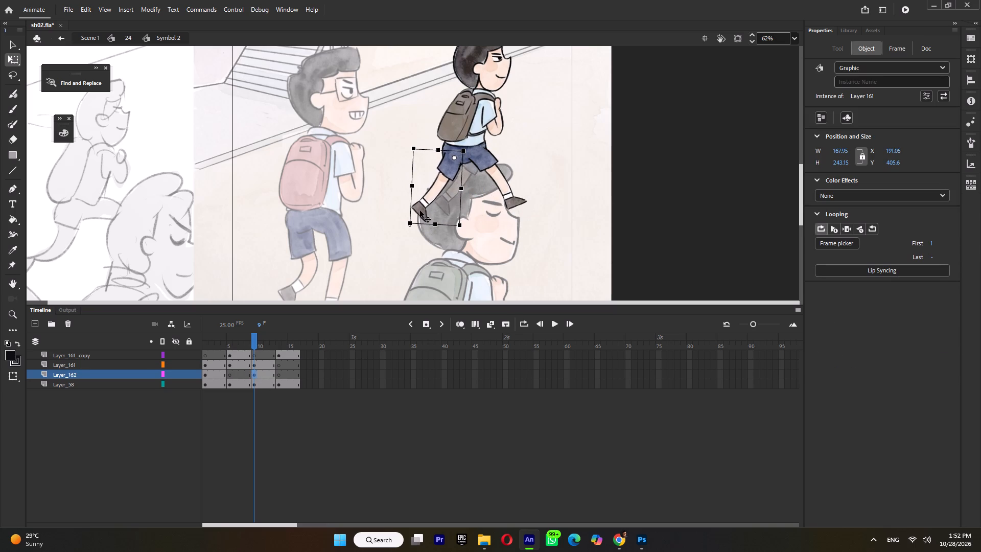
left_click_drag(420, 211, 419, 211)
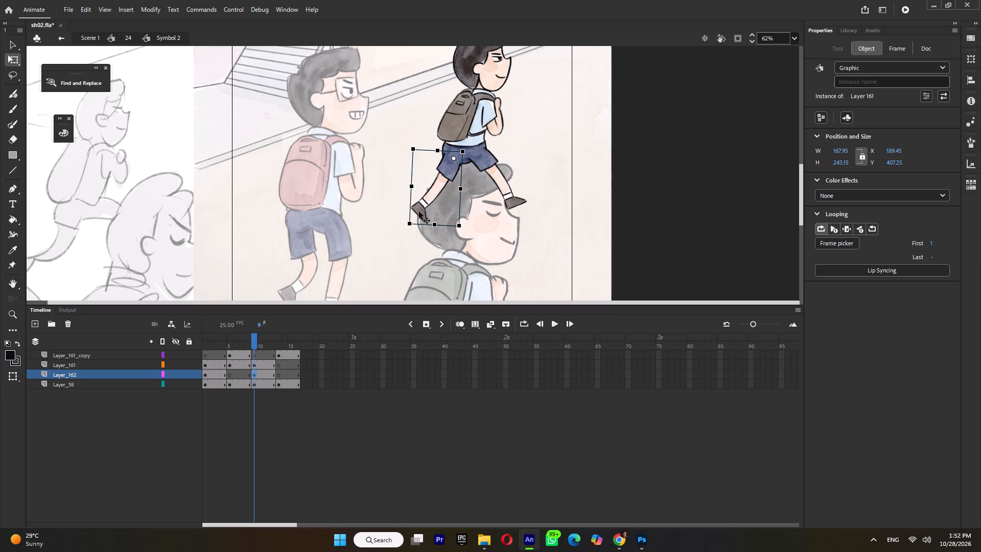
key("ctrl+x")
Compare the first three poses and shift the third pose's front leg backward to about X 220, Y 374.
left_click(218, 346)
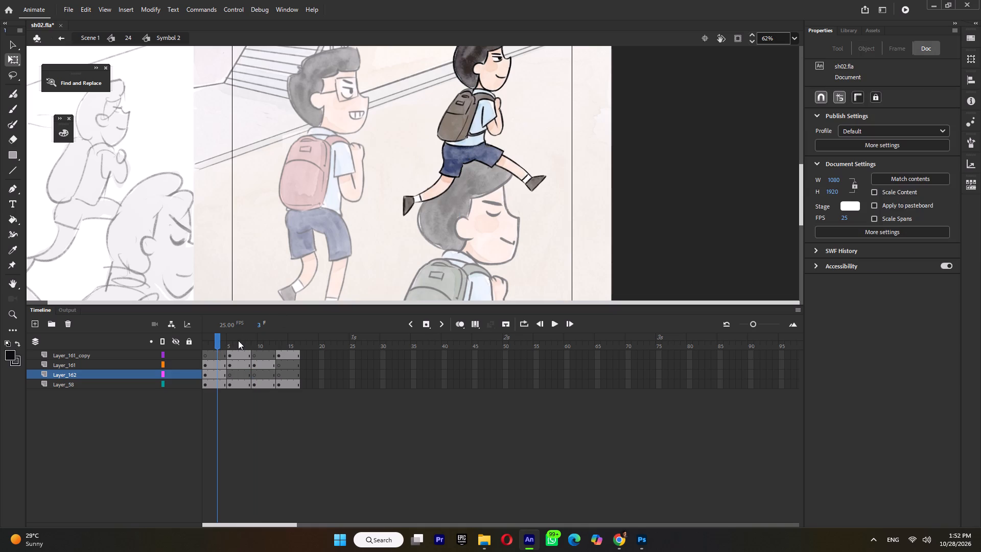
left_click(238, 340)
left_click(263, 341)
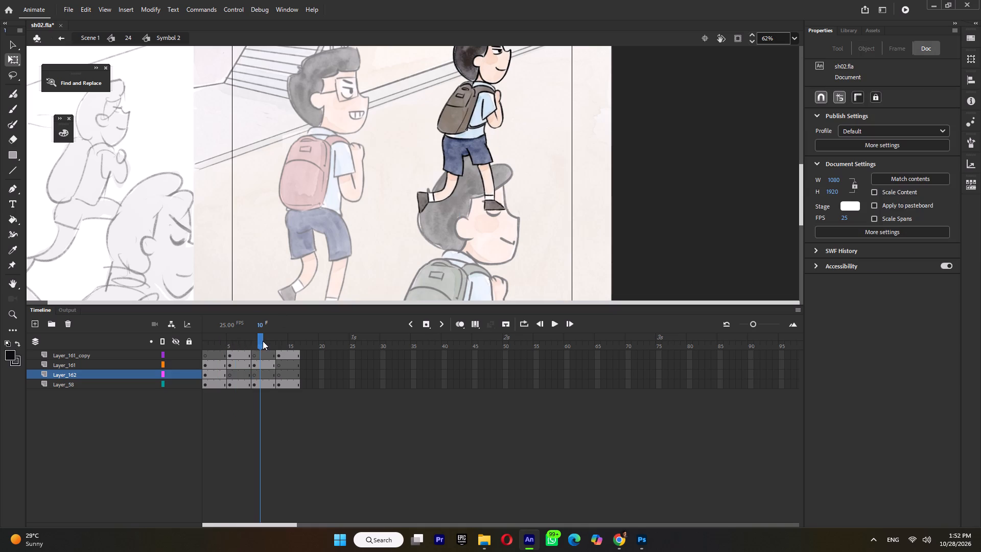
left_click(488, 172)
left_click_drag(493, 172, 490, 173)
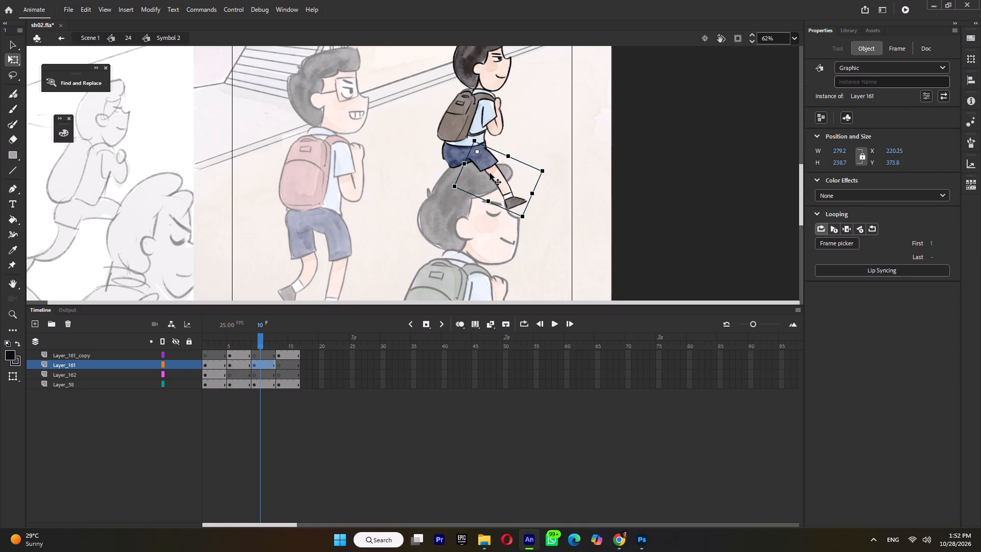
Shift the third pose's front leg backward and down to about X 201, Y 390.
left_click_drag(490, 173, 484, 177)
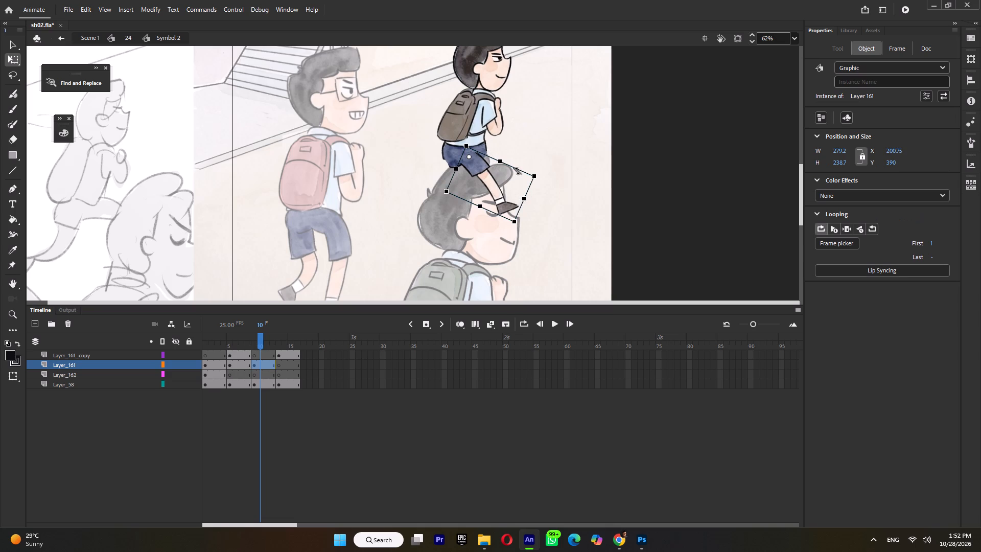
left_click(557, 156)
Paste the cut rear leg in place on Layer_58 in the third pose, shift it to about X 215, Y 407, and send it behind the body.
left_click(262, 385)
left_click(538, 220)
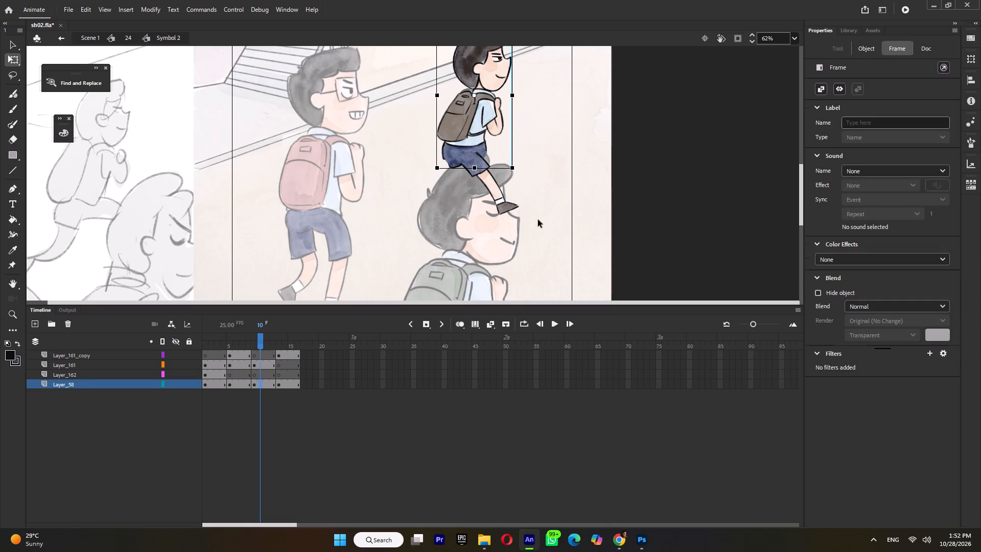
key("ctrl+shift+v")
left_click_drag(439, 183, 448, 185)
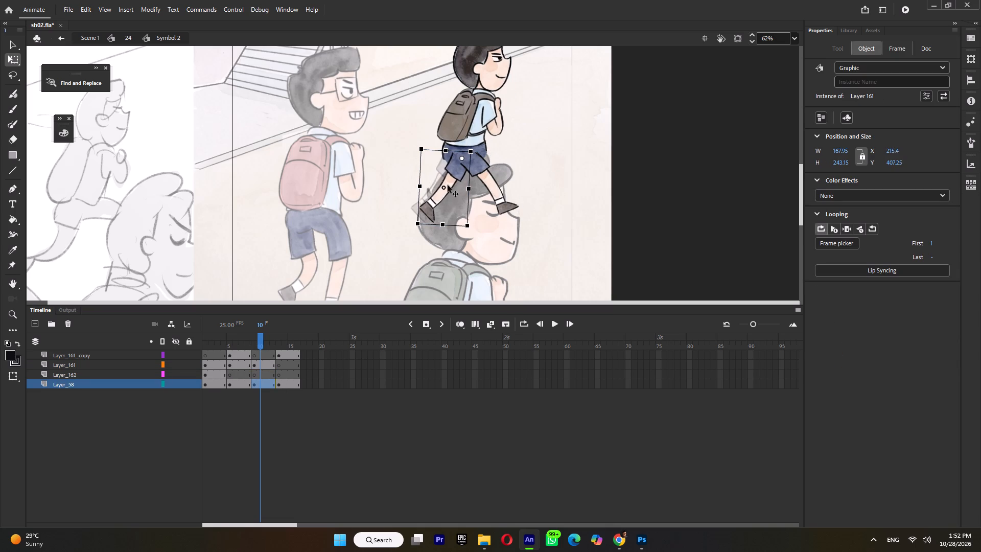
left_click_drag(448, 185, 447, 185)
key("ctrl+Down")
key("ctrl+Down")
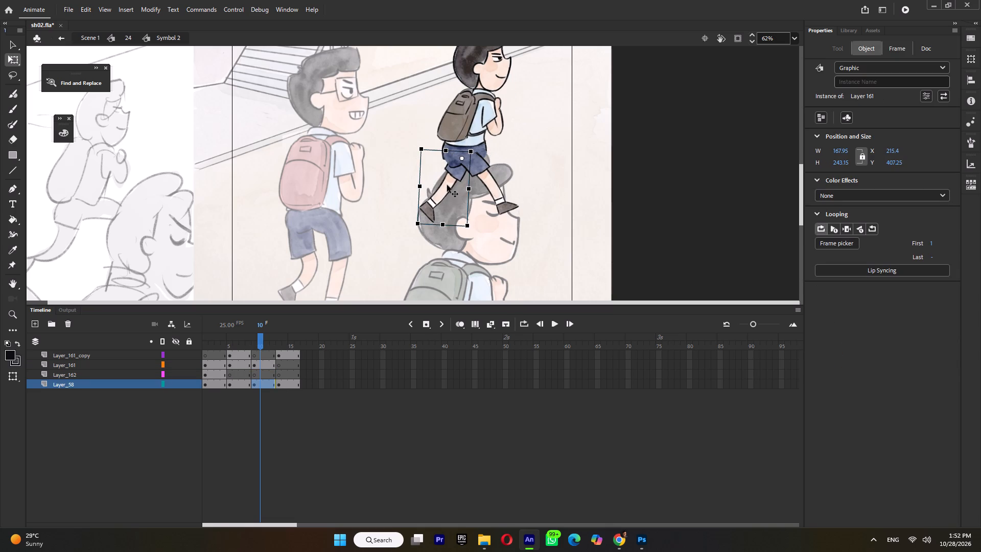
Move the third pose's rear leg backward and up to about X 203, Y 389.
left_click_drag(449, 181, 442, 181)
key("ctrl+z")
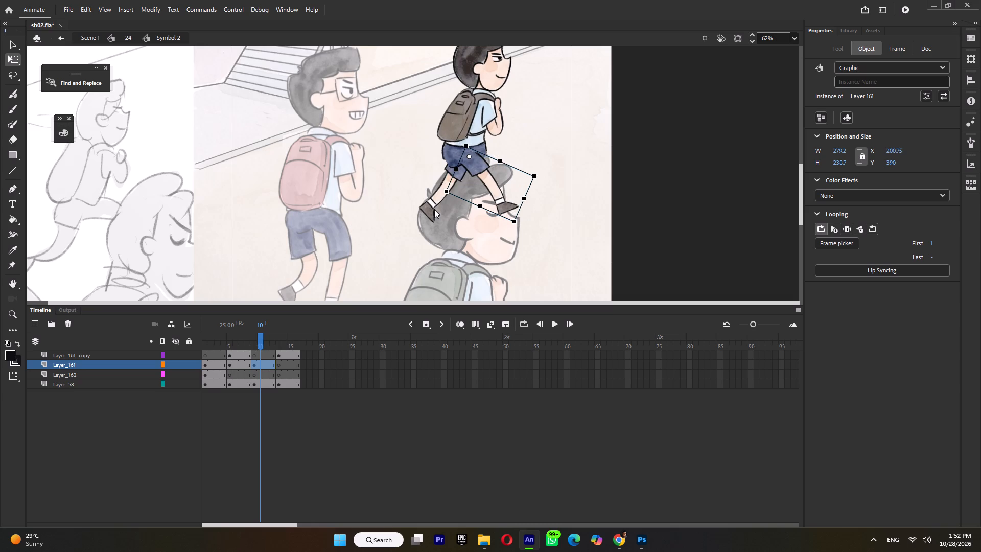
left_click(434, 209, "ctrl")
scroll(439, 202, "up", 3, "ctrl")
left_click_drag(438, 201, 430, 190)
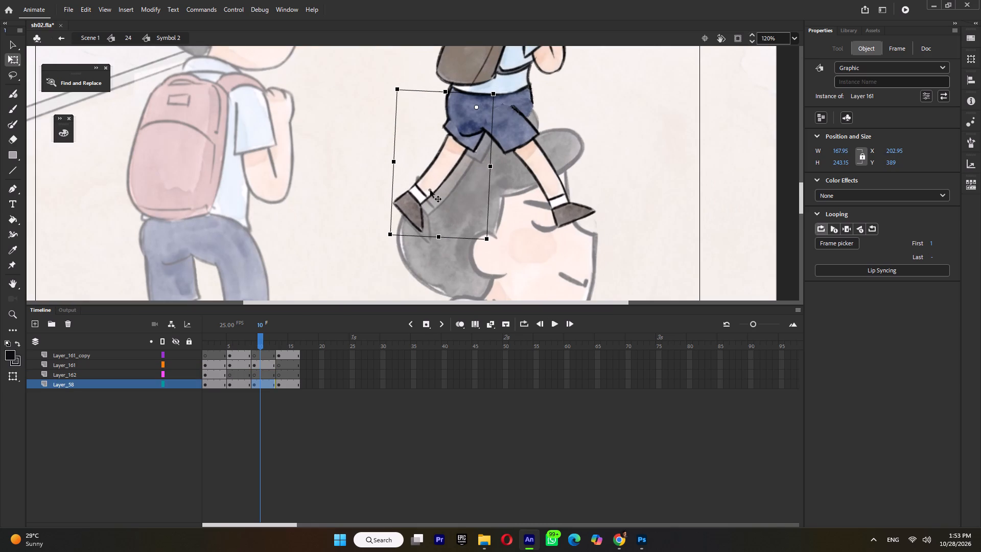
left_click_drag(430, 190, 430, 191)
Reposition the third pose's front leg under the shorts, moving it backward to about X 171, Y 403.
left_click(521, 145)
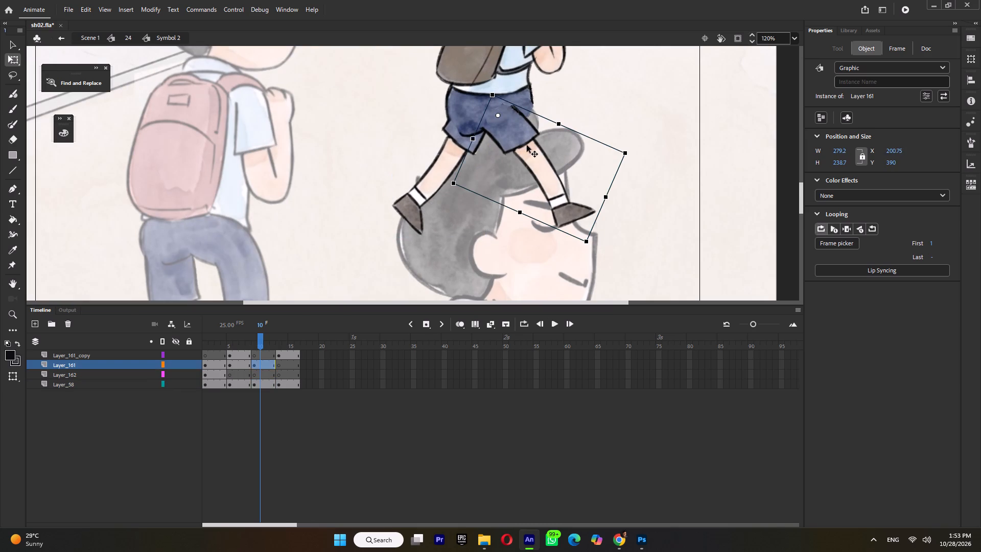
left_click(527, 145)
left_click_drag(527, 145, 533, 145)
double_click(582, 105)
left_click_drag(514, 145, 522, 144)
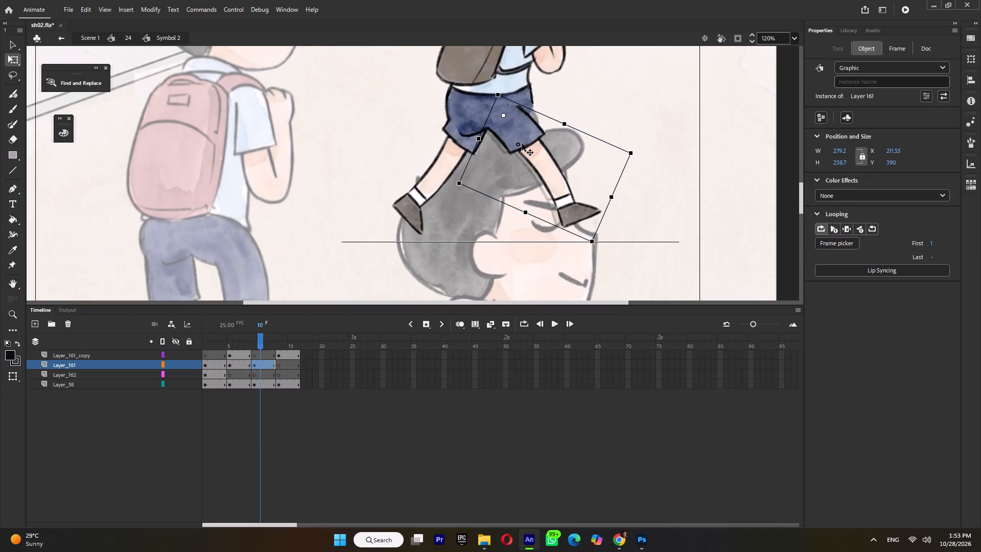
left_click_drag(522, 144, 496, 151)
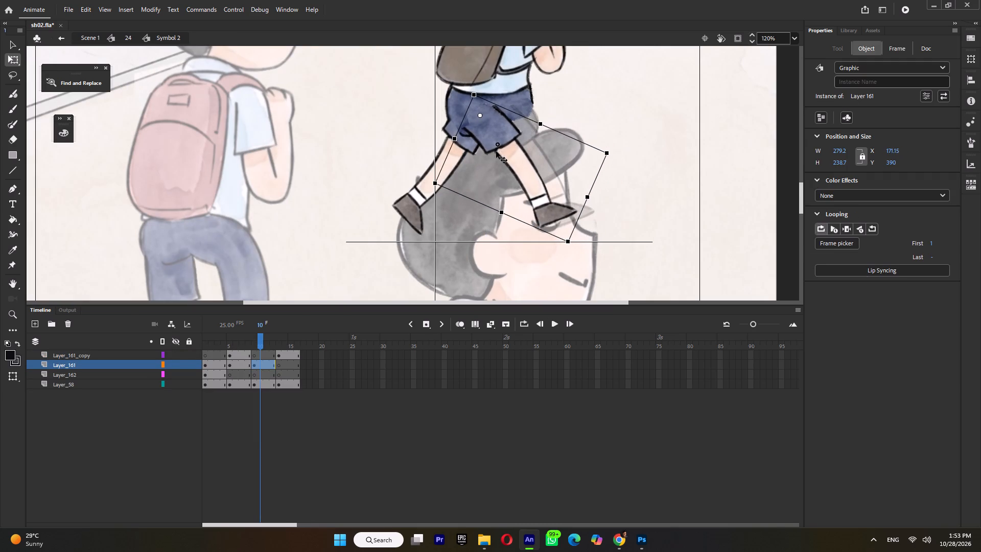
left_click_drag(496, 151, 496, 153)
Move the third pose's rear leg forward beneath the shorts so its thigh overlaps the front leg's.
left_click(423, 193)
left_click_drag(412, 202, 453, 199)
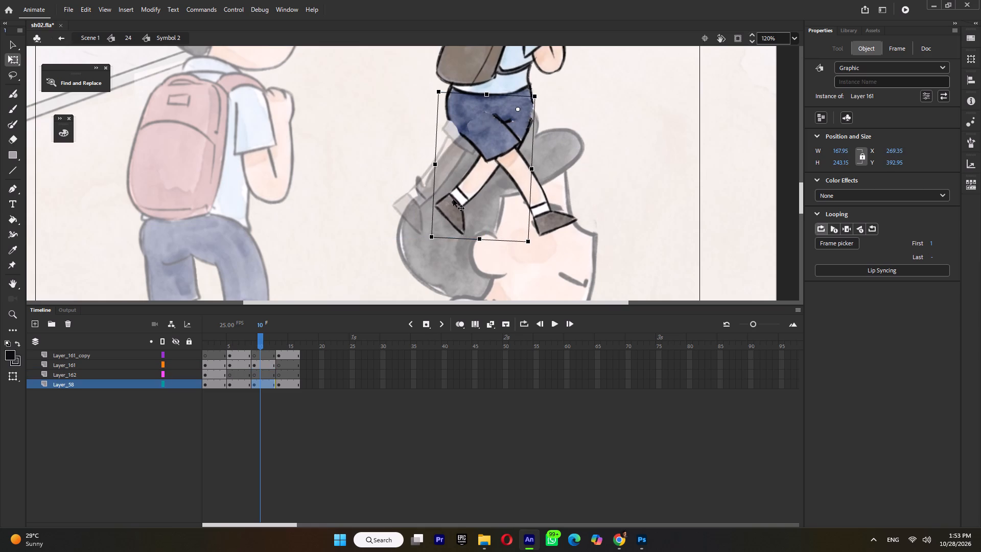
left_click_drag(453, 199, 449, 197)
Return to the 24 symbol, play the animation to review the brown-backpack boy's run cycle, and go back to frame 1.
scroll(468, 201, "down", 5, "ctrl")
double_click(539, 181, "ctrl")
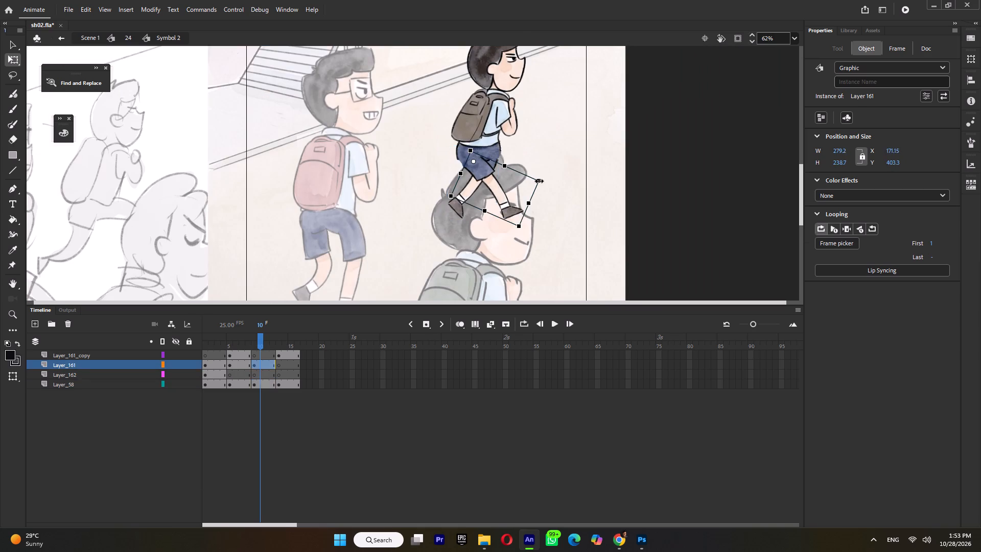
scroll(539, 181, "down", 5, "ctrl")
triple_click(555, 187)
left_click(555, 187)
key("Return")
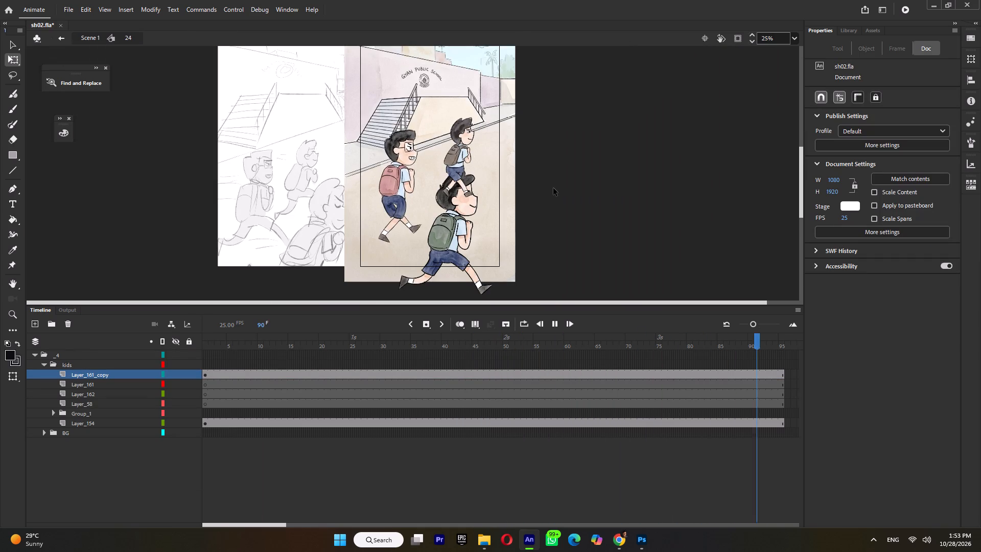
key("Return")
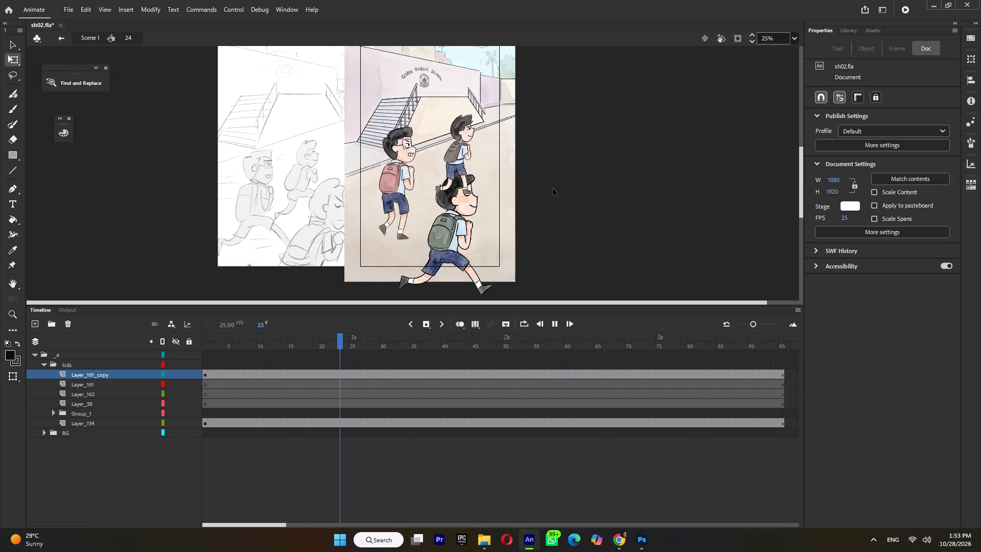
key("Return")
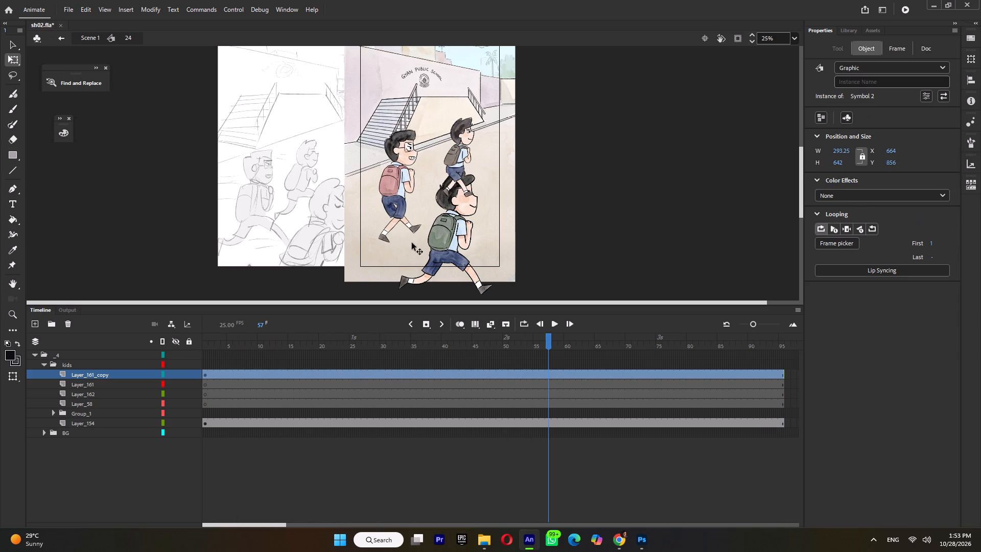
left_click_drag(247, 341, 113, 362)
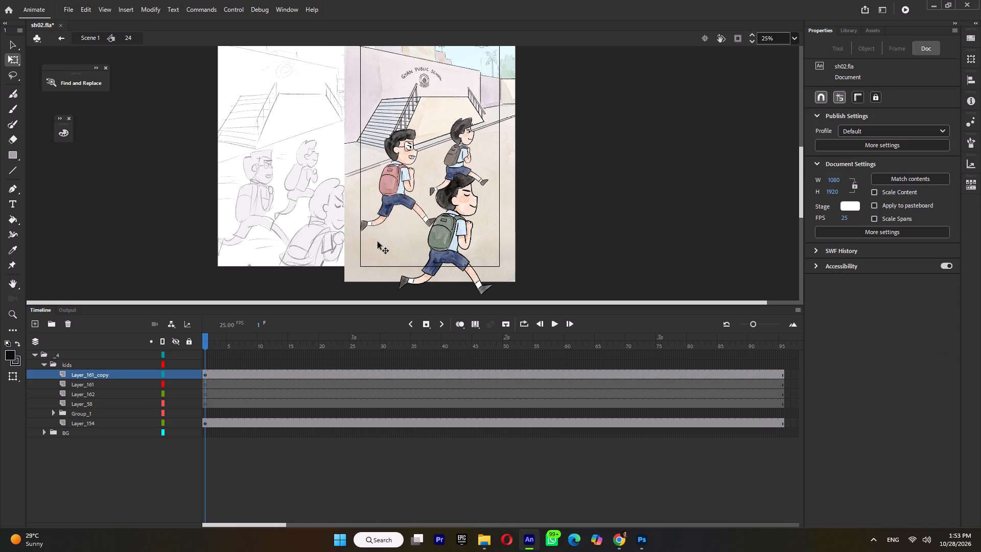
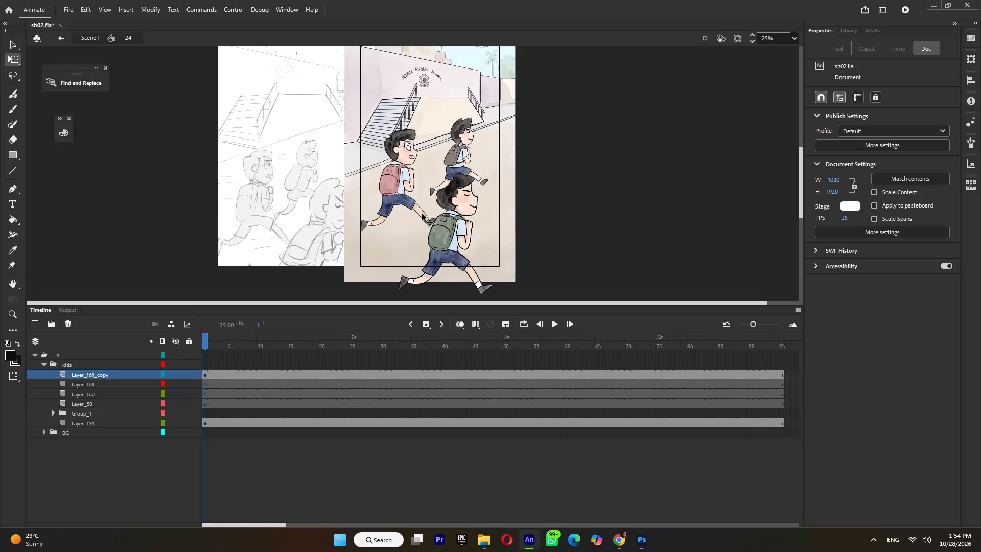
Play the 24 symbol's animation to review the boys' run, and return to frame 1.
key("Return")
key("Return")
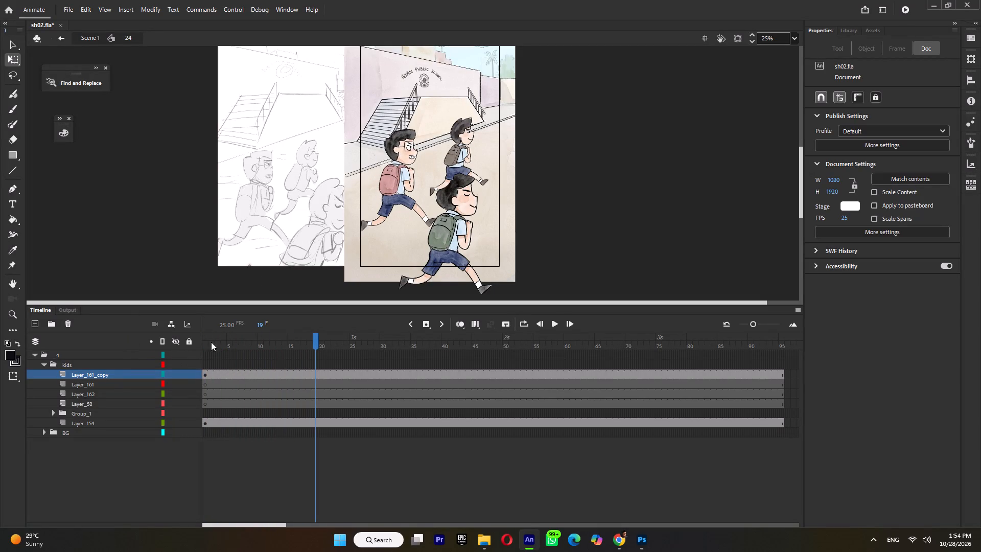
left_click_drag(225, 343, 166, 355)
Make the brown-backpack boy's looping graphic start at its frame 8, preview the run, and return to frame 1.
left_click(458, 144)
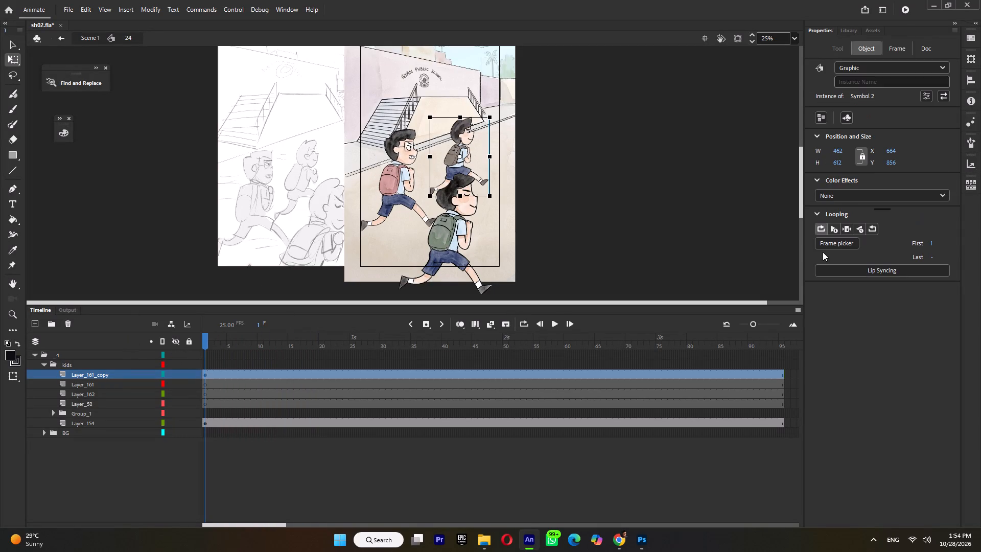
left_click(825, 248)
left_click(896, 409)
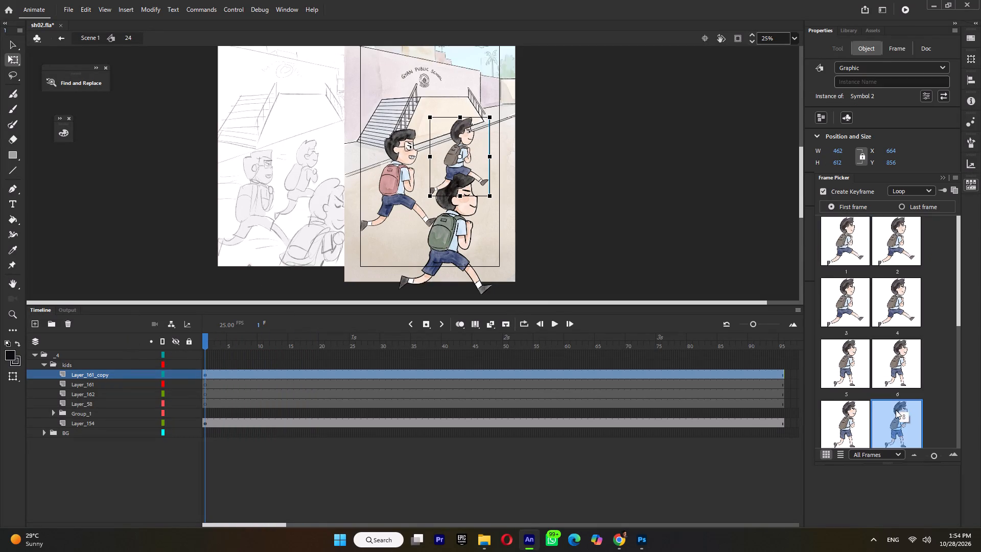
key("Return")
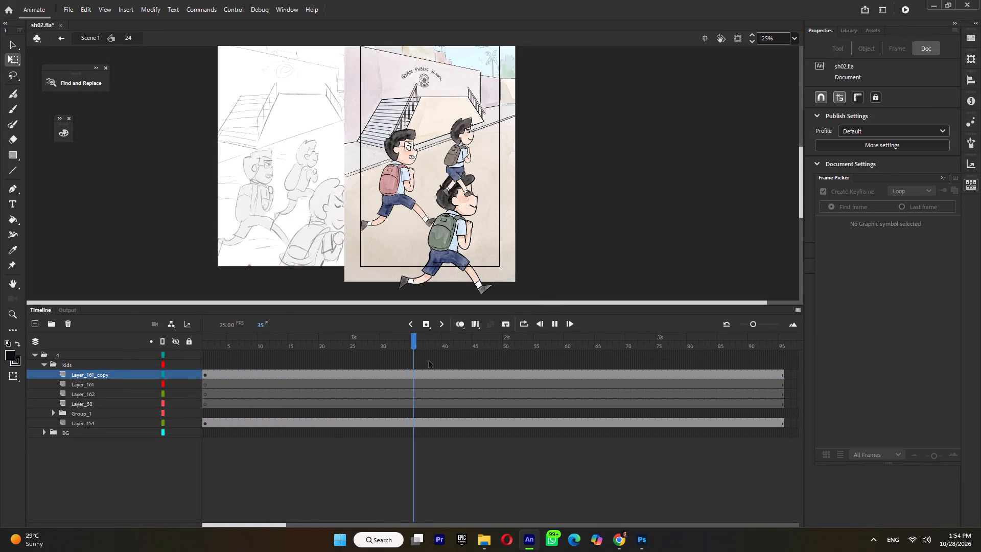
key("Return")
left_click_drag(218, 345, 165, 352)
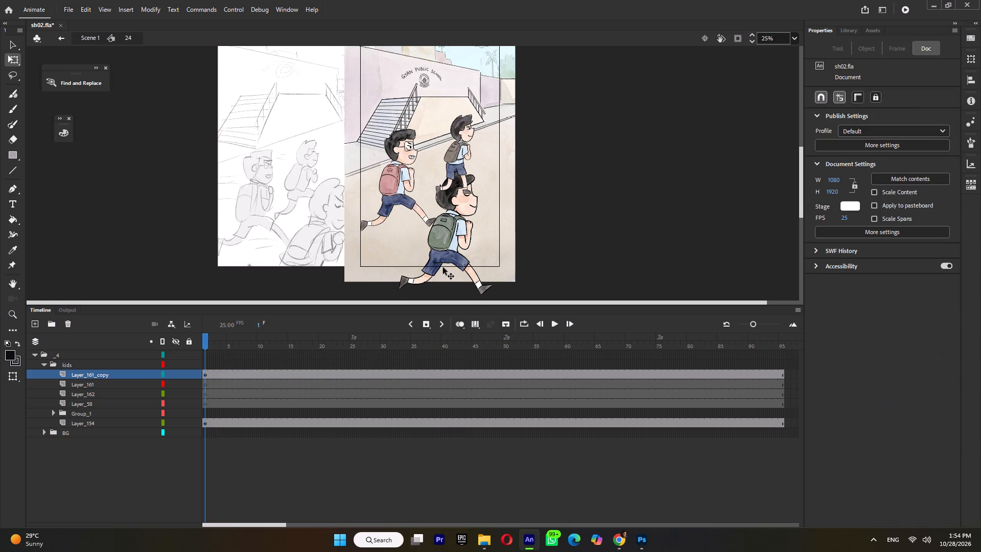
Inside the green-backpack boy's Layer 154 symbol, extend Layer_1 to 10 frames and insert a keyframe at frame 6.
double_click(443, 259)
left_click(455, 260)
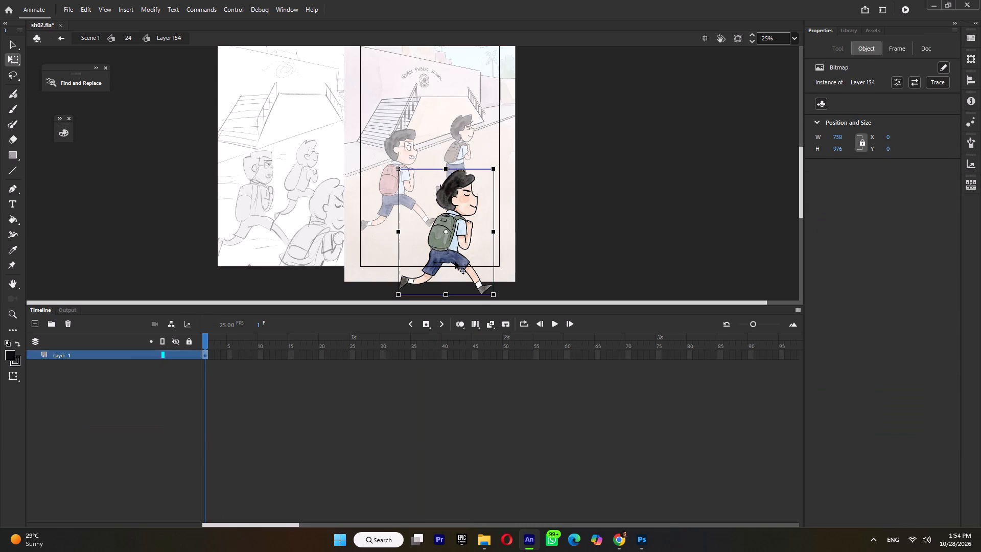
key("F5")
key("F5")
key("F5")
key("F5")
key("F5")
key("F5")
key("F5")
key("F5")
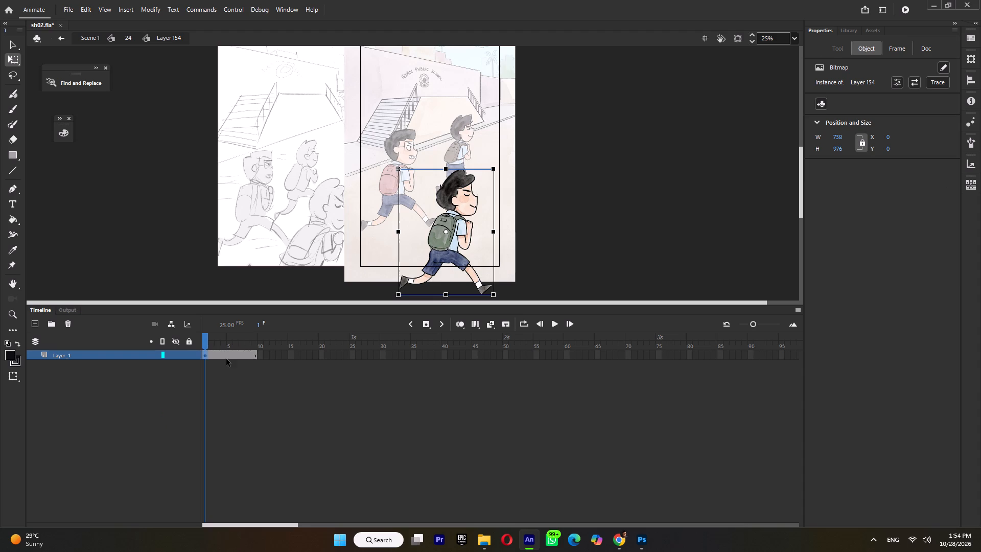
key("F5")
left_click(232, 355)
left_click(236, 354)
key("F6")
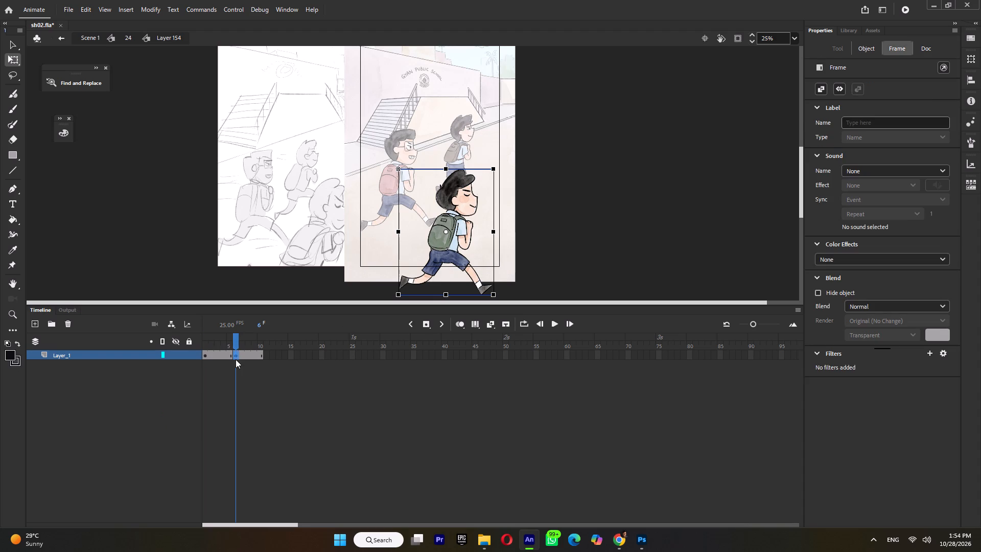
Rig both legs of the green-backpack boy at frame 6 with Asset Warp bones running from hip to knee to foot.
left_click(12, 264)
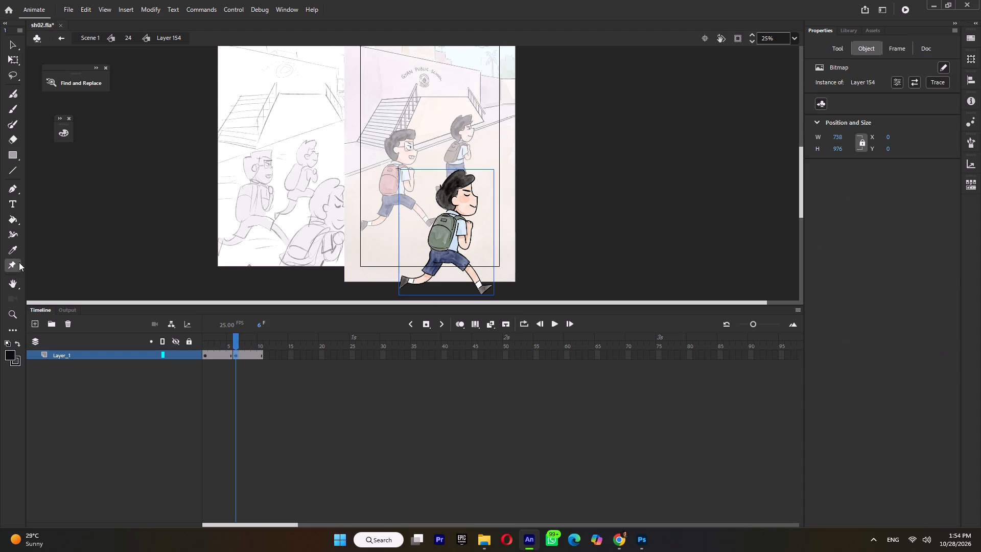
left_click(442, 252)
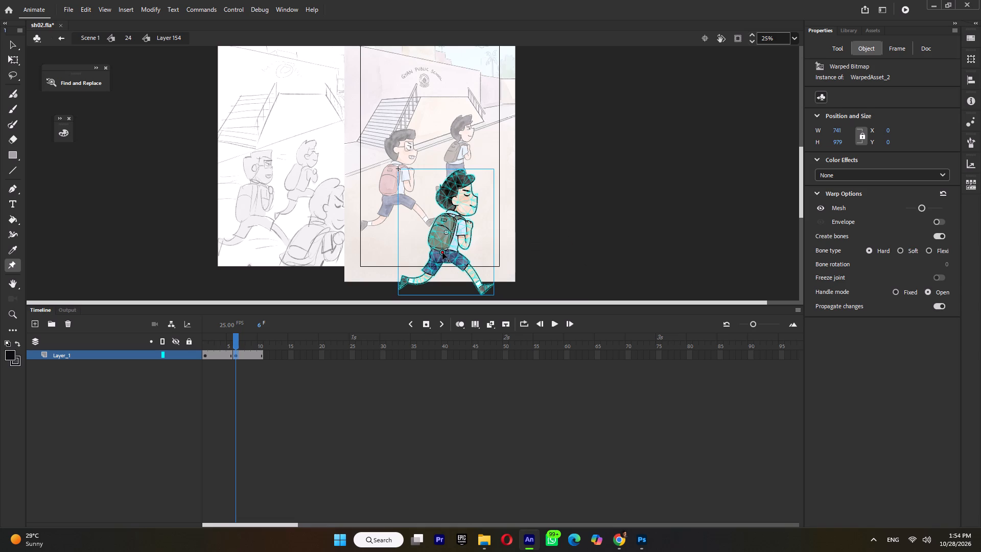
left_click(428, 274)
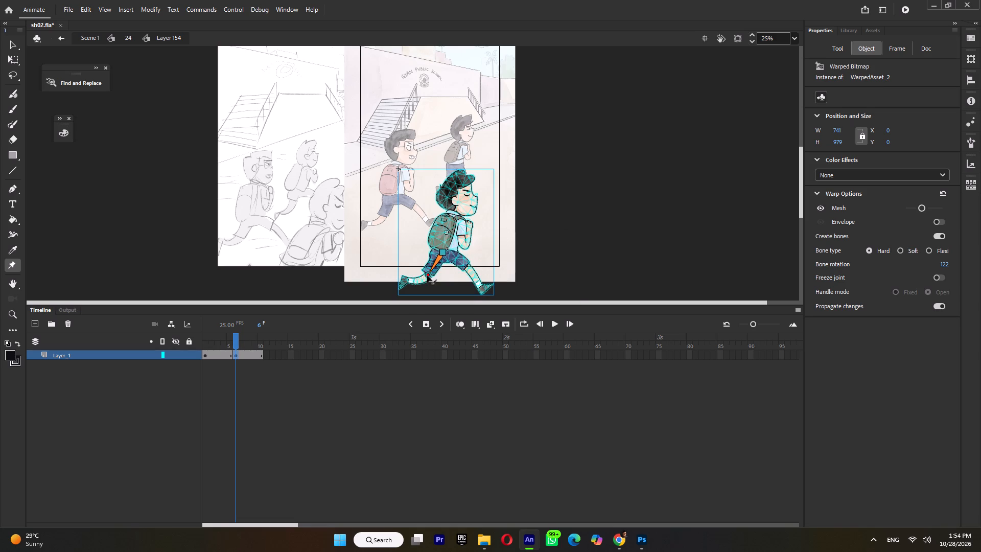
left_click(404, 281)
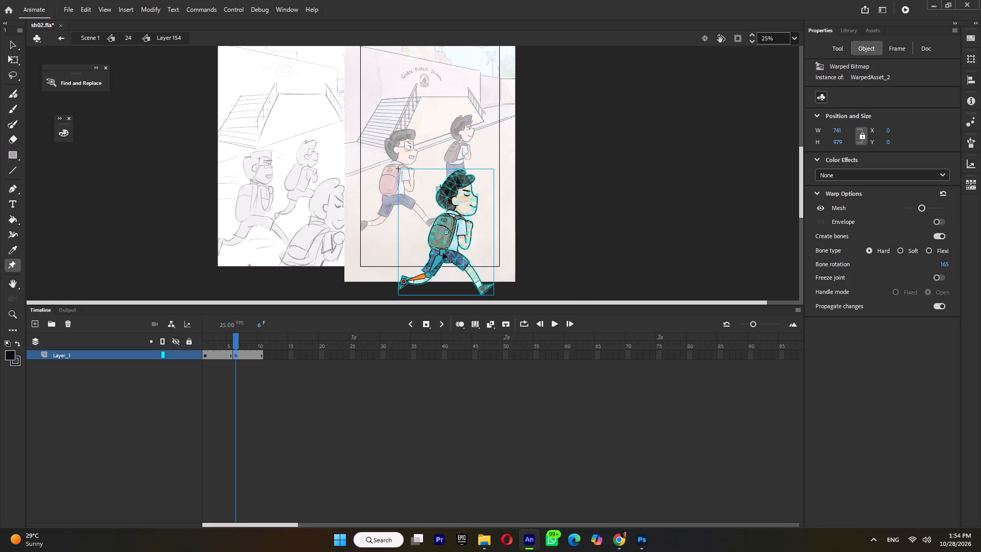
left_click(443, 252)
left_click(468, 269)
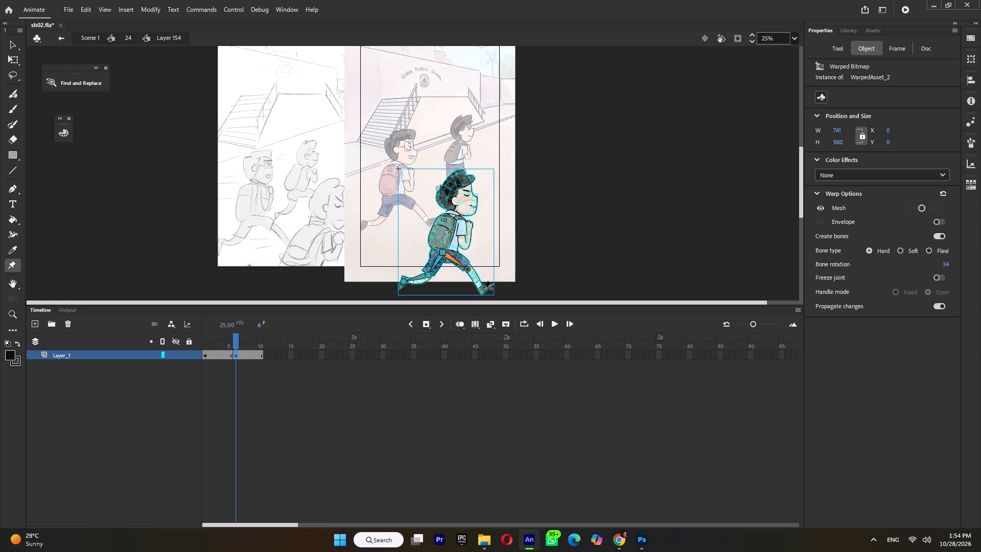
left_click(482, 290)
Add a warp bone along the torso from the hip to the top of the backpack.
left_click(443, 252)
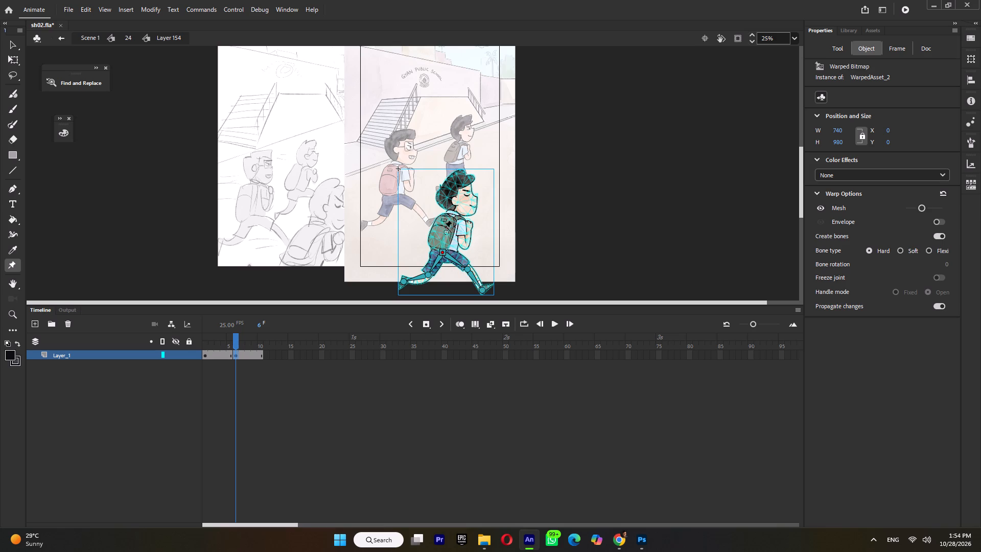
left_click(451, 216)
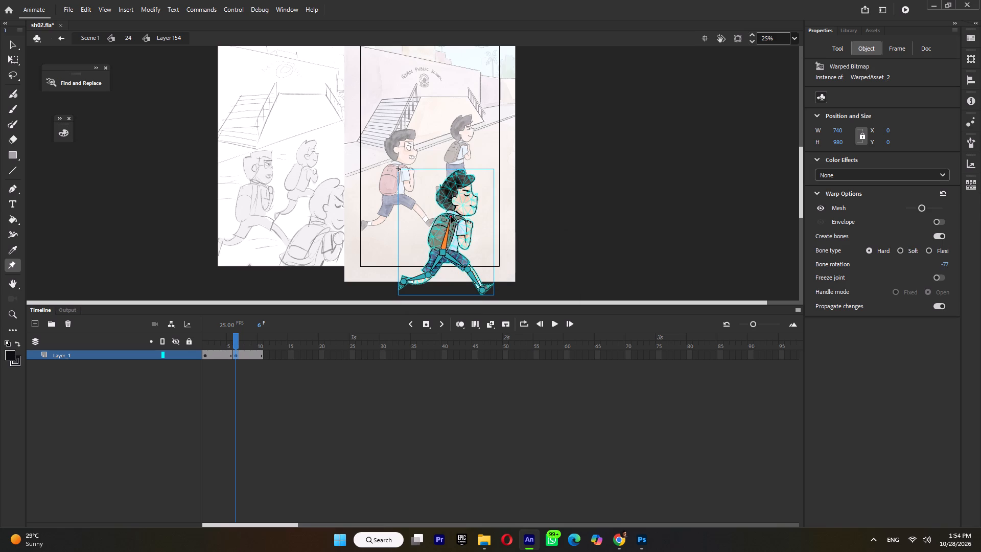
left_click(451, 216)
left_click(457, 199)
left_click(457, 199)
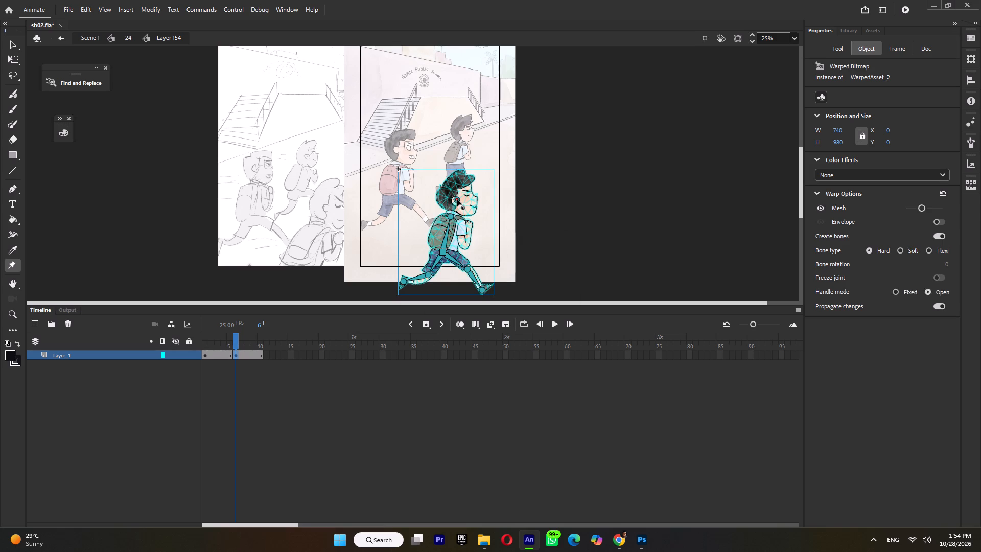
Swing the front leg's thigh and shin back at frame 6 so the foot comes down beneath the body.
scroll(455, 278, "up", 4, "ctrl")
scroll(522, 244, "down", 2)
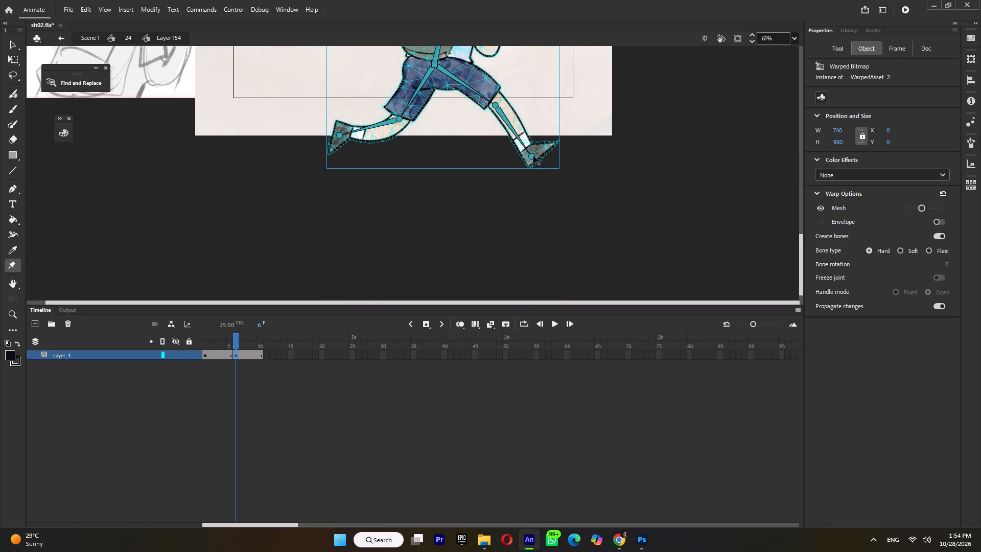
left_click_drag(532, 157, 470, 190)
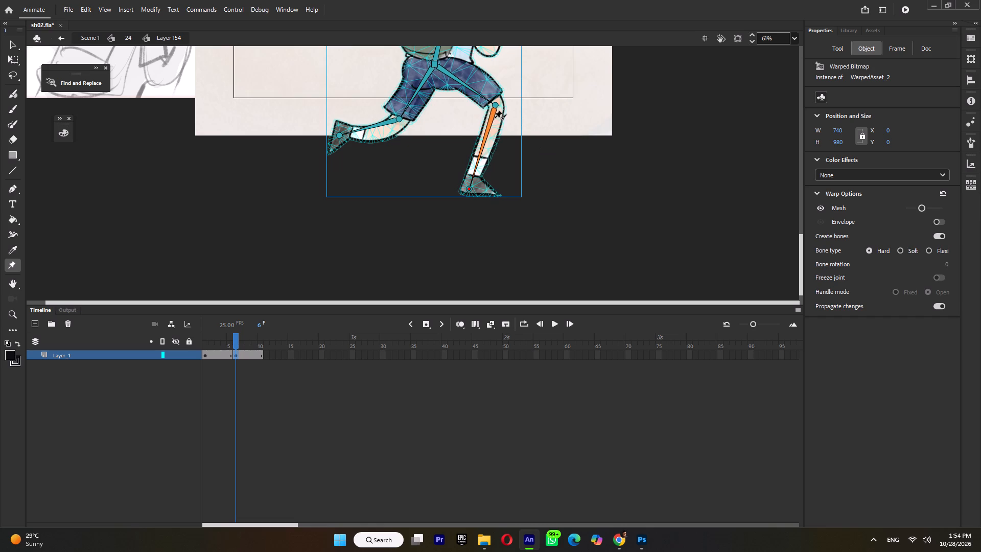
left_click_drag(495, 105, 472, 121)
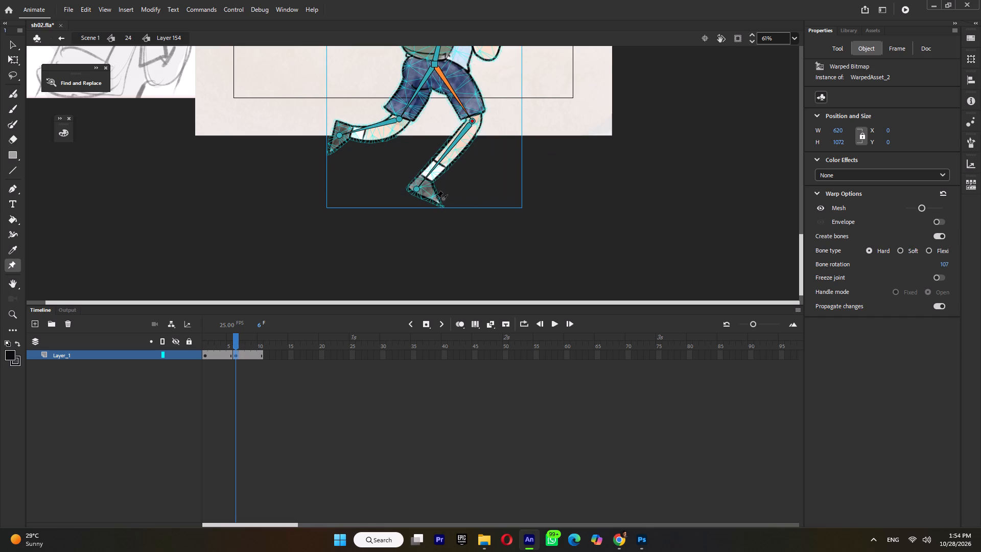
left_click_drag(417, 189, 450, 199)
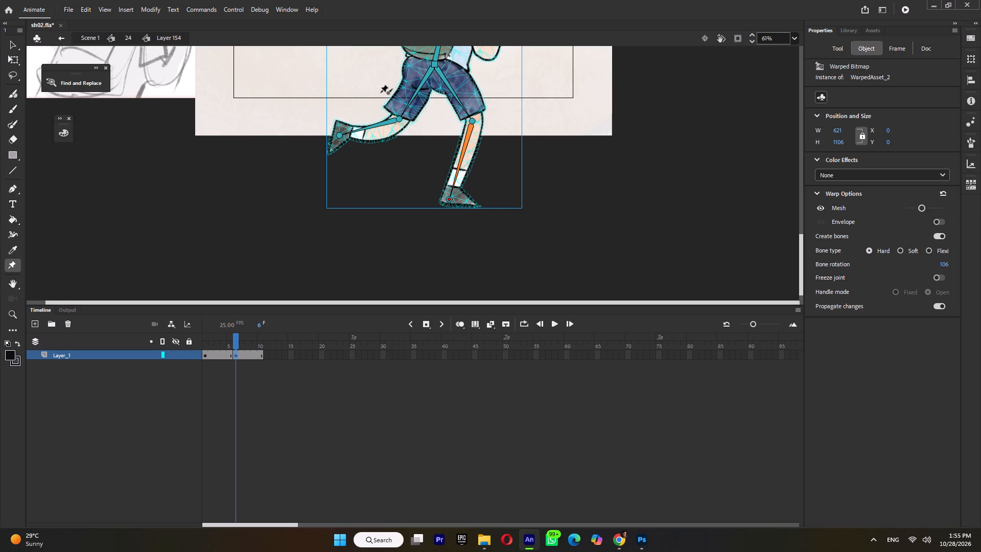
Bring the rear knee and foot forward and down at frame 6 so the trailing leg bends closer to the body.
left_click_drag(399, 119, 416, 123)
left_click_drag(364, 155, 382, 166)
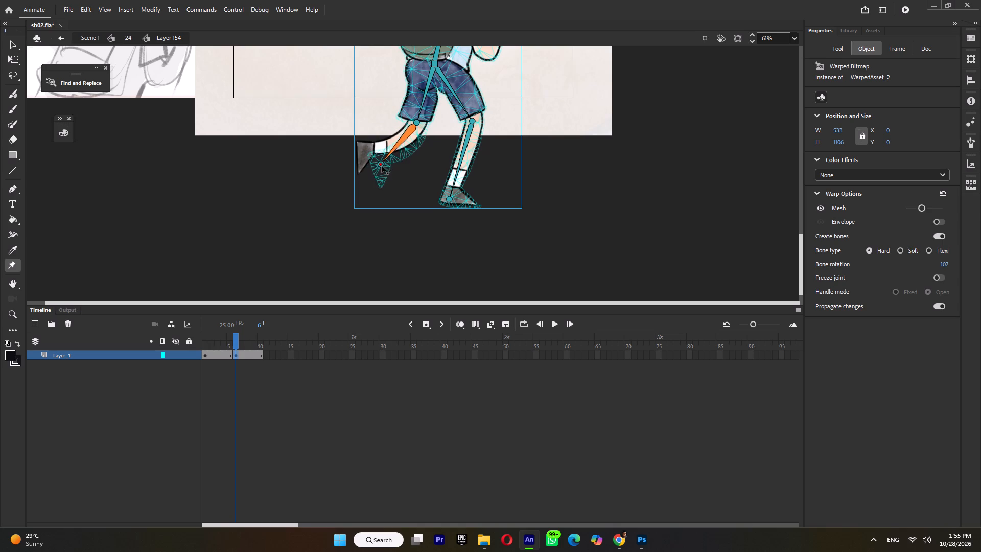
left_click_drag(382, 166, 377, 169)
Add a warp pin on the boy's head beside the ear in the second pose.
scroll(458, 230, "down", 3, "ctrl")
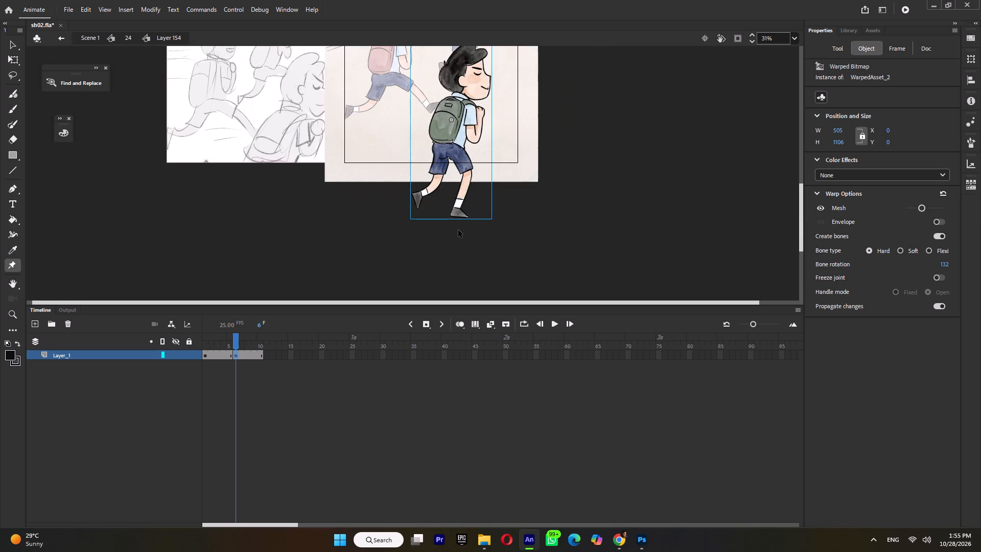
left_click_drag(236, 341, 238, 346)
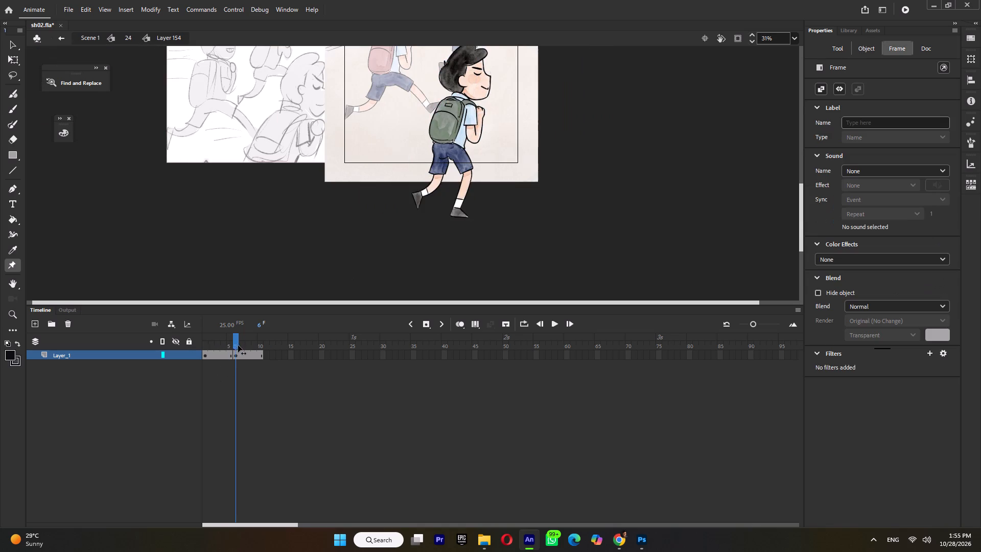
left_click_drag(238, 346, 239, 350)
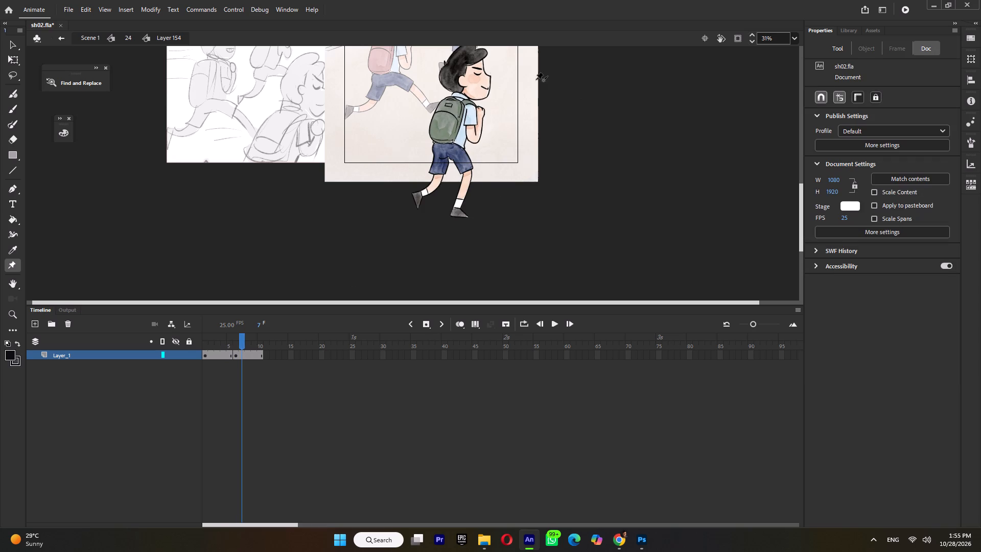
left_click(468, 86)
scroll(465, 79, "up", 6, "ctrl")
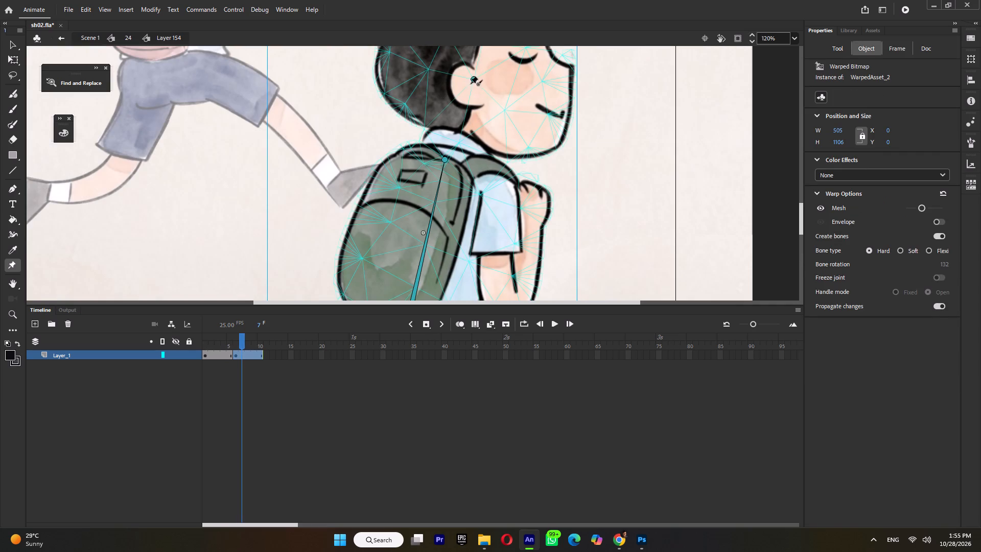
left_click(474, 79)
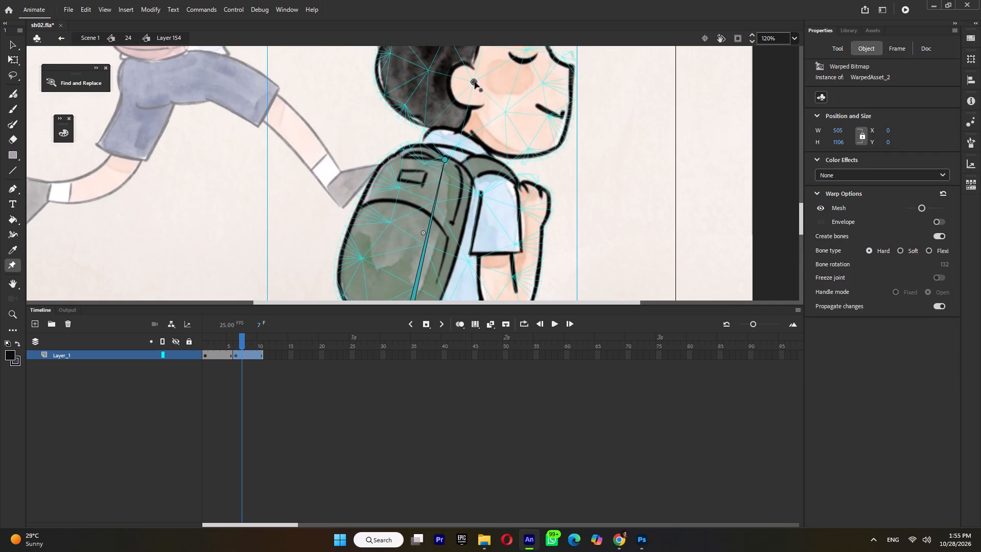
scroll(475, 83, "down", 5, "ctrl")
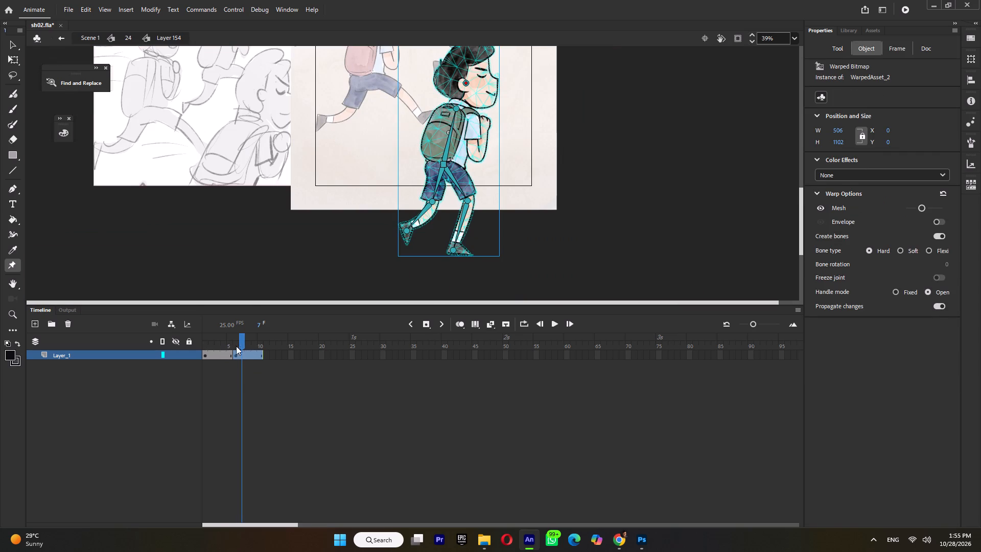
Extend the second pose so Layer_1 runs to 15 frames, and insert a keyframe at frame 11.
left_click(238, 353)
right_click(438, 155)
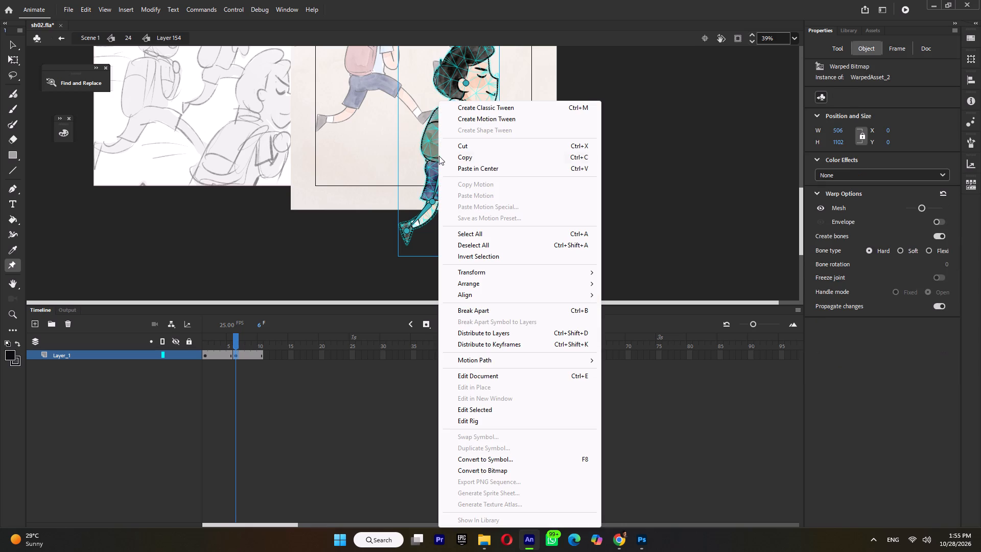
left_click(237, 352)
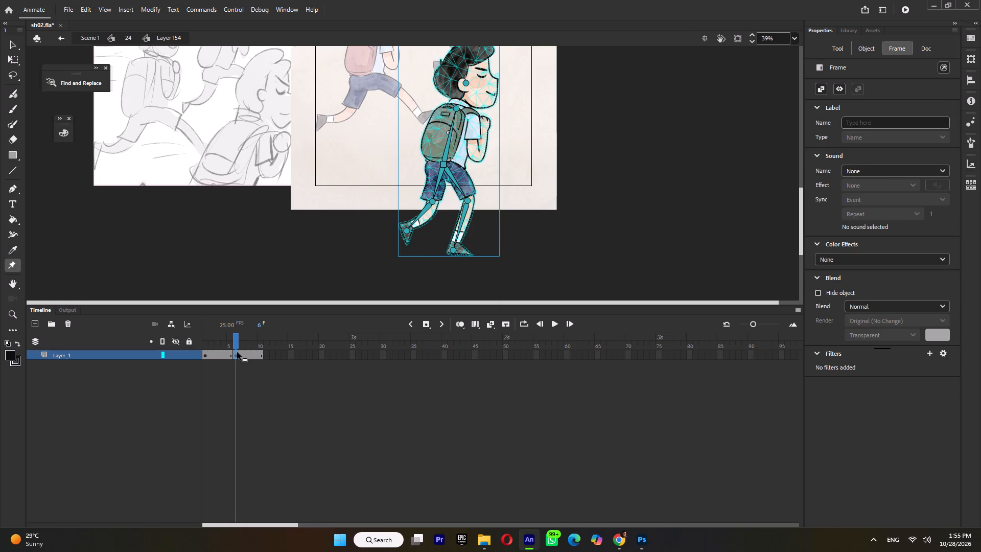
key("F5")
key("F5")
key("F5")
key("F5")
key("F5")
key("F5")
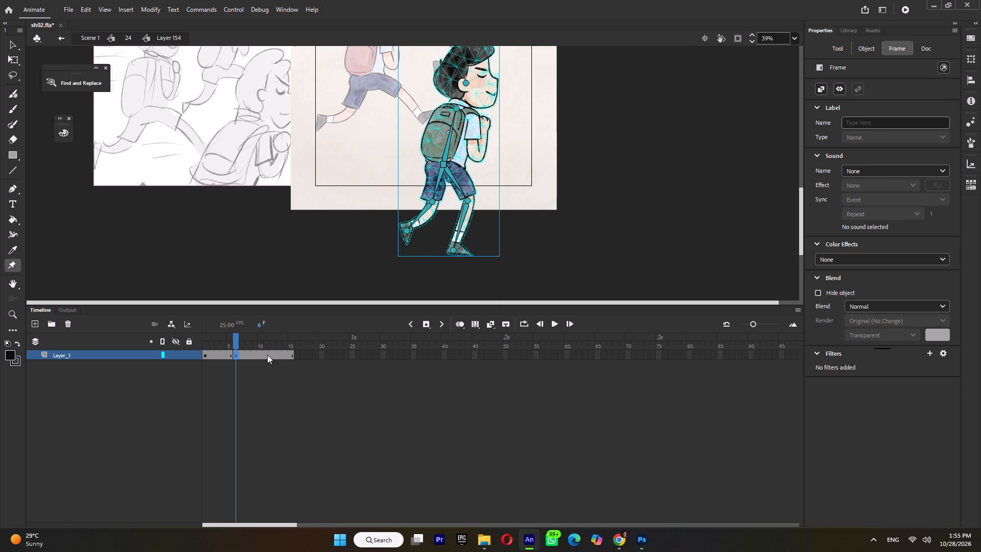
left_click(267, 355)
key("F6")
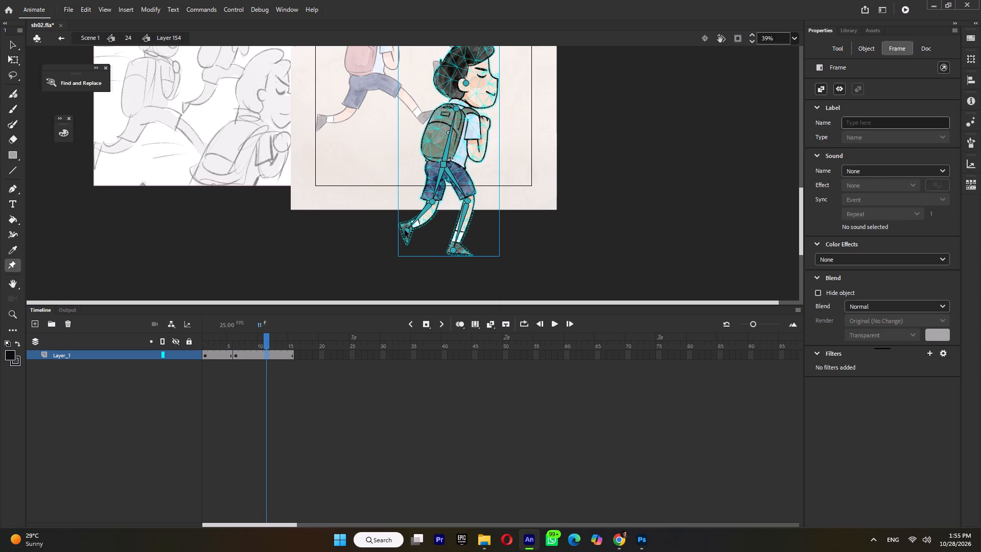
Pose frame 11 with the legs crossing: move the rear leg forward and down, and the front knee back behind it.
left_click_drag(407, 233, 446, 243)
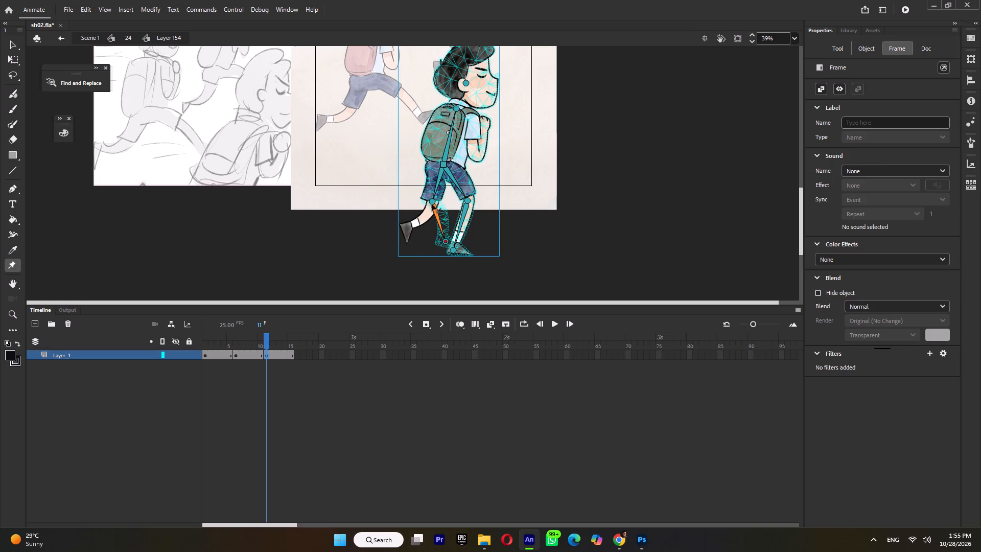
left_click_drag(433, 201, 454, 204)
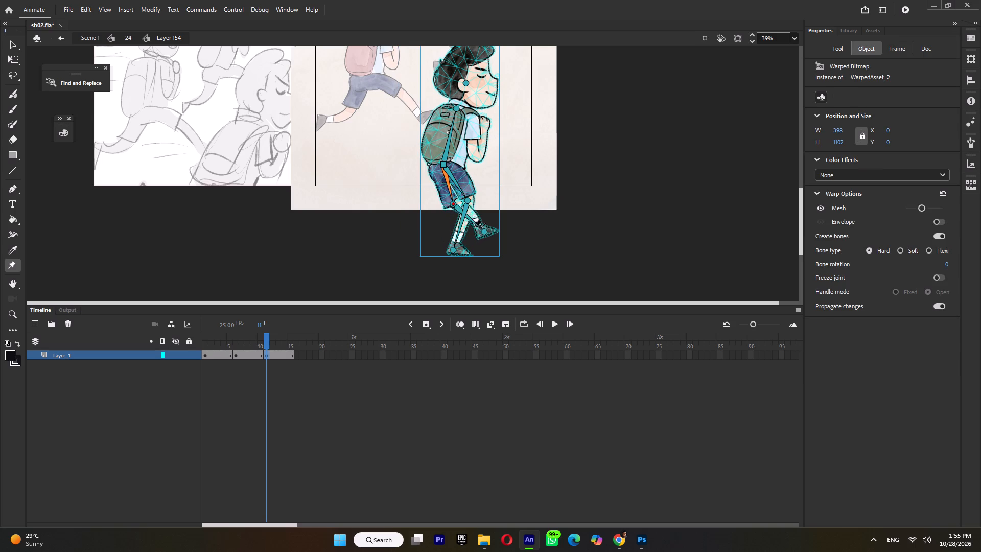
left_click_drag(468, 200, 452, 205)
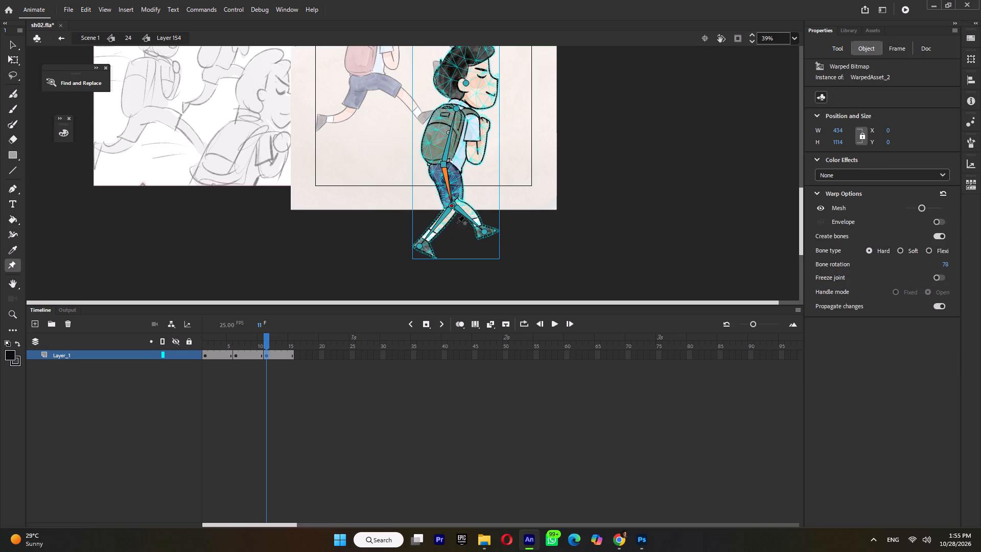
left_click_drag(485, 231, 468, 249)
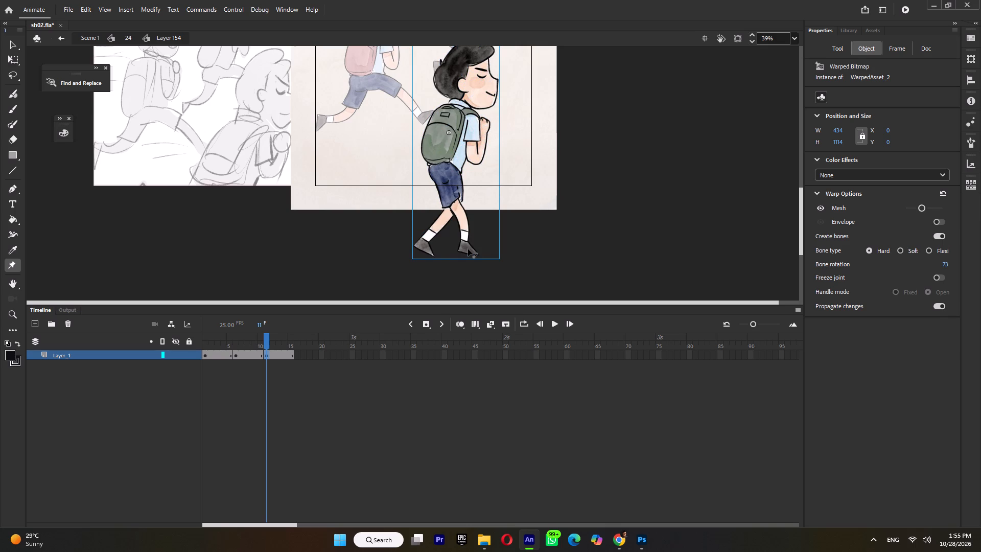
Discard the leg-crossing pose at frame 11, clearing its keyframe and shortening Layer_1 to 11 frames.
key("ctrl+z")
key("ctrl+z")
key("ctrl+z")
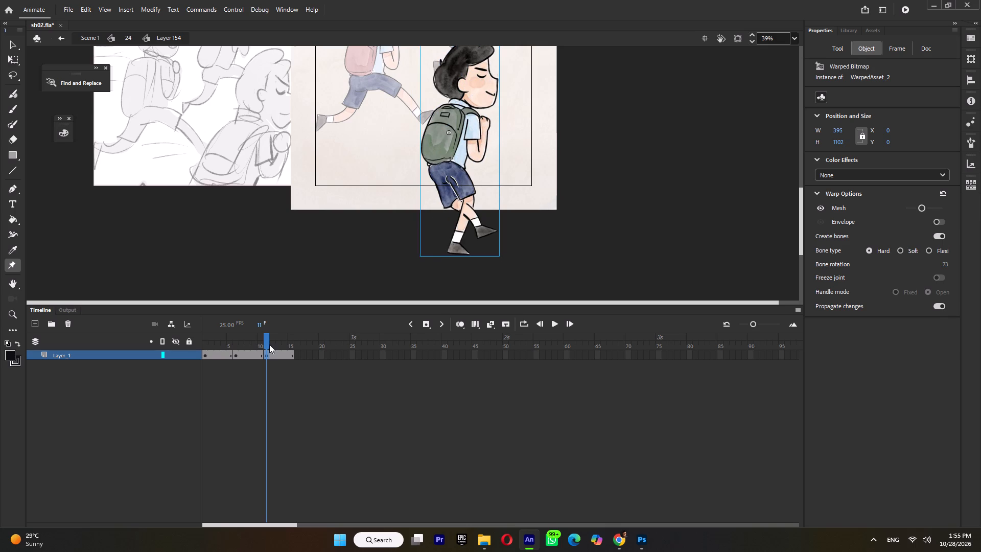
left_click(267, 356)
key("shift+F6")
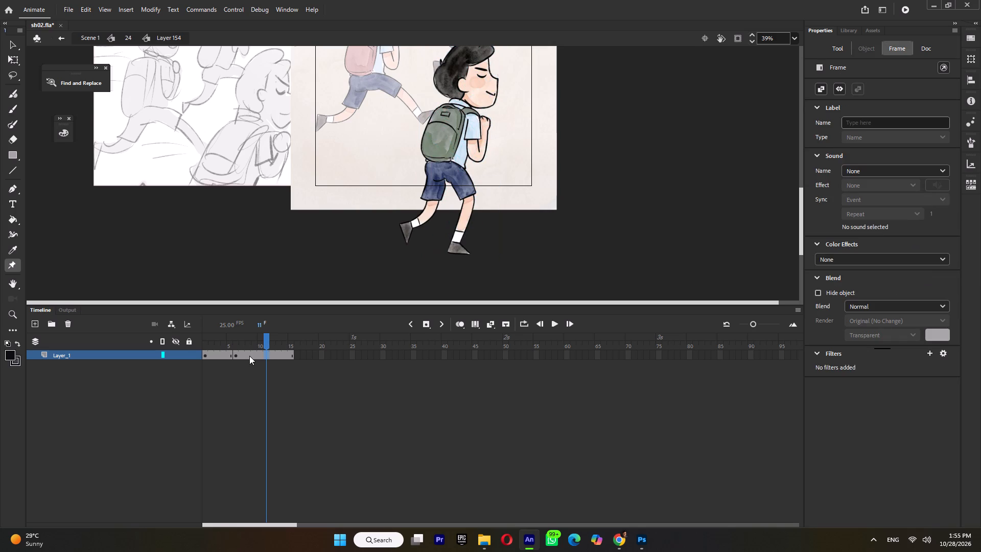
key("shift+F5")
key("shift+F5")
key("shift+F5")
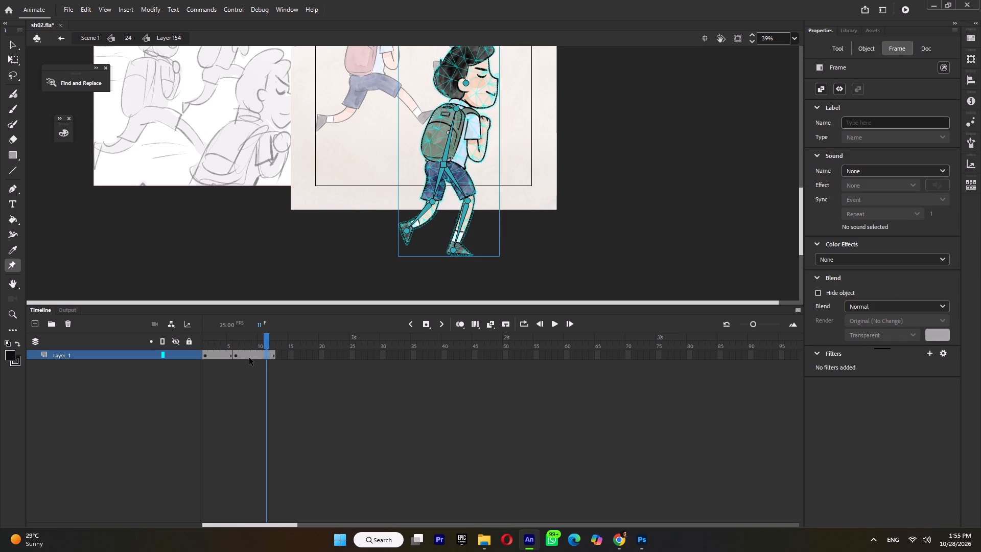
key("shift+F5")
Convert both warped poses of the green-backpack boy, the second and the first, to bitmaps.
right_click(441, 136)
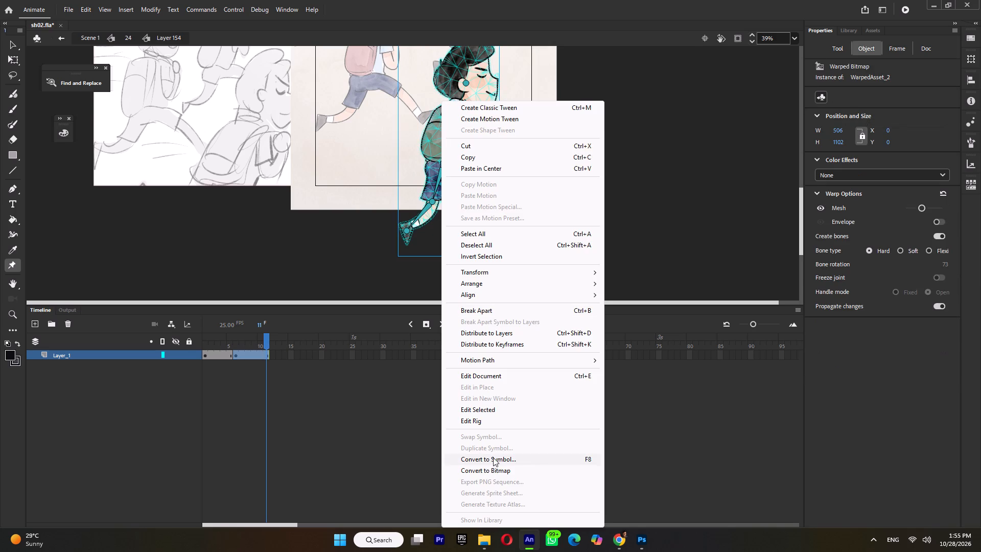
left_click(502, 473)
left_click(225, 339)
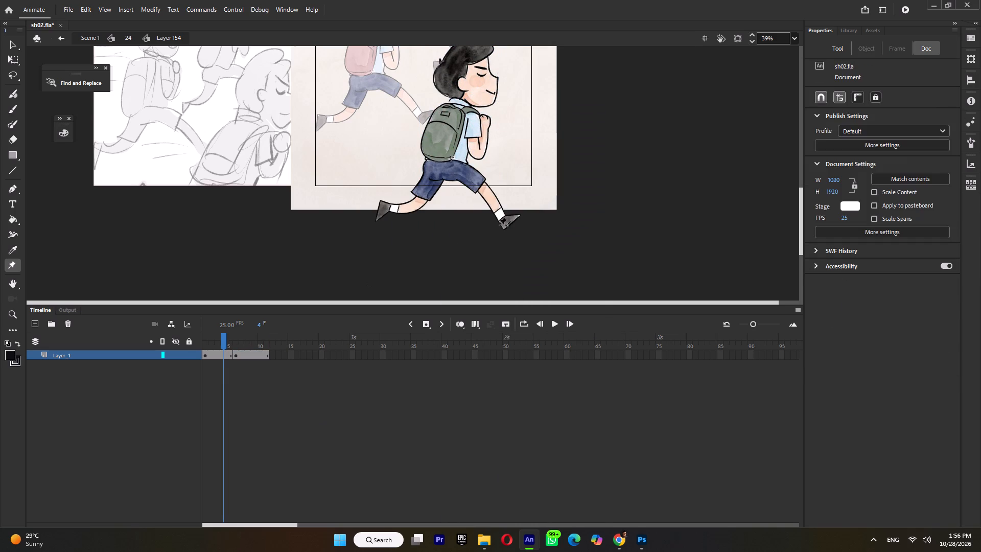
right_click(457, 155)
left_click(506, 457)
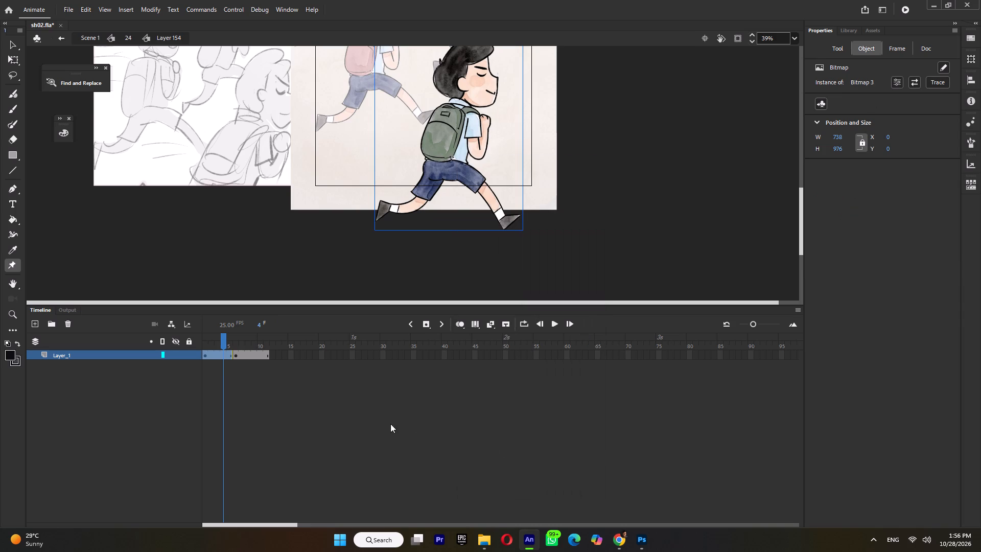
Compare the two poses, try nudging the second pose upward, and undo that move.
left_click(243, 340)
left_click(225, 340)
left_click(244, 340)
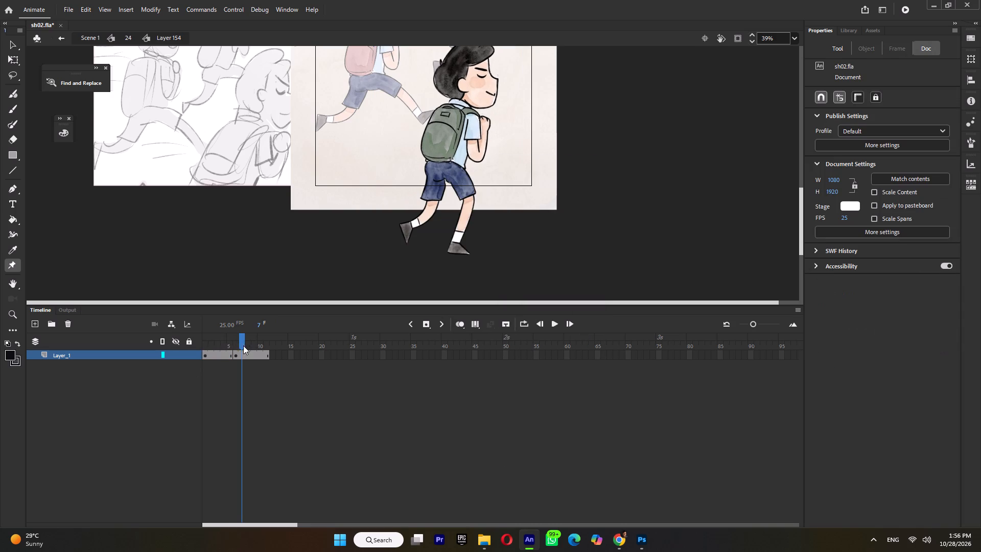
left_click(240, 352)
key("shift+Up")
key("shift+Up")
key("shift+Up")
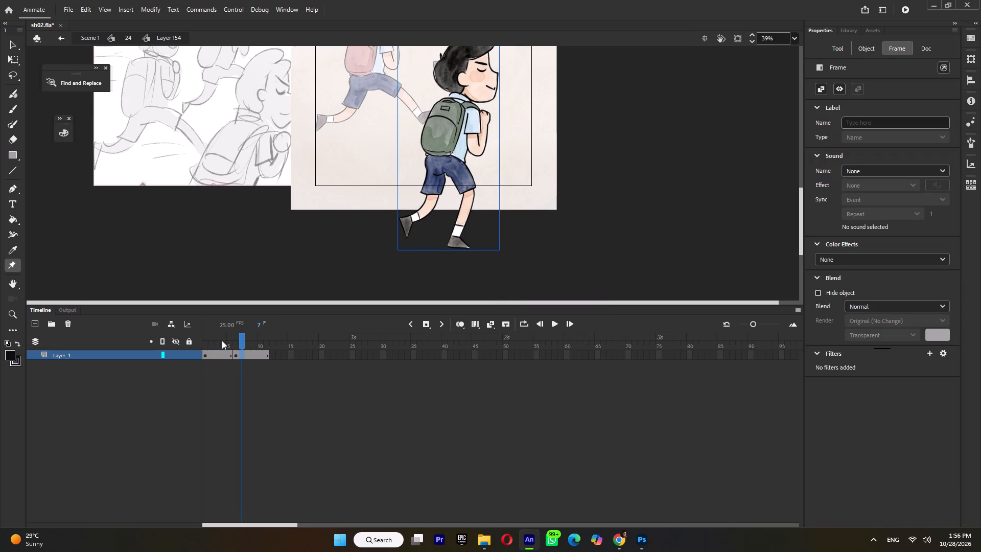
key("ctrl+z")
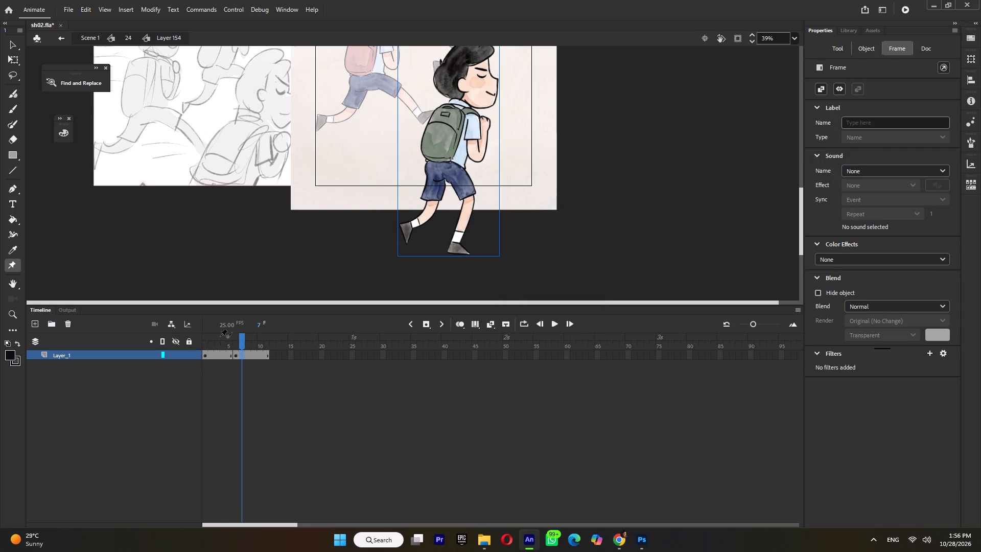
Nudge the first pose's bitmap downward in small increments so it lines up with the second pose.
left_click(220, 336)
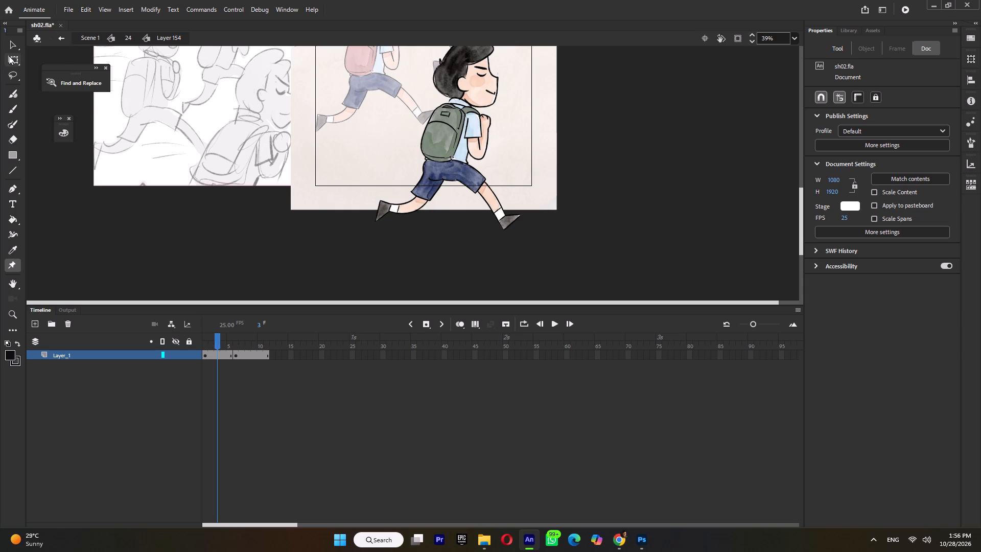
left_click(9, 56)
left_click(450, 149)
key("Down")
key("Down")
key("Down")
key("Down")
key("Down")
key("Down")
key("Down")
key("Down")
key("Down")
key("Down")
key("Down")
key("Down")
key("Down")
key("Down")
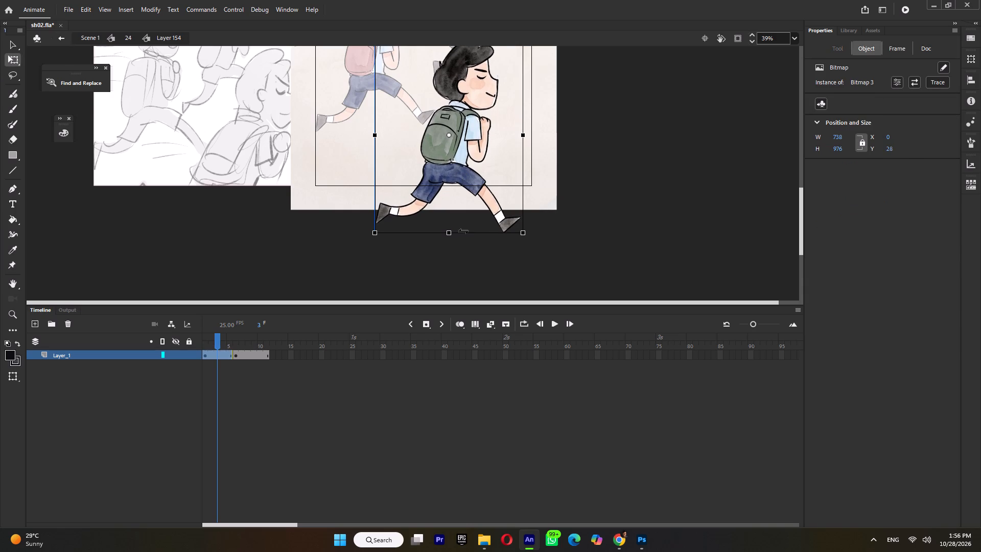
key("Down")
key("Down")
left_click(238, 341)
left_click(221, 342)
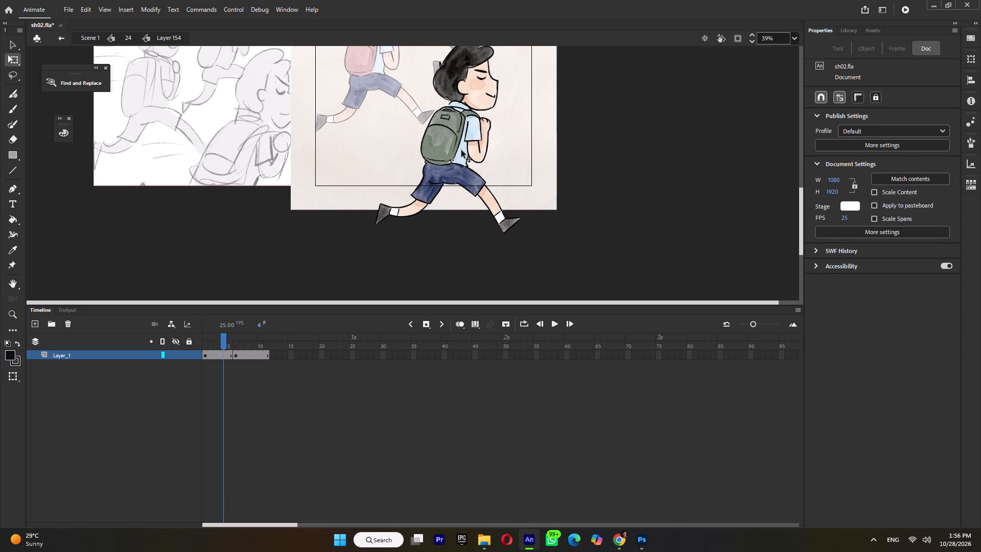
left_click(443, 159)
key("Down")
key("Down")
key("Down")
key("Down")
key("Down")
key("Down")
key("Down")
key("Down")
key("Down")
key("Down")
key("Down")
key("Down")
key("Down")
key("Down")
key("Down")
key("Down")
left_click(243, 337)
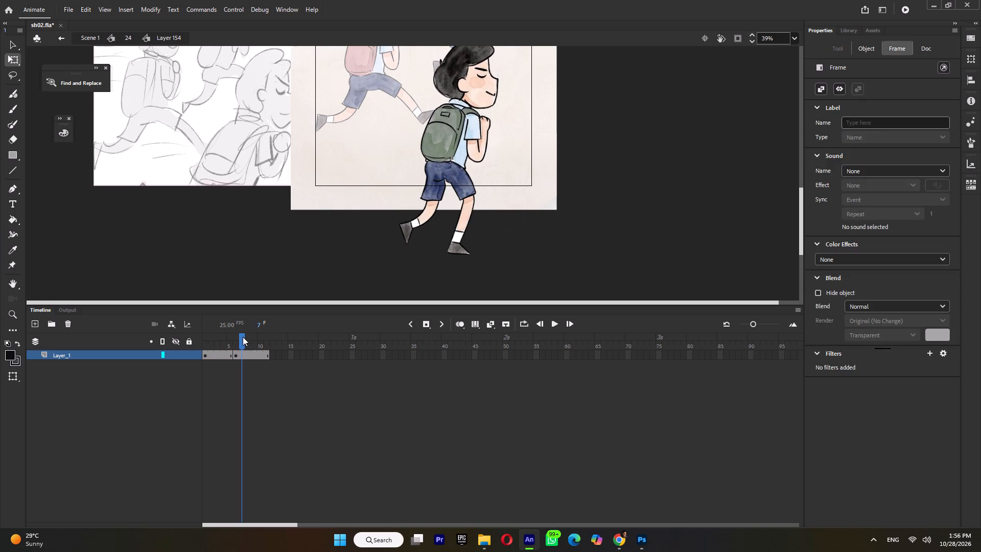
Shorten the second pose by one frame so Layer_1 runs to 10 frames.
left_click(253, 353)
key("shift+F5")
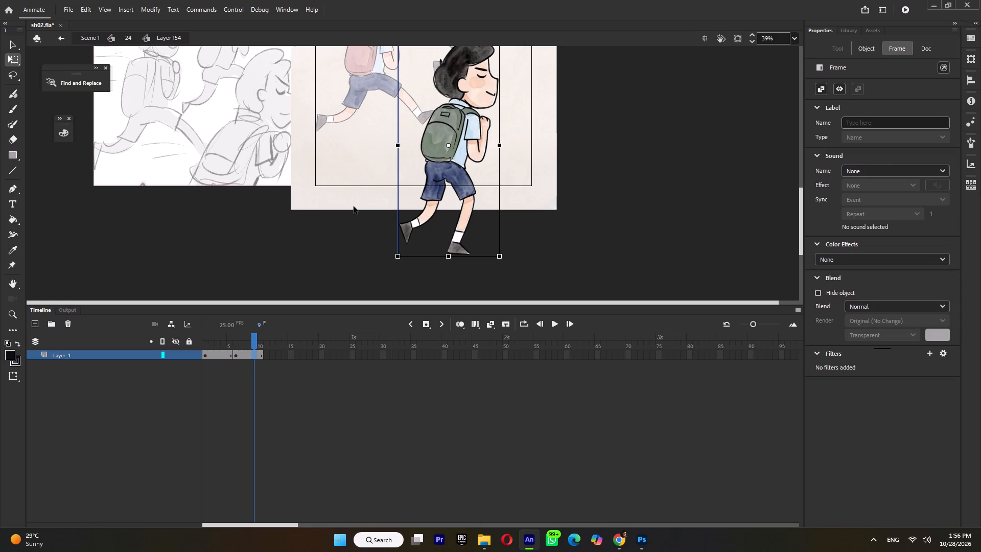
Return to the 24 symbol and play back the boys' run cycles from the start.
double_click(354, 206)
scroll(370, 279, "down", 1)
scroll(373, 281, "down", 2, "ctrl")
scroll(468, 243, "down", 6, "ctrl")
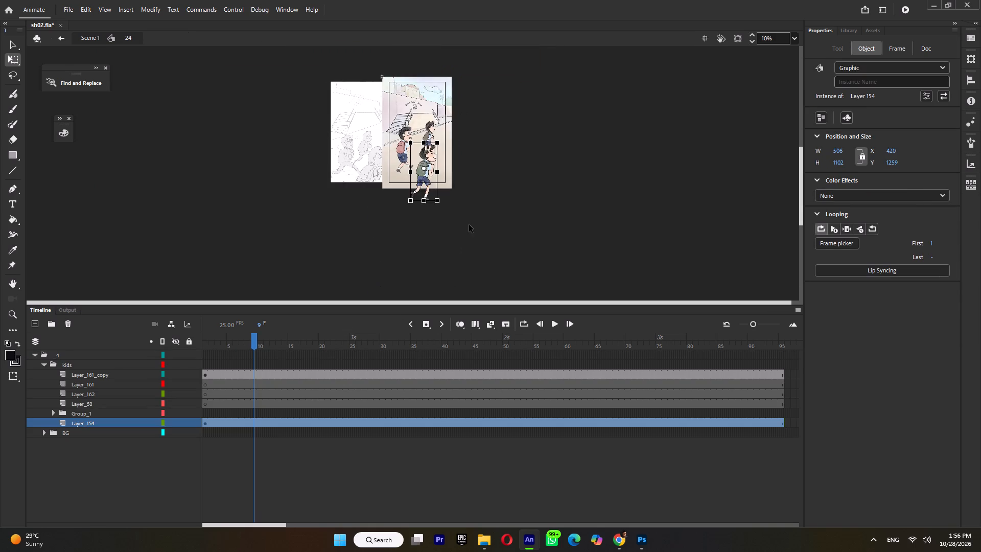
scroll(459, 163, "up", 2, "ctrl")
left_click_drag(220, 338, 135, 359)
key("Return")
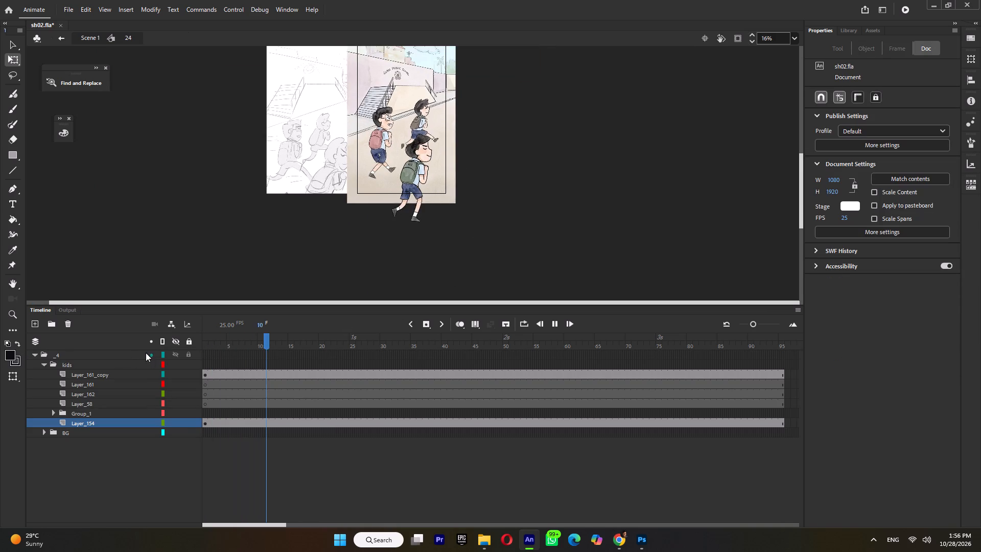
key("Return")
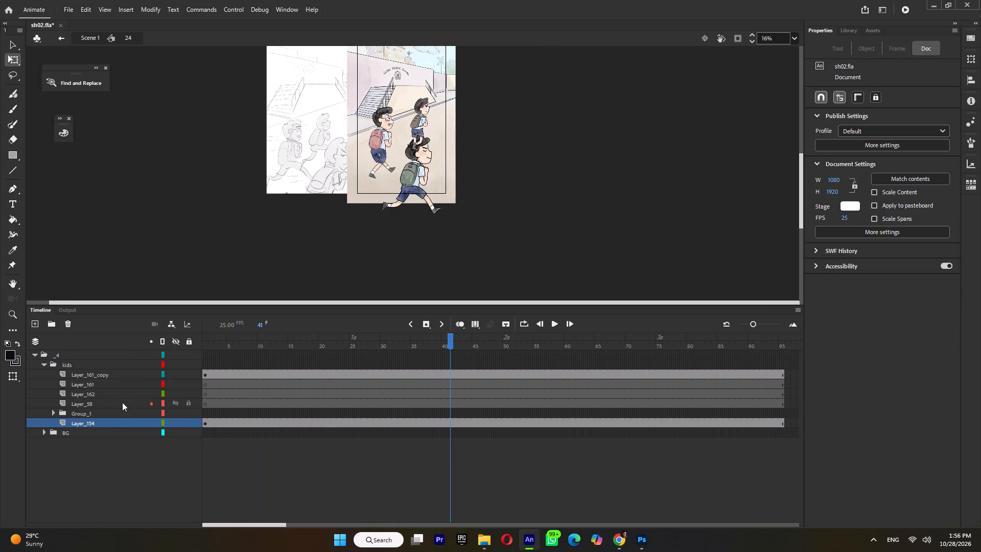
Move Layer_154 to the top of the kids folder, above Layer_161_copy.
left_click_drag(88, 422, 89, 373)
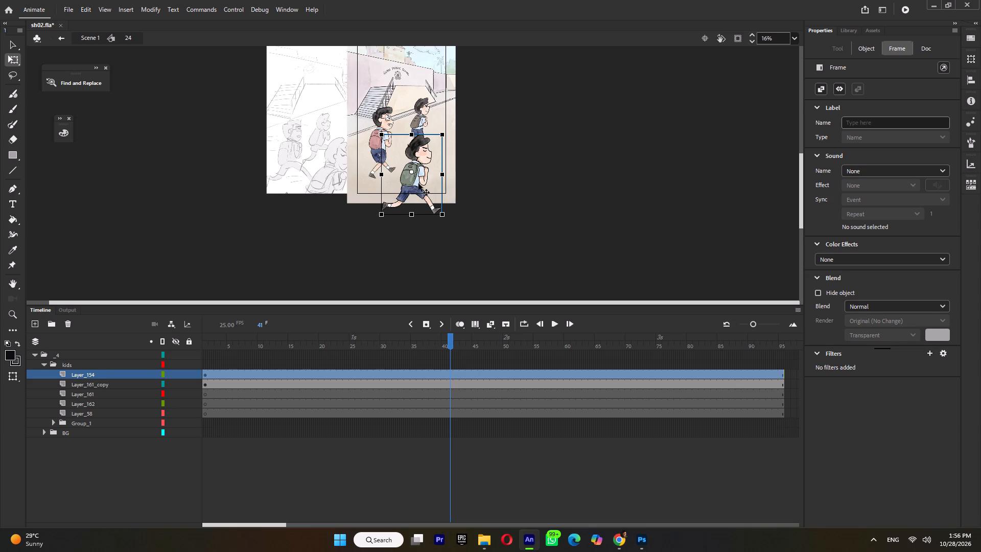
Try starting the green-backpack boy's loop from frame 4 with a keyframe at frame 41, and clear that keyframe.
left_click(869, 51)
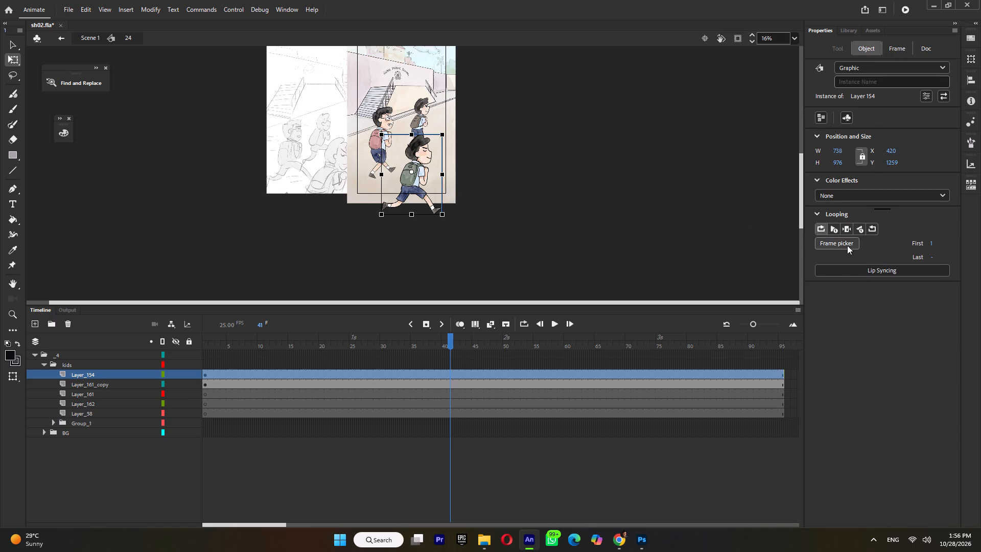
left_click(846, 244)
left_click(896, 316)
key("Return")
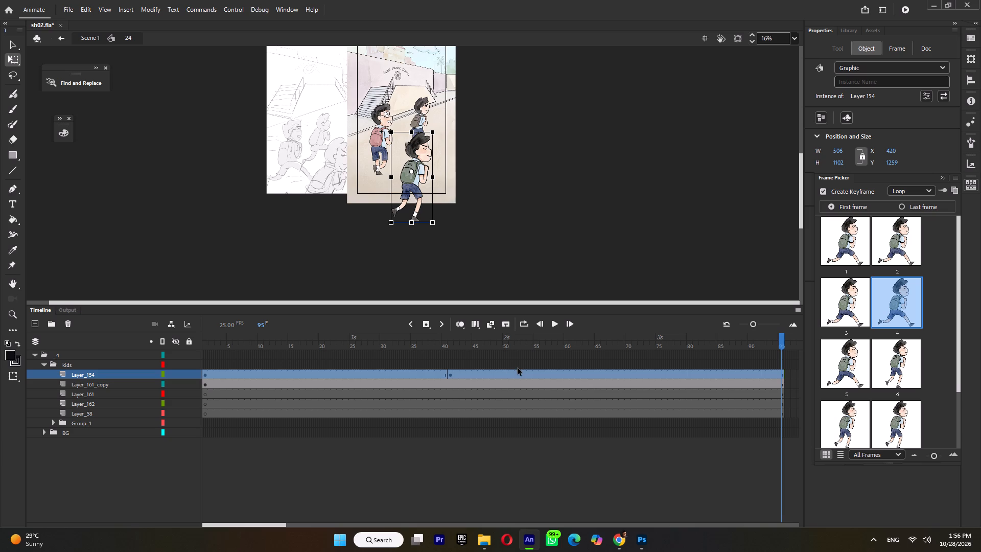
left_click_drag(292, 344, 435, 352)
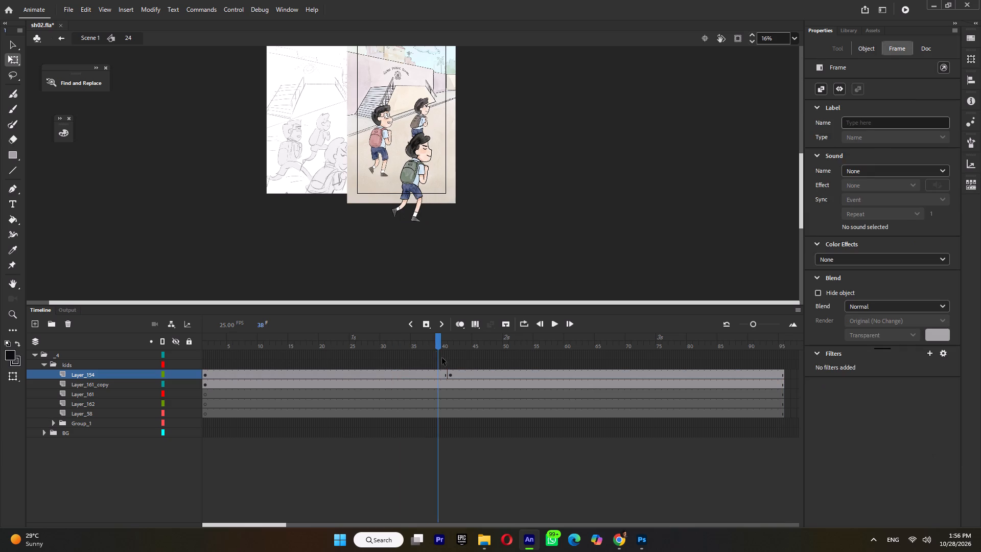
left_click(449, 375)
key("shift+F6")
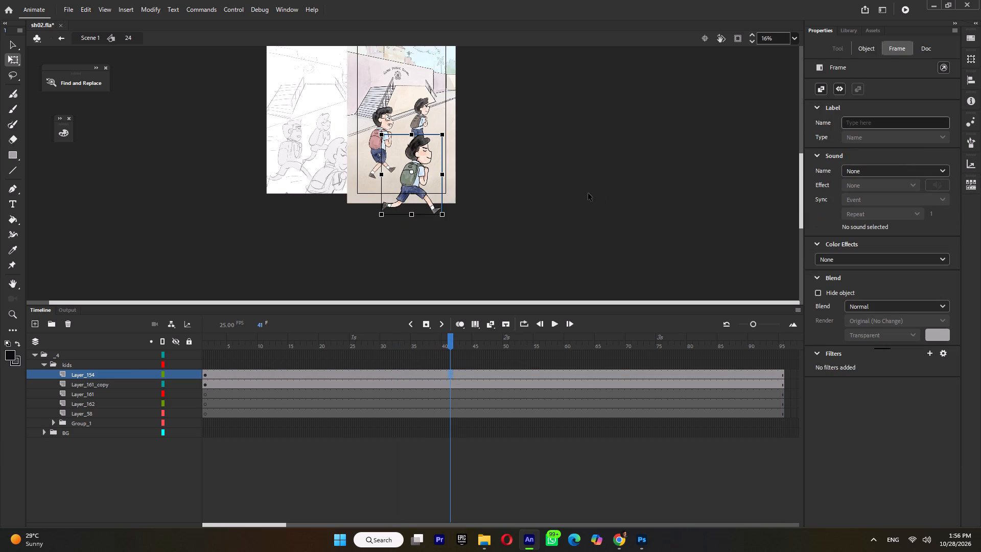
In Scene 1, hide Layer_3 at frame 396 and reopen the 24 symbol from the uncovered schoolboy shot.
double_click(588, 193)
left_click_drag(400, 341, 254, 370)
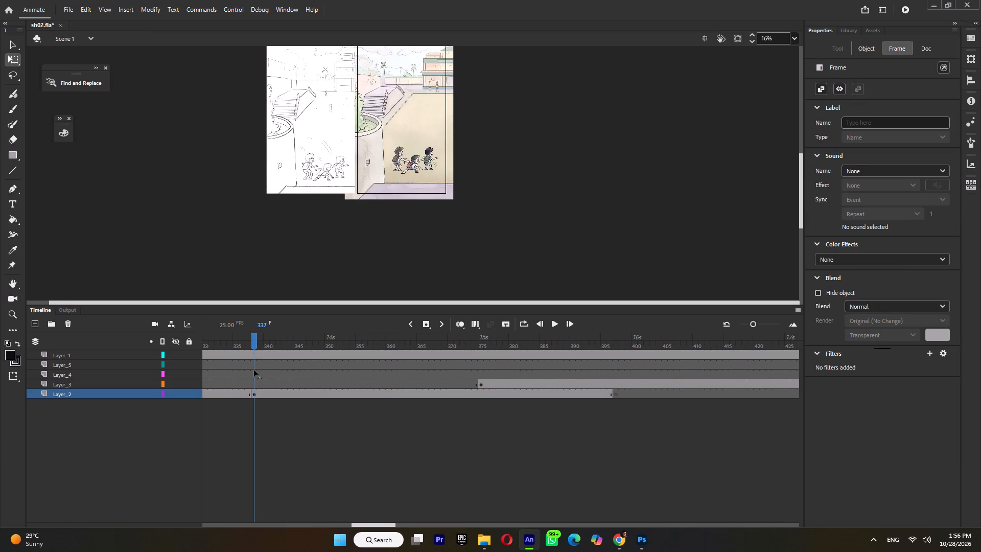
left_click_drag(254, 370, 609, 387)
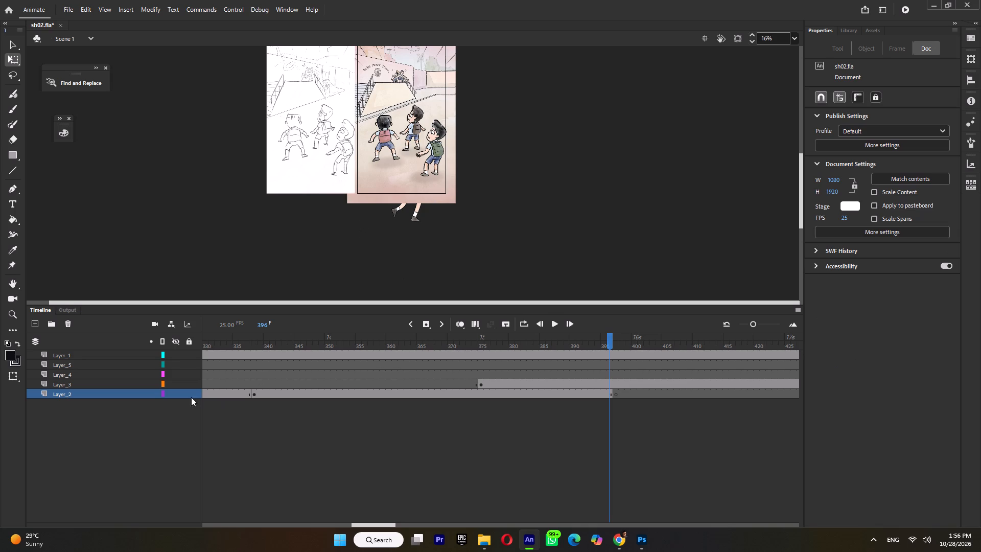
left_click(176, 381)
double_click(417, 171)
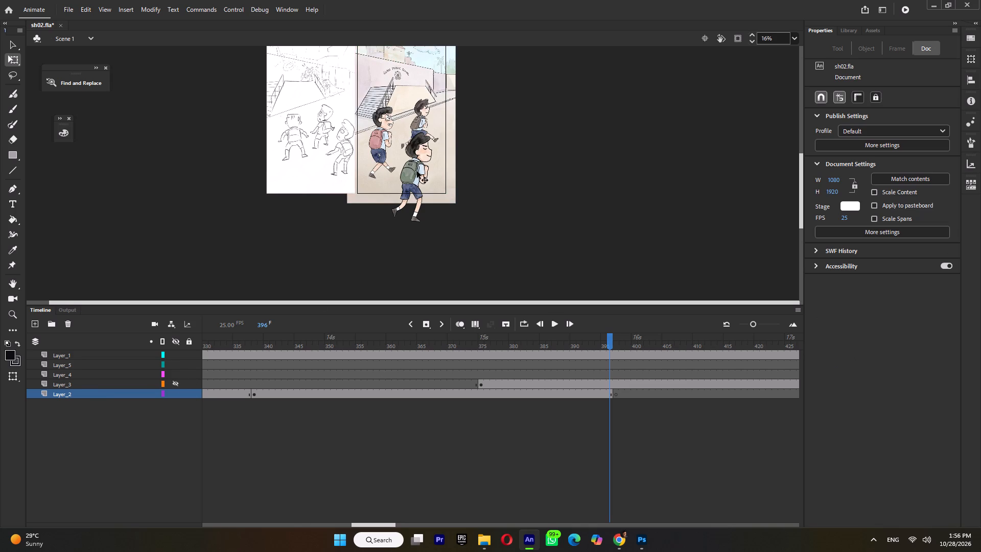
Insert keyframes at frame 59 across the layers of the 24 symbol.
double_click(500, 341)
key("F6")
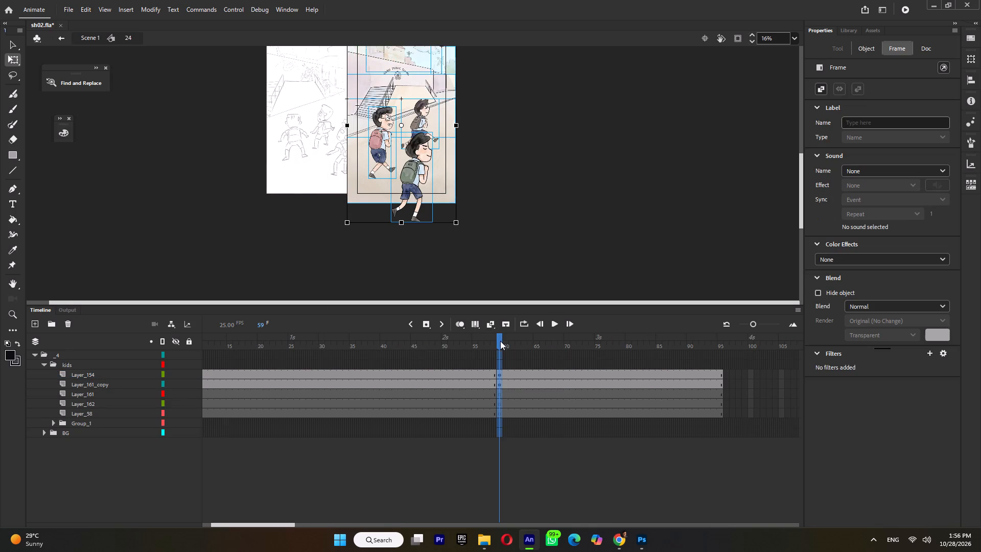
Expand Group_1, go back to frame 1 and lock the BG folder so only the boys stay editable.
left_click(54, 424)
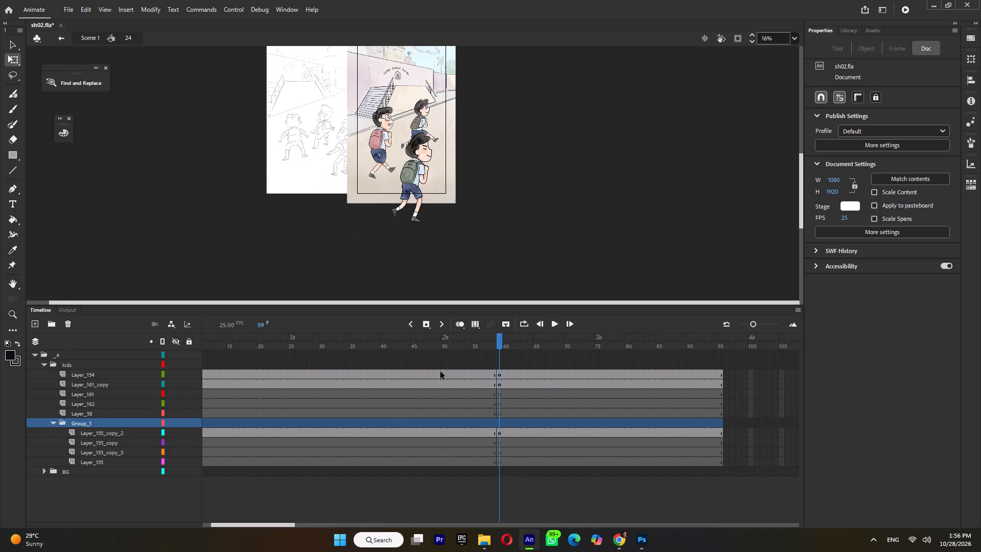
left_click_drag(472, 337, 158, 370)
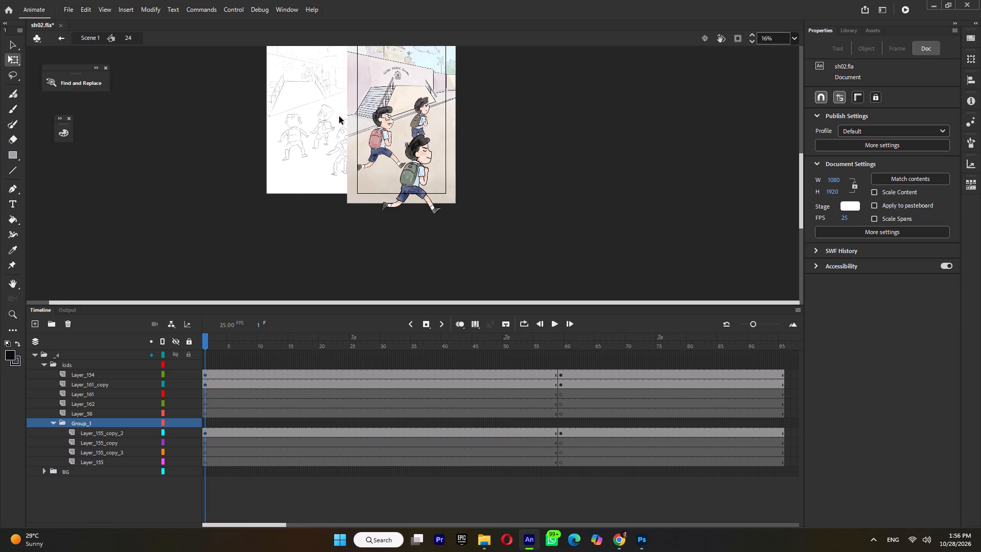
left_click(359, 189)
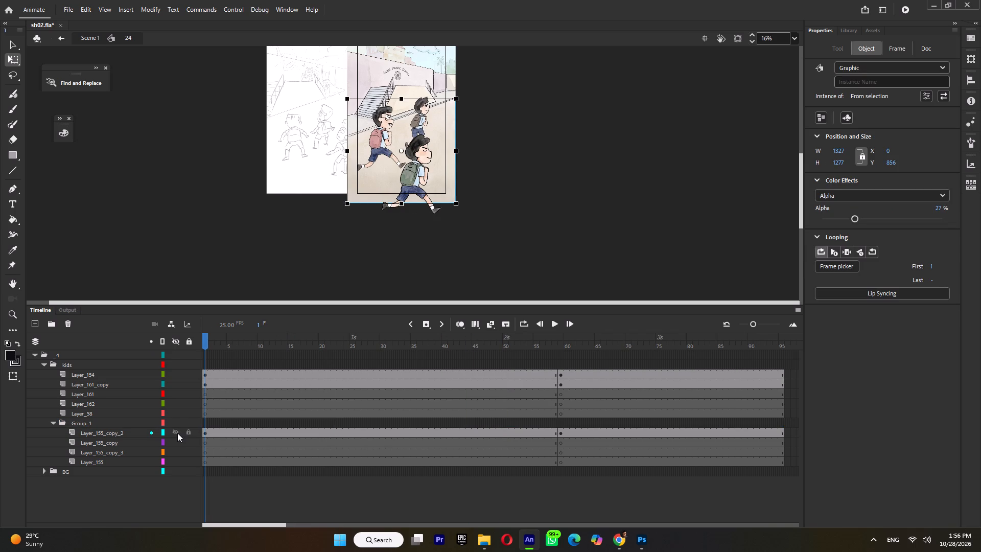
left_click(176, 471)
left_click(175, 471)
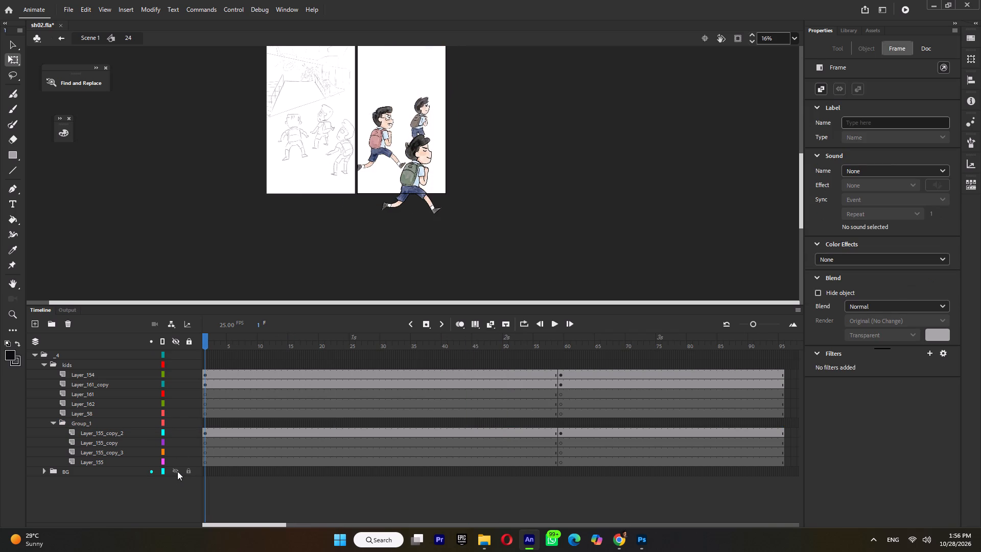
left_click(188, 474)
At frame 1, scale the three boys up together to about 1258 × 1747 and move them back to about X -424, Y 895.
left_click_drag(316, 77, 508, 249)
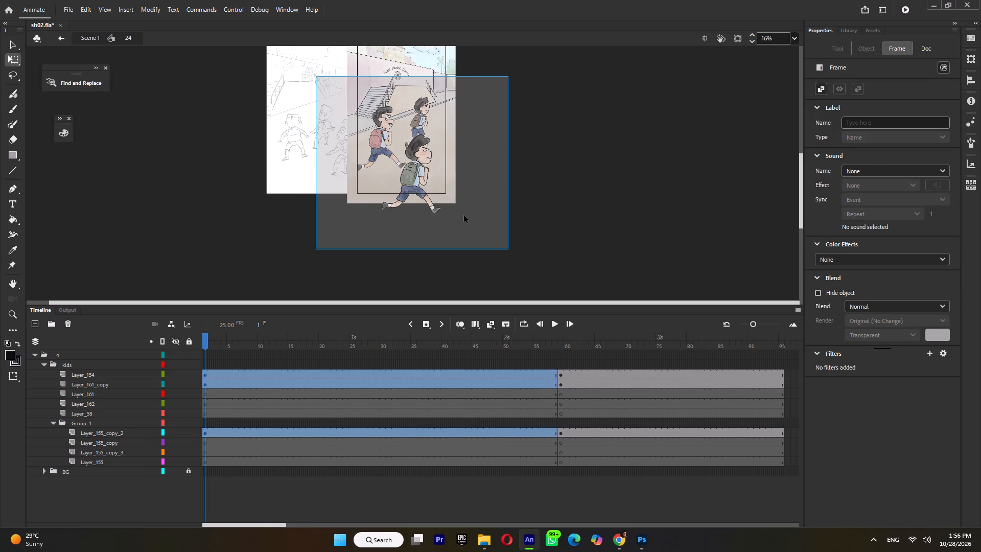
left_click_drag(442, 214, 451, 229, "shift")
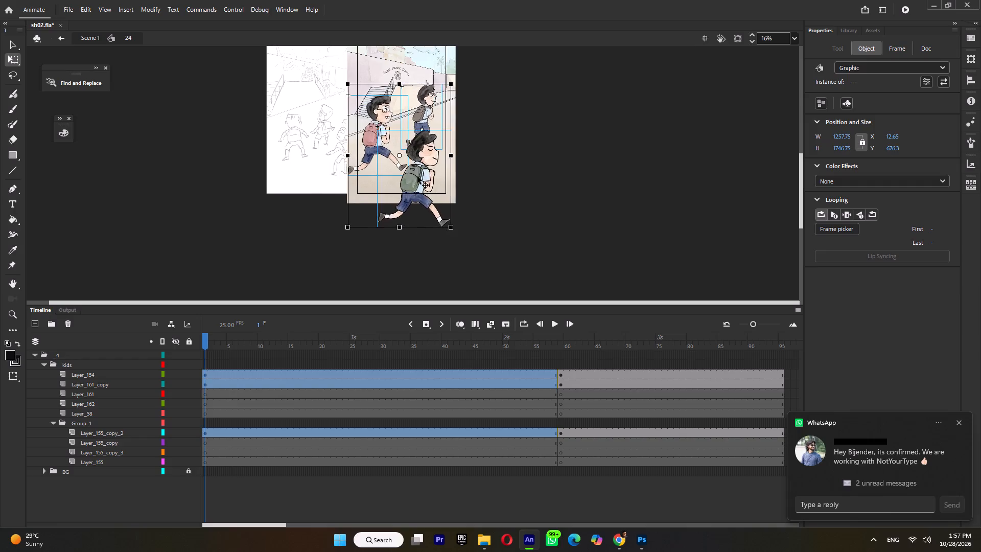
left_click_drag(417, 176, 381, 194)
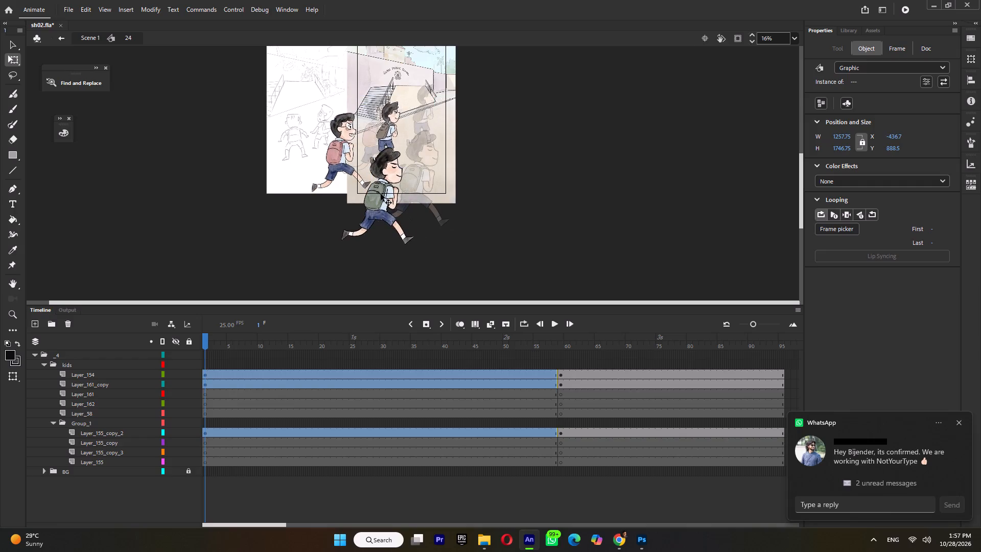
left_click_drag(381, 194, 382, 194)
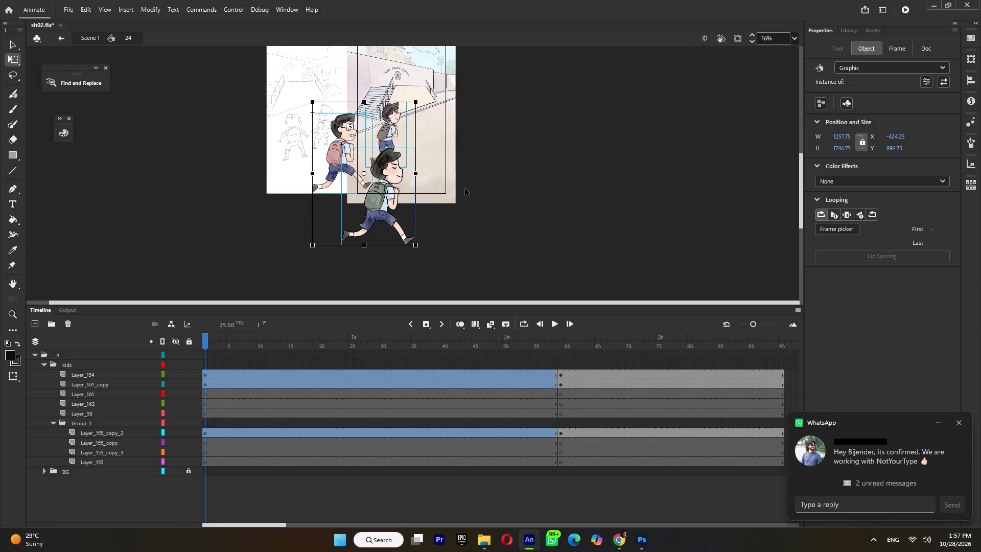
Spread the boys out individually at frame 1: green-backpack boy near X -308, Y 1414, pink-backpack boy slightly back, distant boy near X 97, Y 1080.
left_click(465, 189)
left_click_drag(390, 206, 370, 211)
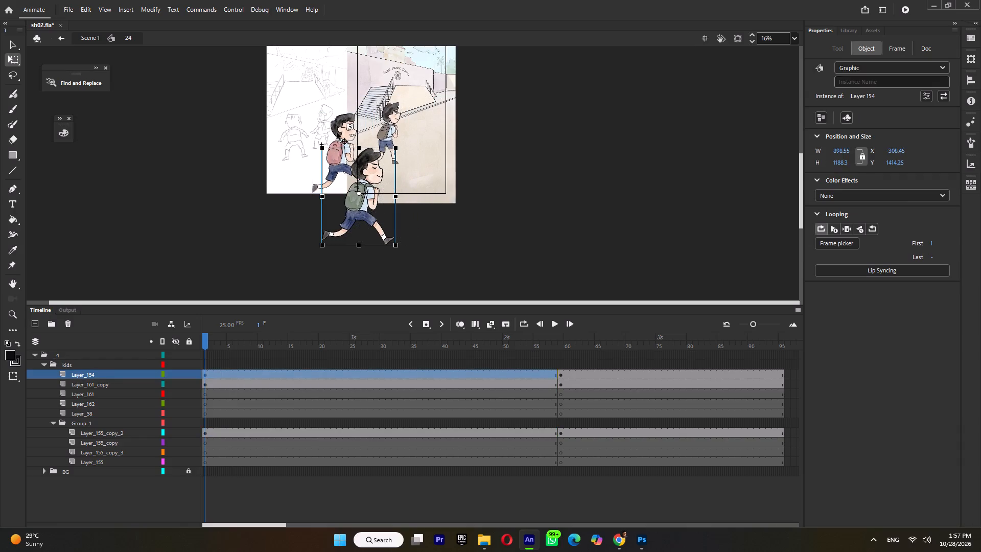
left_click_drag(341, 136, 336, 144)
left_click_drag(392, 123, 382, 134)
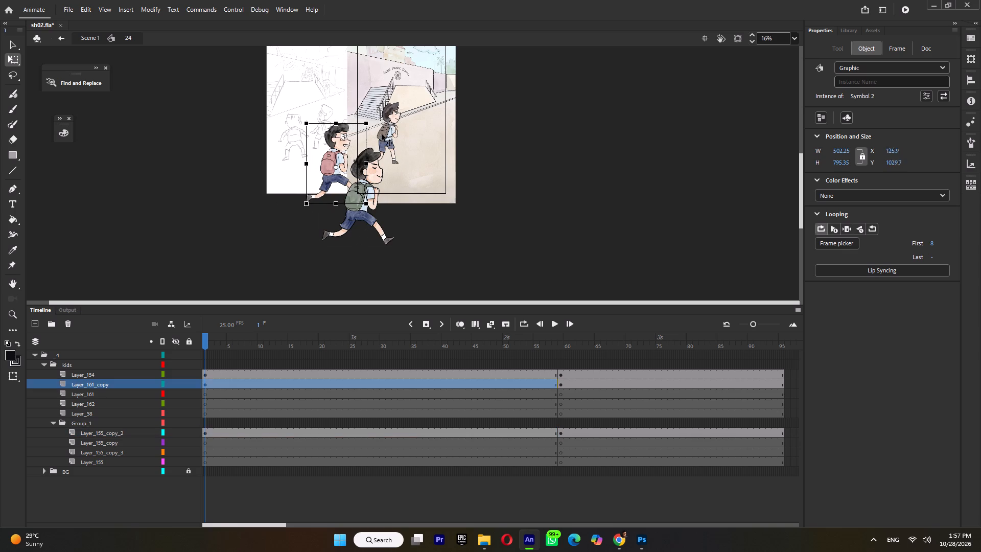
left_click_drag(382, 134, 380, 135)
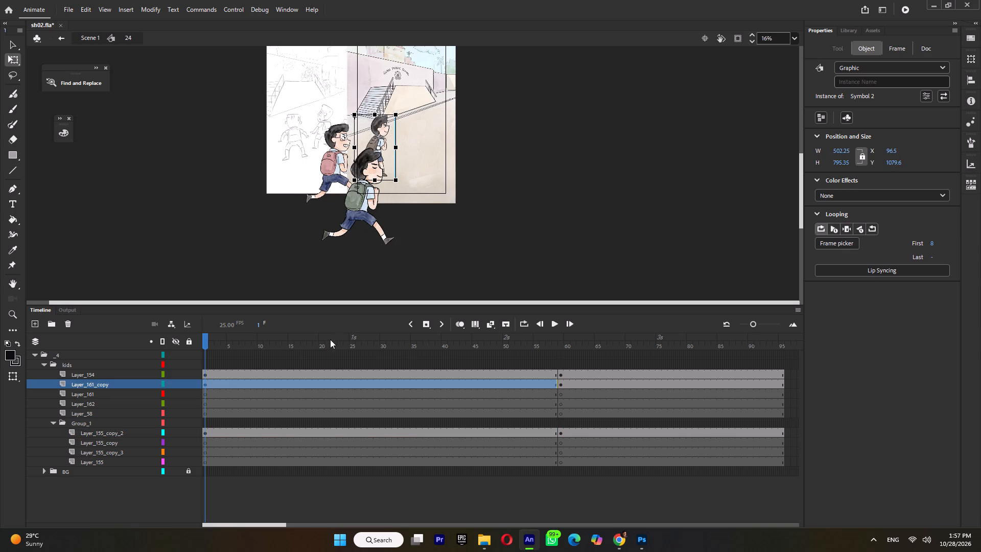
Apply classic tweens to the boys' layers between frames 1 and 59 and play back the movement from the start.
double_click(330, 339)
key("ctrl+m")
left_click_drag(307, 338, 159, 355)
key("Return")
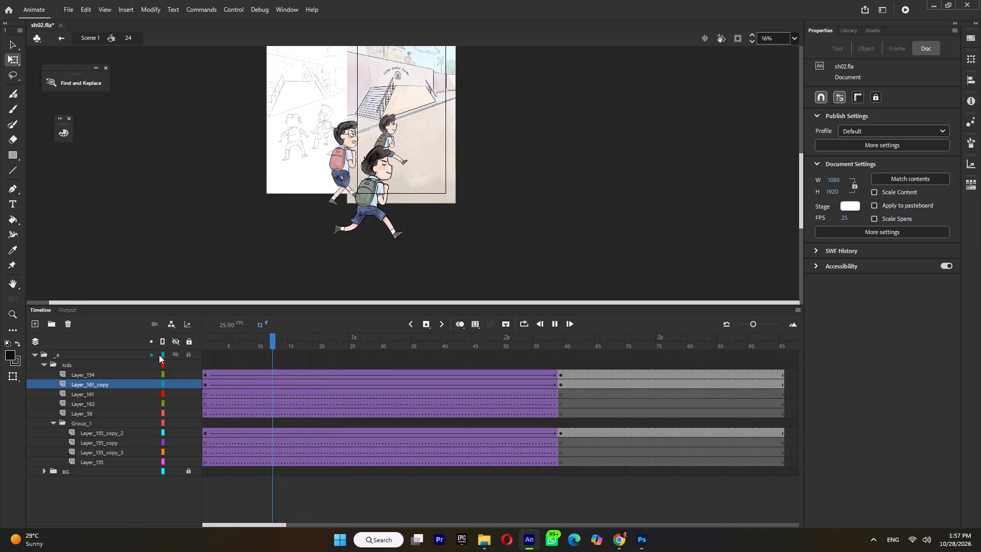
key("Return")
At frame 59, move the green-backpack boy farther forward and select the distant grey-backpack boy for repositioning.
left_click(563, 358)
left_click(406, 188)
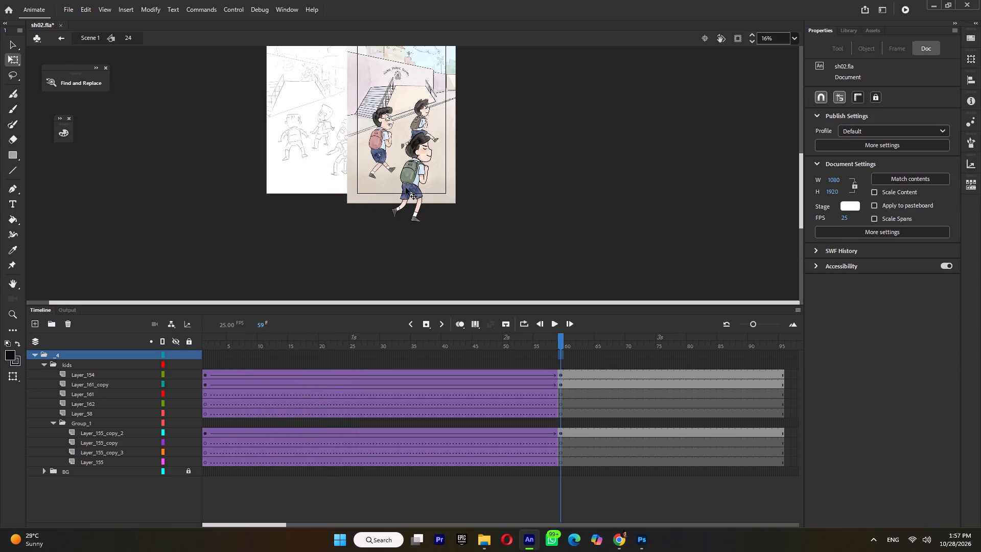
left_click_drag(411, 183, 425, 180)
left_click(422, 111)
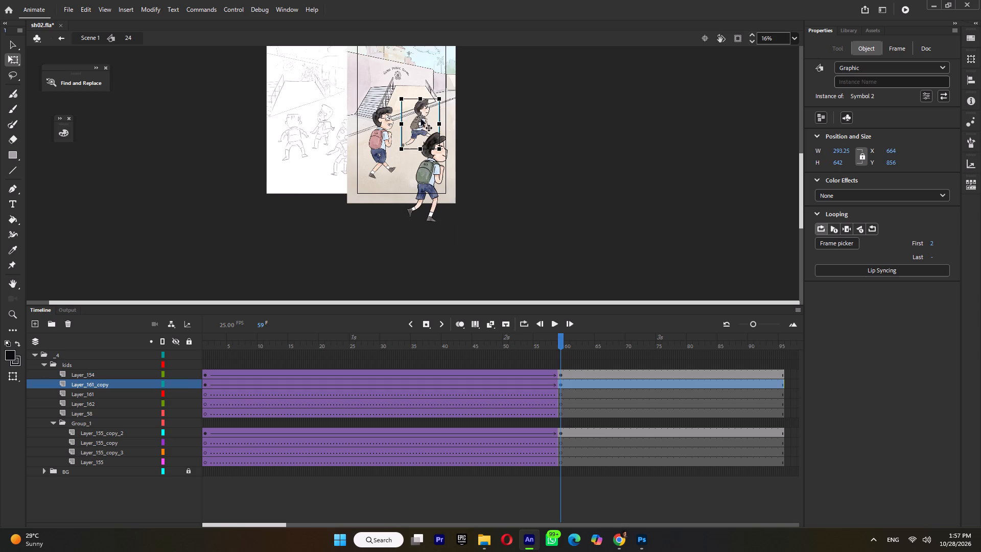
At frame 59, move the farthest boy forward along the road and scale him down to about 236 × 518.
left_click_drag(422, 119, 434, 112)
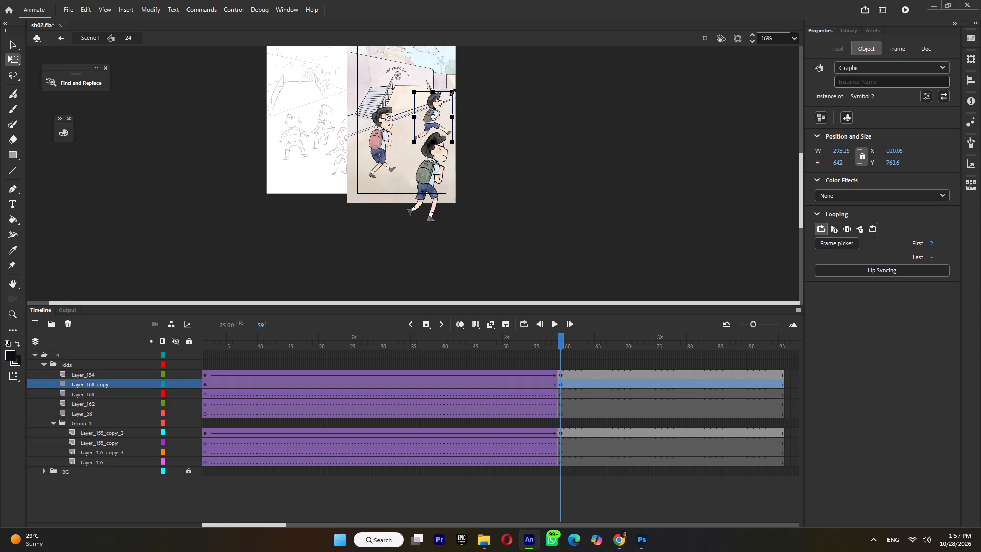
left_click_drag(453, 93, 454, 97, "shift")
scroll(451, 95, "up", 3, "ctrl")
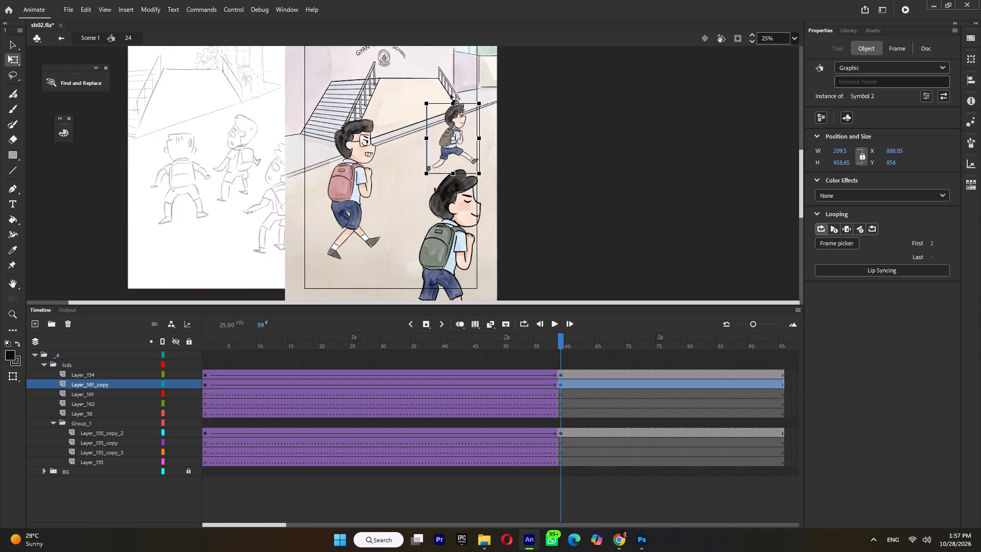
scroll(498, 110, "up", 1, "ctrl")
left_click_drag(515, 104, 520, 99, "shift")
left_click_drag(483, 129, 481, 134)
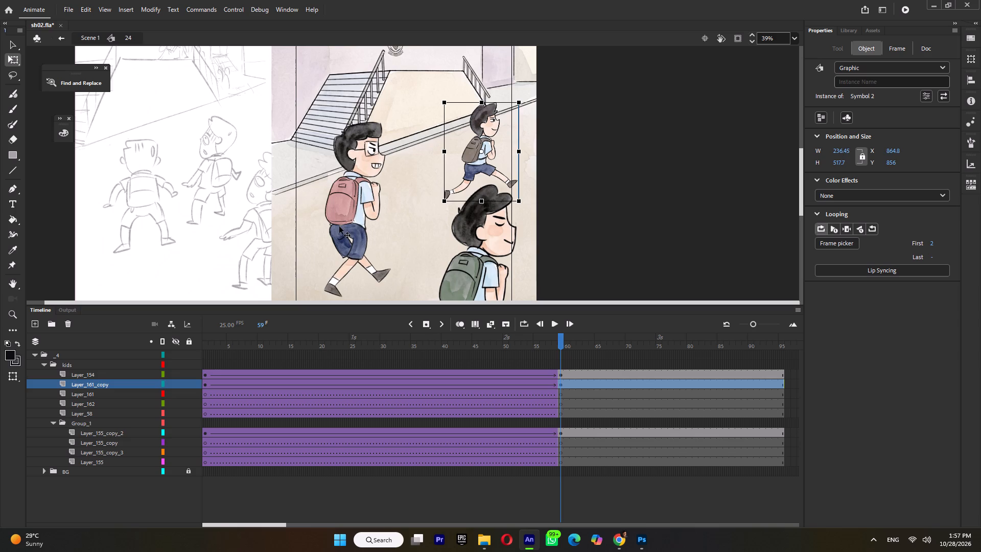
At frame 59, move the red-backpack boy forward and scale him down to about 270 × 803.
left_click(339, 226)
left_click_drag(351, 218, 385, 212)
scroll(388, 209, "down", 5, "ctrl")
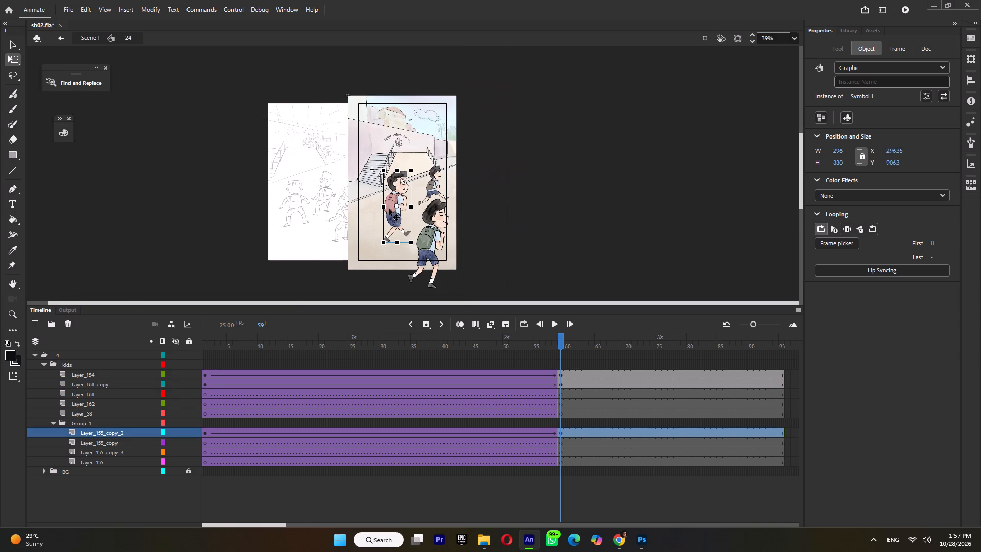
left_click(412, 169, "shift")
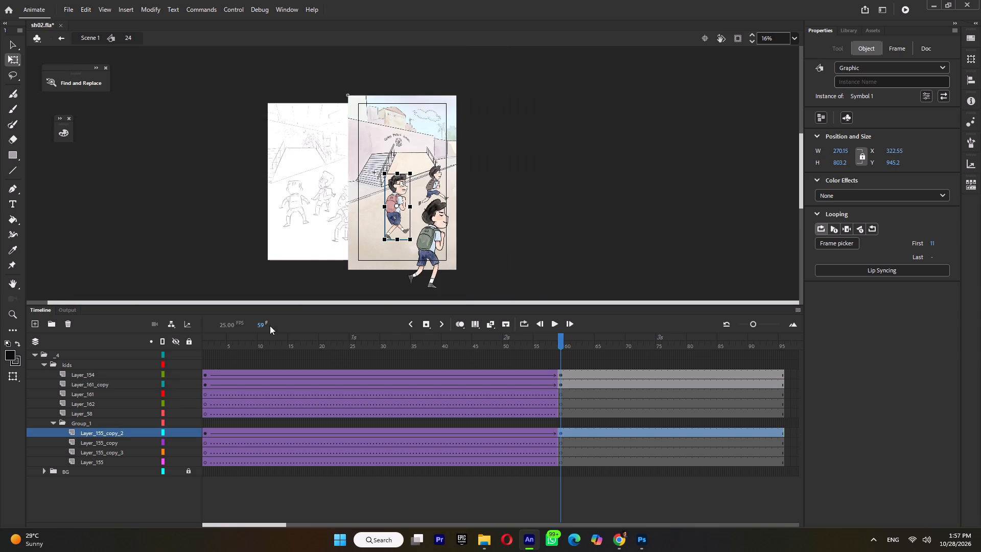
Play back the 24 symbol from the start to check the boys' movement through the shot.
left_click_drag(241, 341, 138, 358)
key("Return")
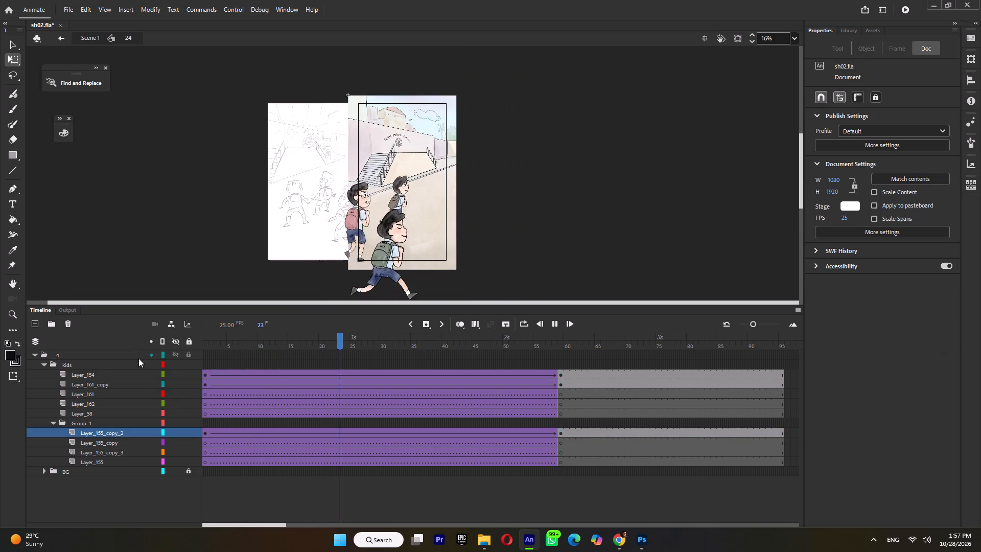
key("Return")
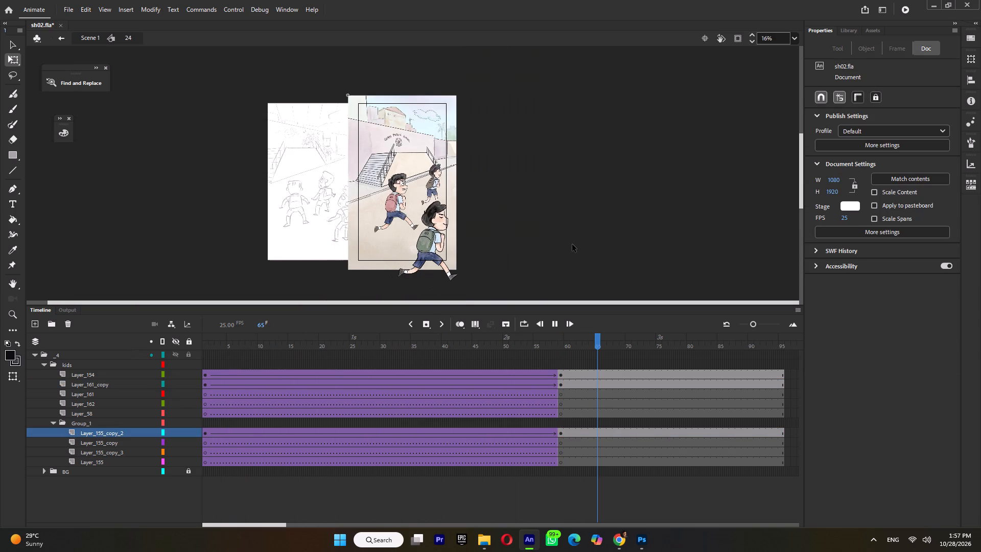
Return to Scene 1, scrub through the shot to frame 425, and show Layer_3 again.
double_click(559, 251)
left_click_drag(341, 333, 387, 352)
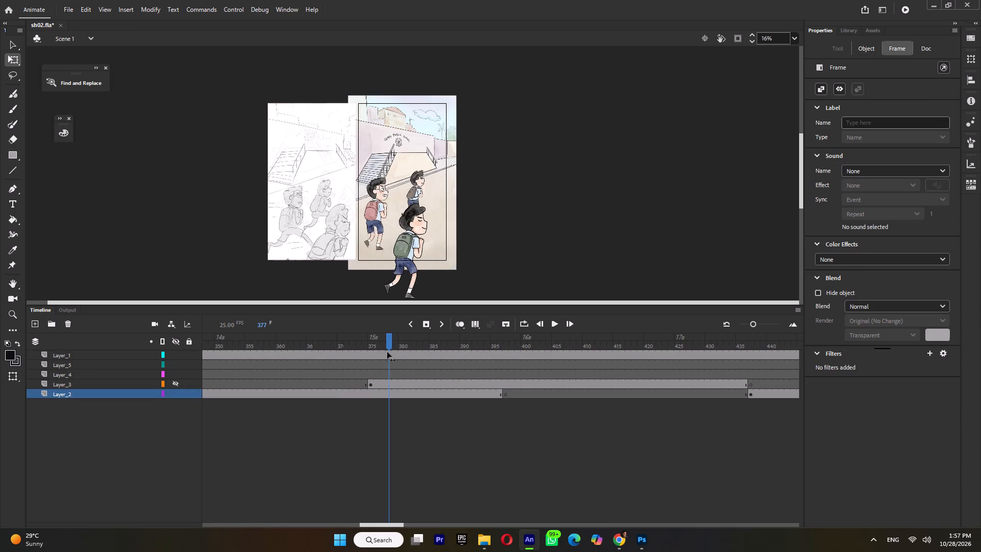
left_click_drag(387, 352, 679, 388)
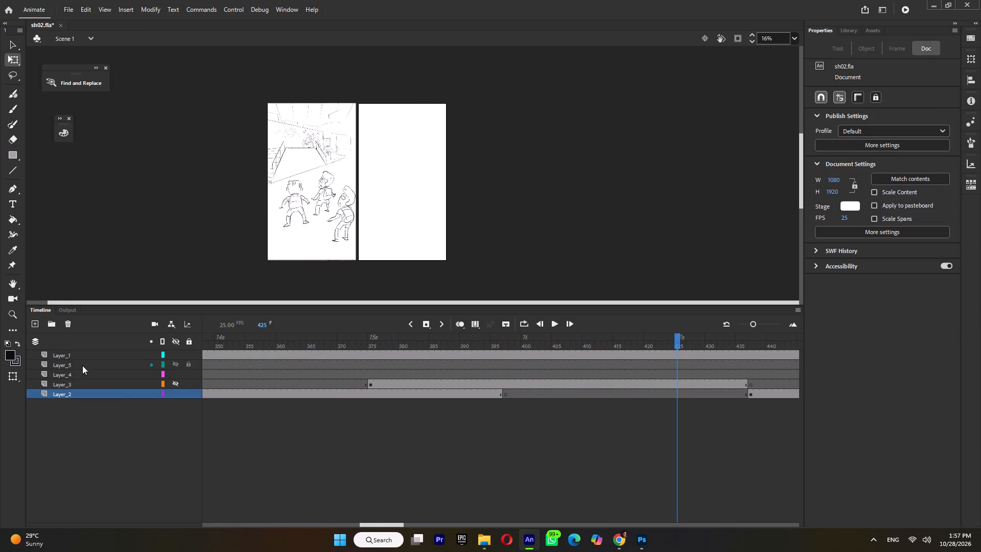
left_click(175, 382)
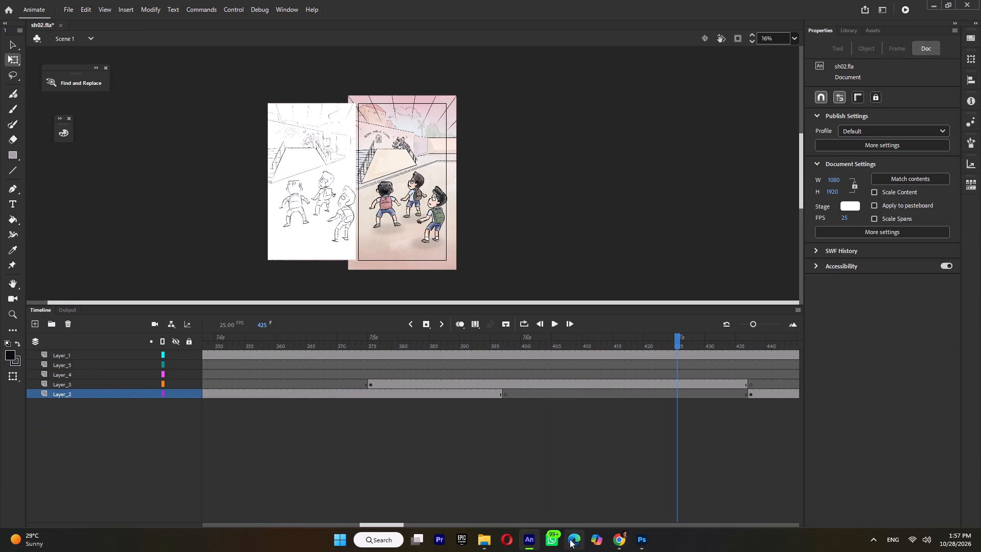
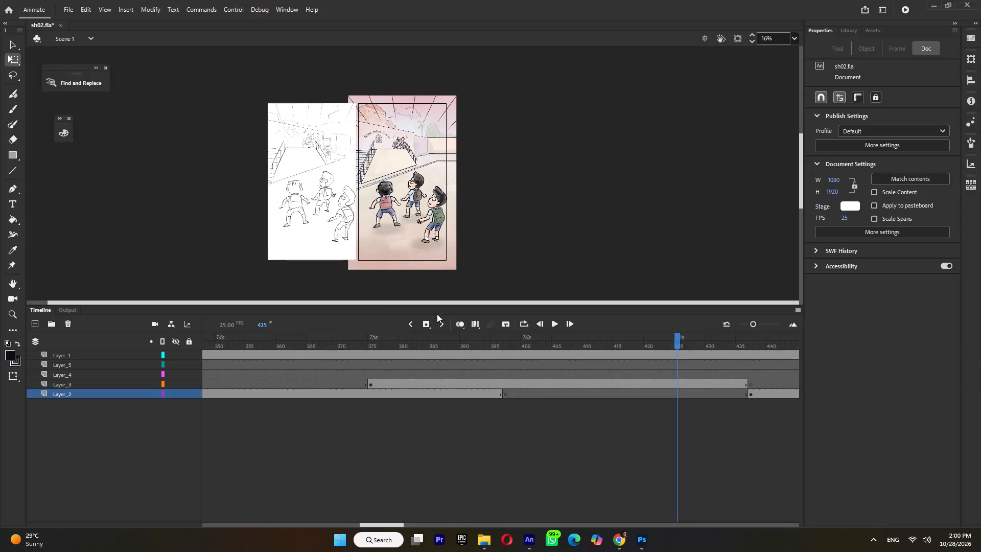
Scrub and play back the Scene 1 timeline through the boys' running shot into the following school-gate shot to check the transition.
left_click_drag(281, 336, 180, 355)
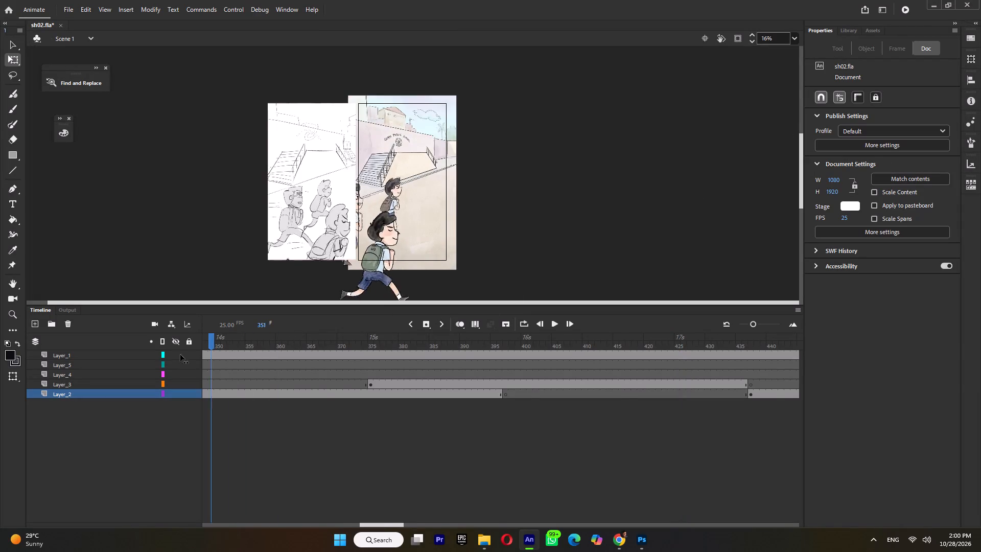
left_click_drag(180, 355, 112, 365)
key("Return")
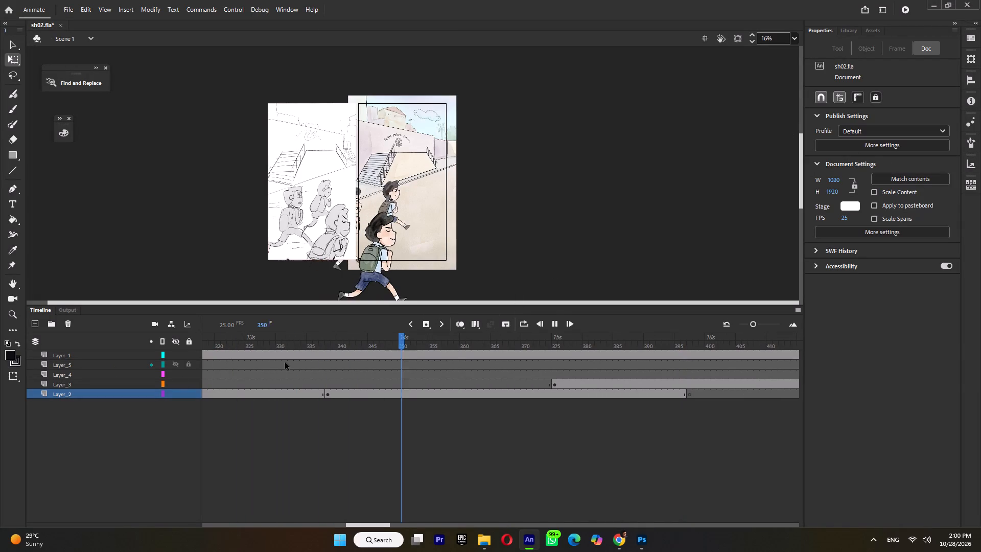
key("Return")
left_click_drag(271, 332, 38, 363)
left_click_drag(267, 341, 57, 371)
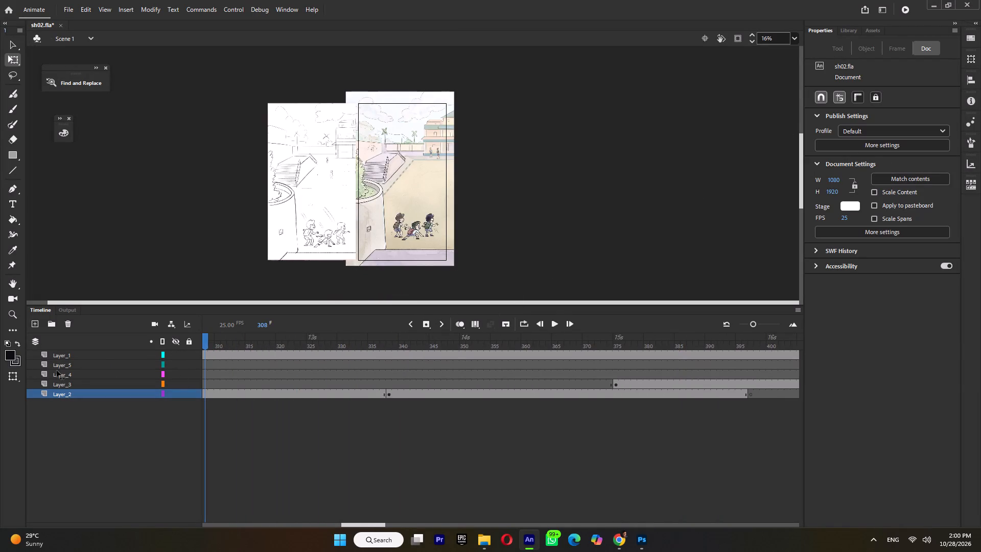
left_click_drag(57, 371, 54, 372)
key("Return")
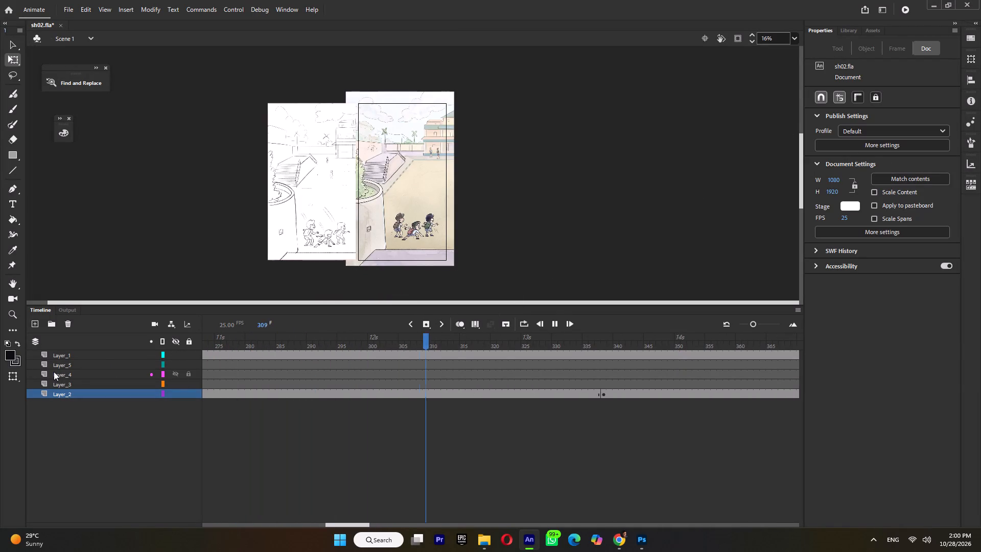
key("Return")
key("Return")
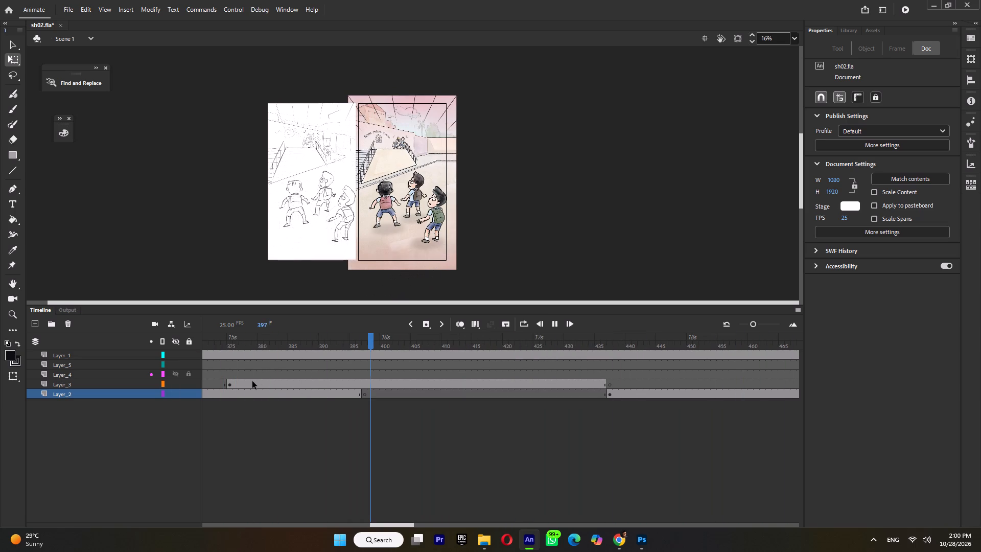
key("Return")
left_click_drag(237, 332, 232, 335)
left_click_drag(232, 336, 290, 349)
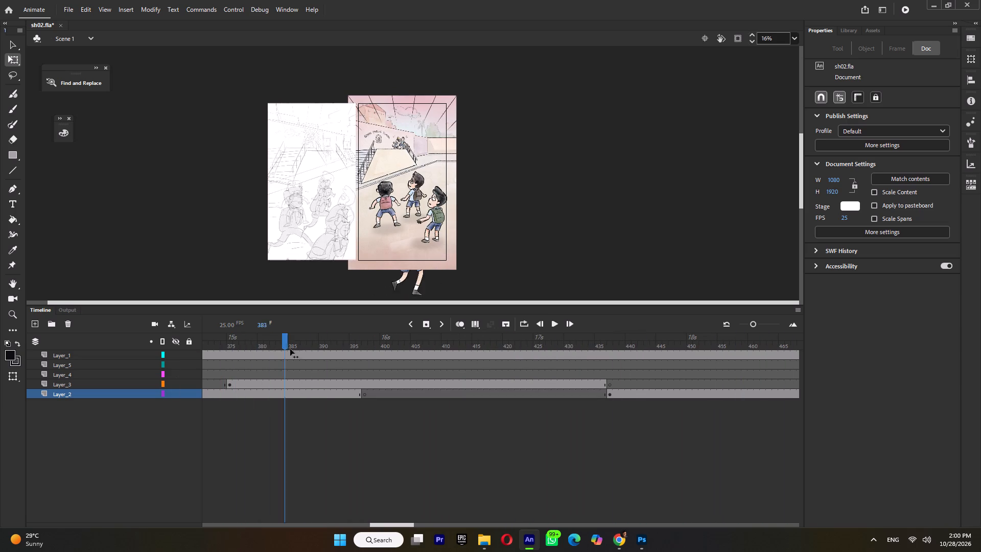
left_click_drag(290, 349, 383, 369)
Open the 26 symbol, expand its _6 folder and look through the layers to locate the schoolboys' drawings.
double_click(435, 219)
scroll(435, 219, "up", 6, "ctrl")
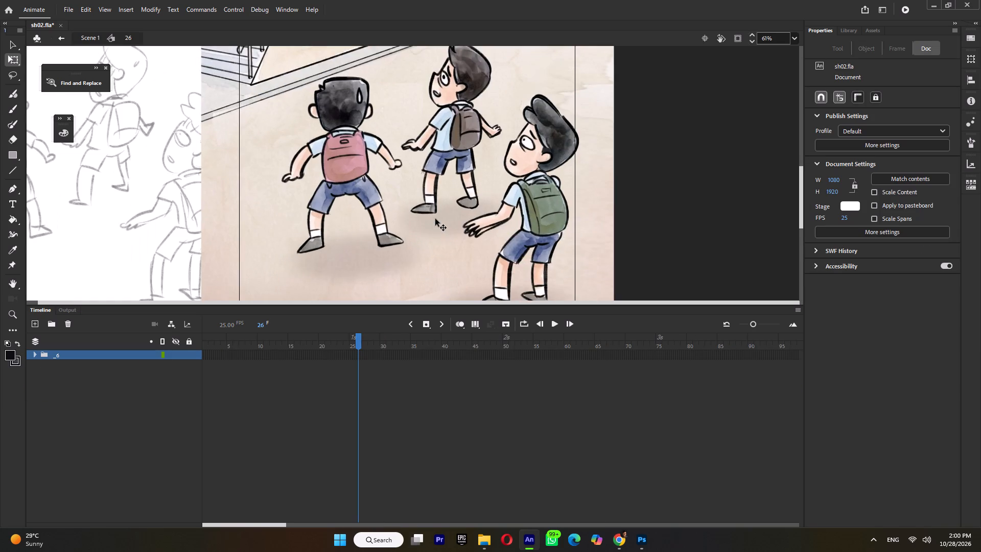
scroll(512, 221, "up", 2, "ctrl")
left_click(568, 229)
scroll(568, 229, "down", 2, "ctrl")
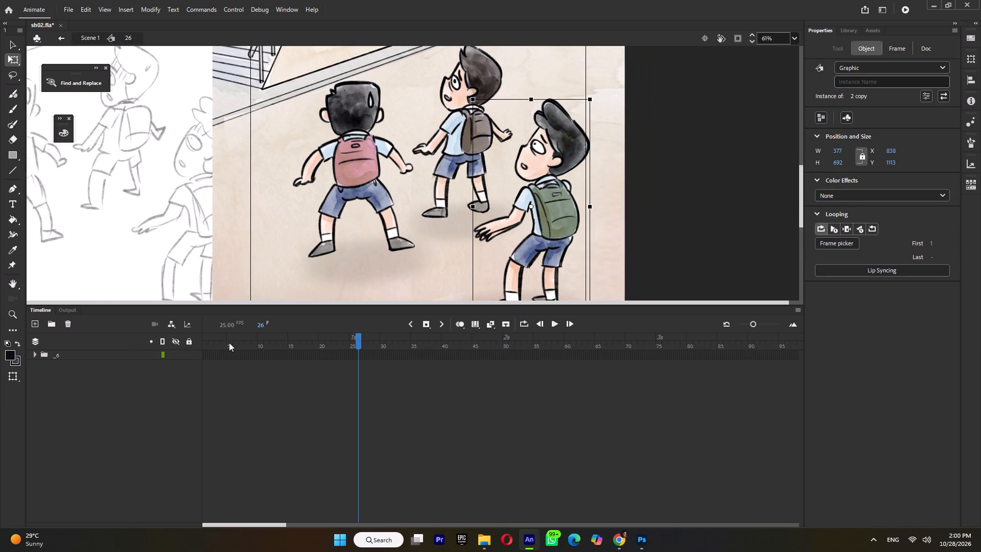
left_click(37, 355)
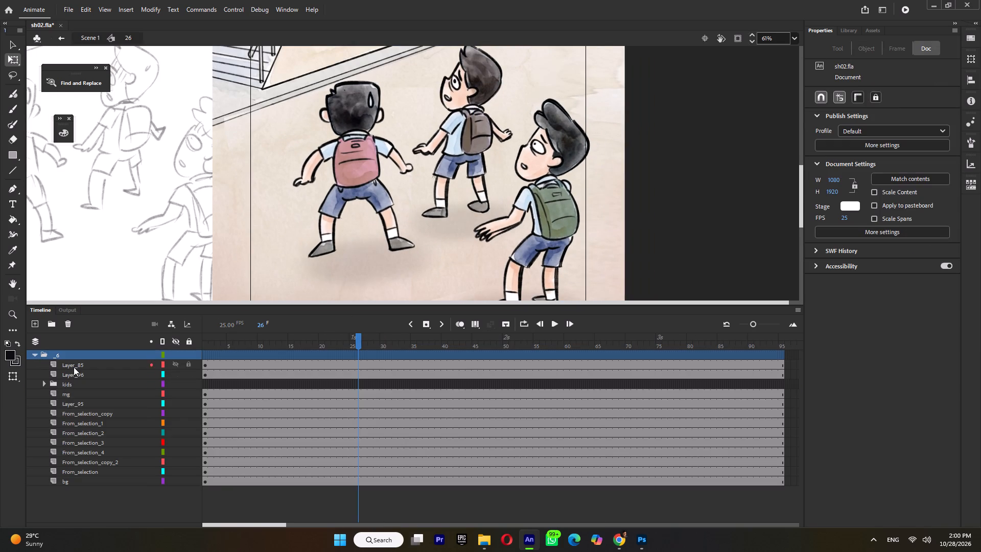
left_click(74, 367)
left_click(73, 374)
left_click(80, 415)
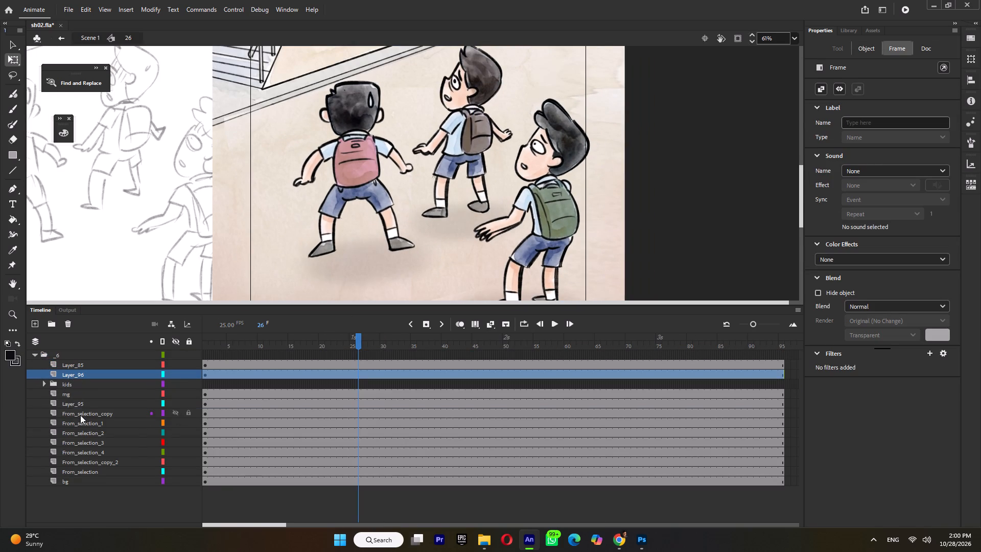
left_click(80, 423)
scroll(363, 182, "down", 4, "ctrl")
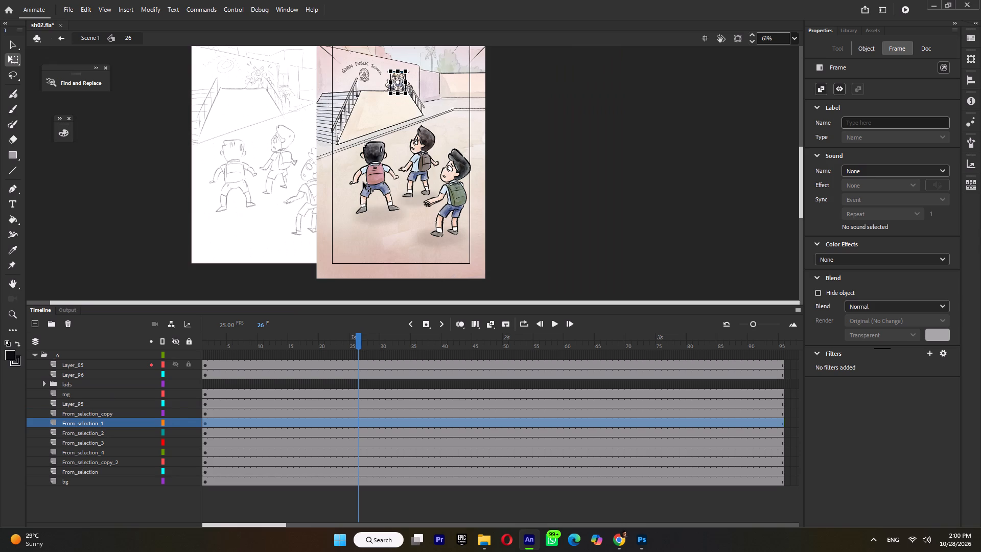
In the kids folder, convert the red-backpack boy's two layers, __copy and _, into one graphic symbol.
left_click(64, 381)
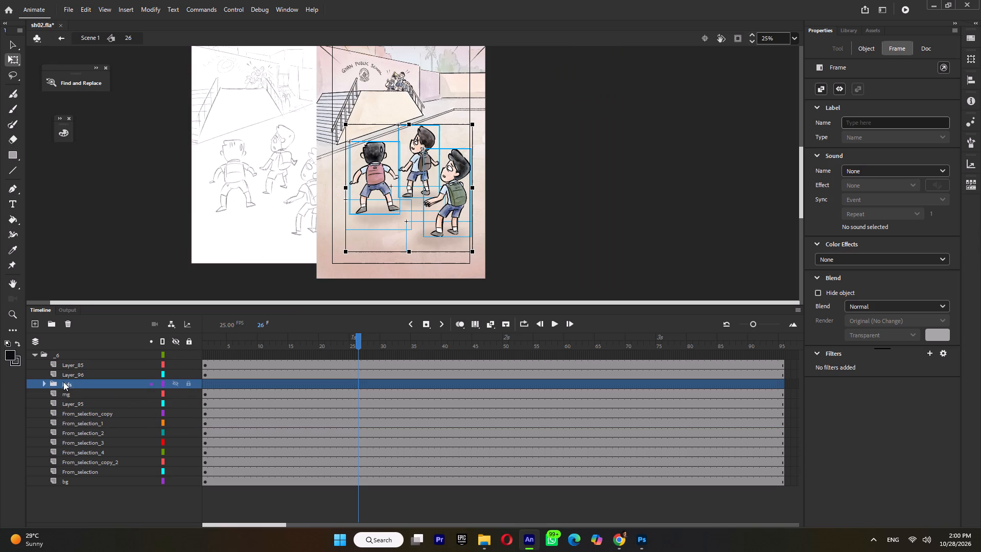
left_click(44, 381)
left_click(79, 395)
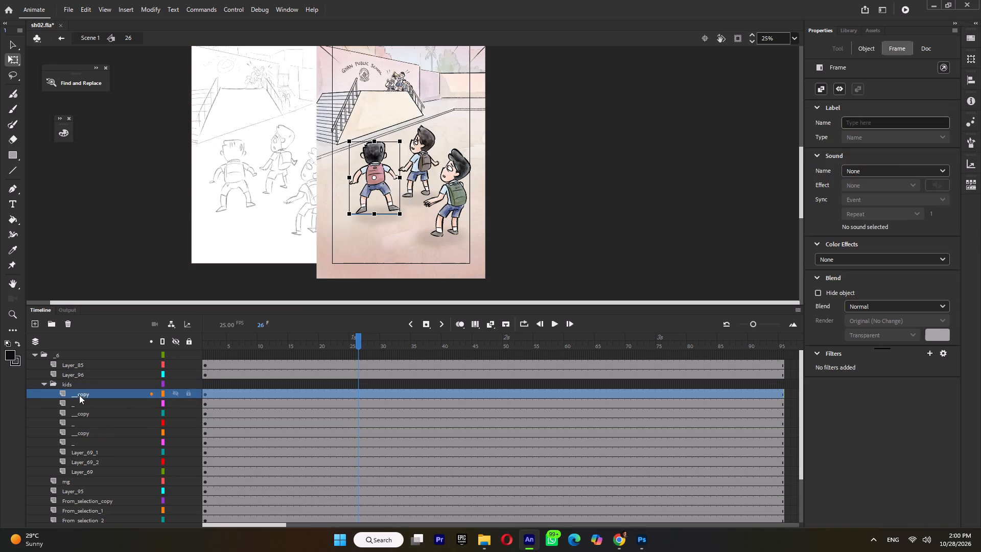
left_click(78, 402, "shift")
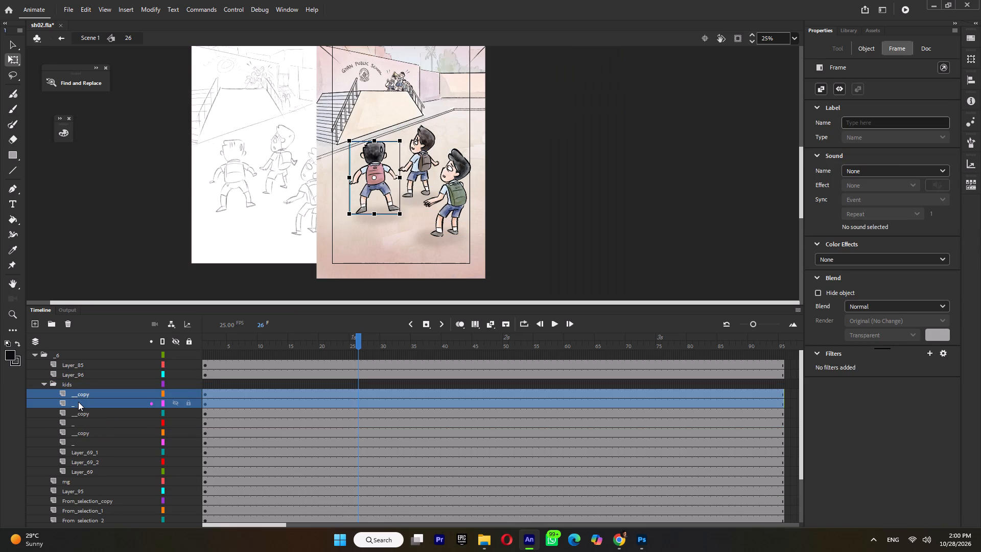
key("F8")
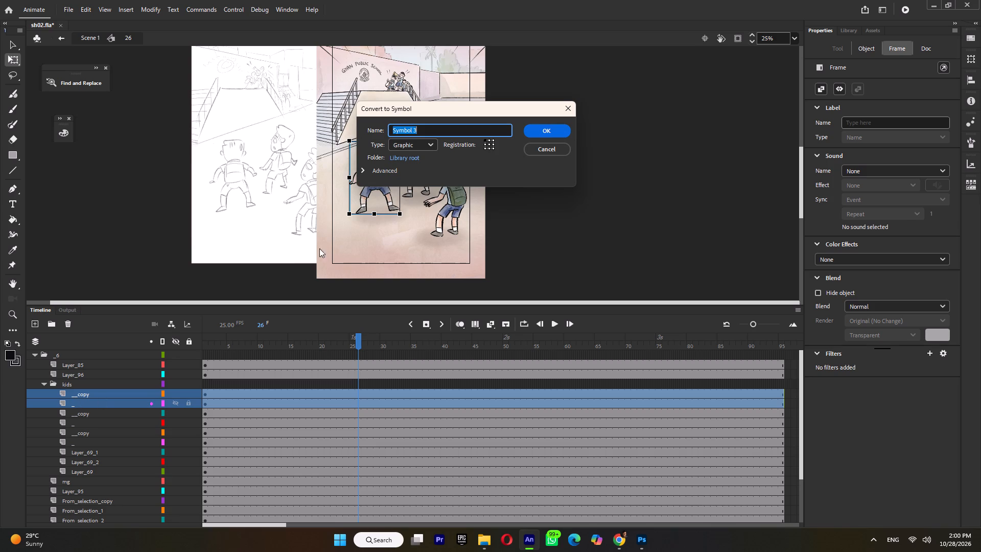
left_click(539, 133)
Inside the red-backpack boy's symbol, distribute the two drawings to keyframes, hold each for six frames, and return to the 26 symbol.
double_click(371, 190)
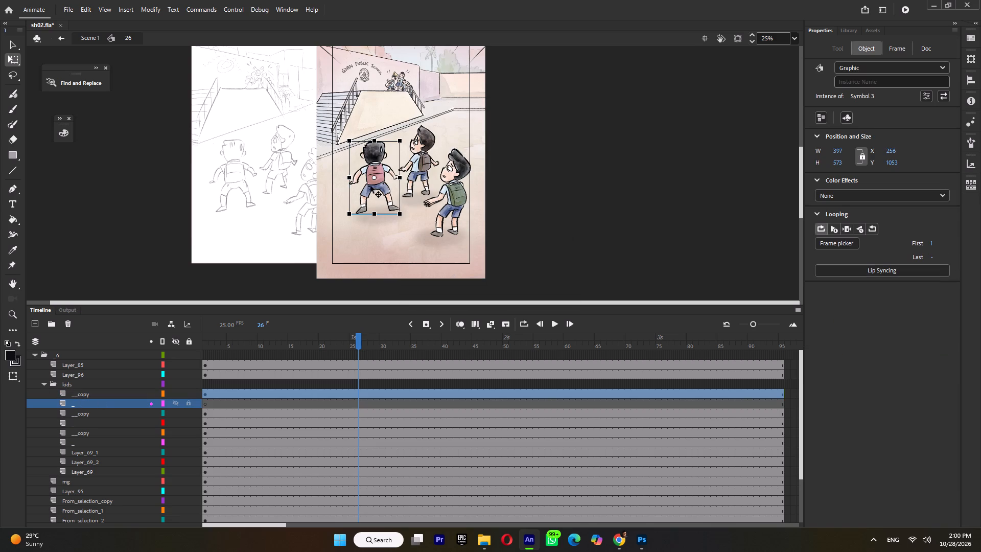
double_click(369, 190)
left_click_drag(330, 143, 389, 221)
key("ctrl+shift+k")
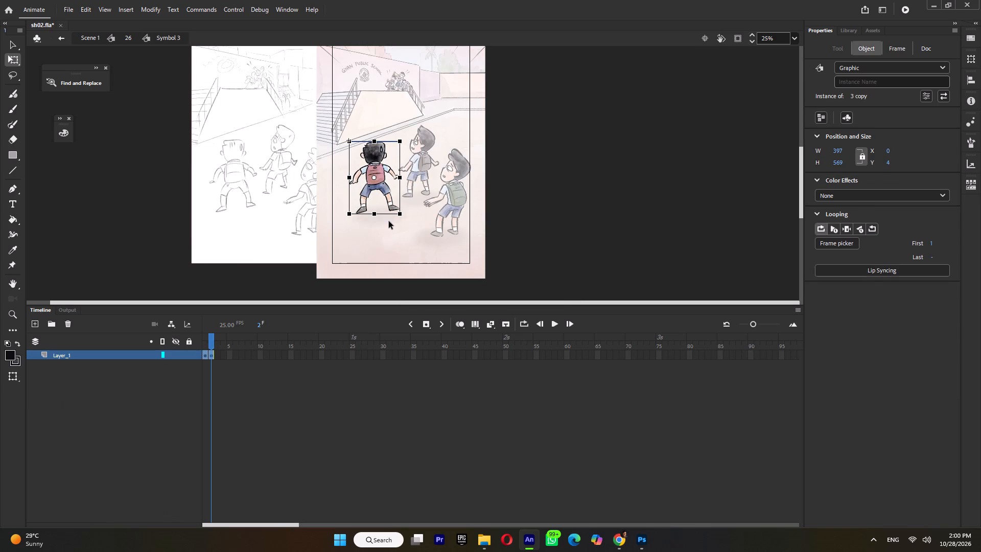
left_click(208, 353)
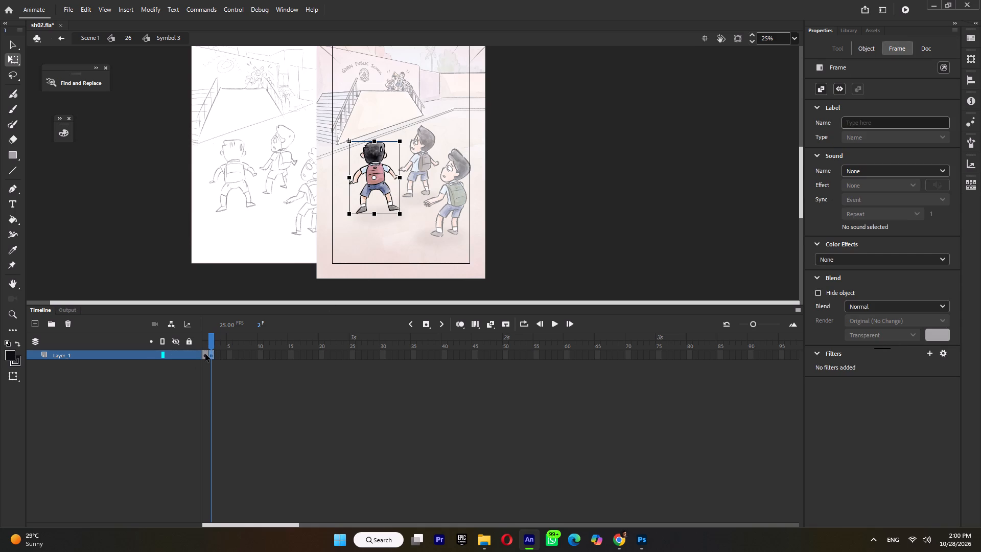
left_click(205, 354)
key("F5")
key("F5")
key("F5")
key("F5")
key("F5")
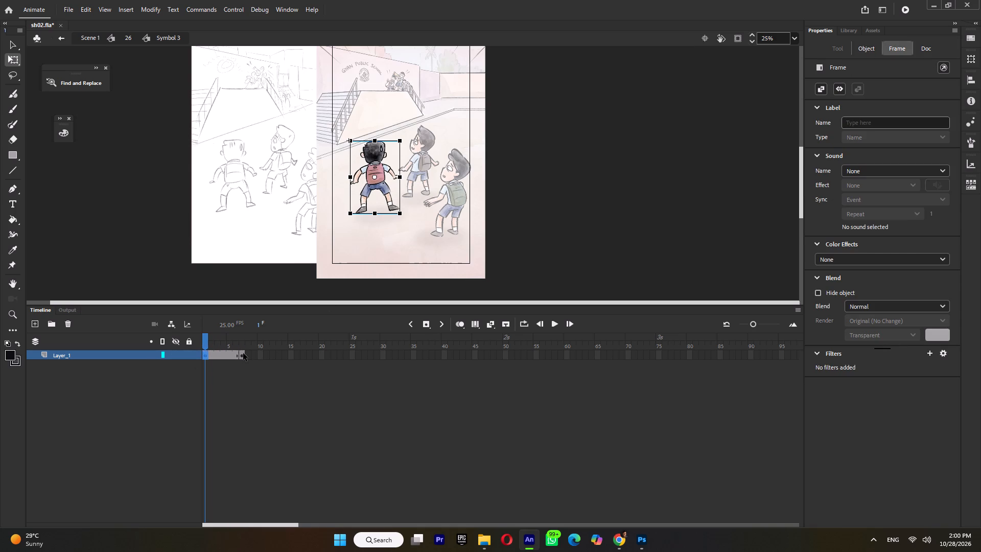
left_click(243, 353)
key("F5")
key("F5")
key("F5")
key("F5")
key("F5")
double_click(563, 236)
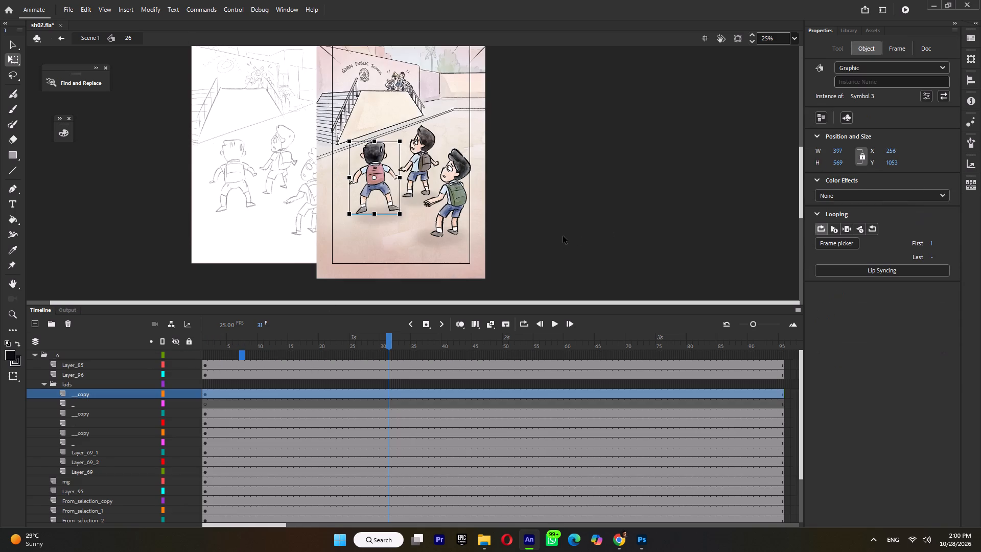
Play back the 26 symbol to check the red-backpack boy's loop, and return to frame 1.
key("Return")
key("Return")
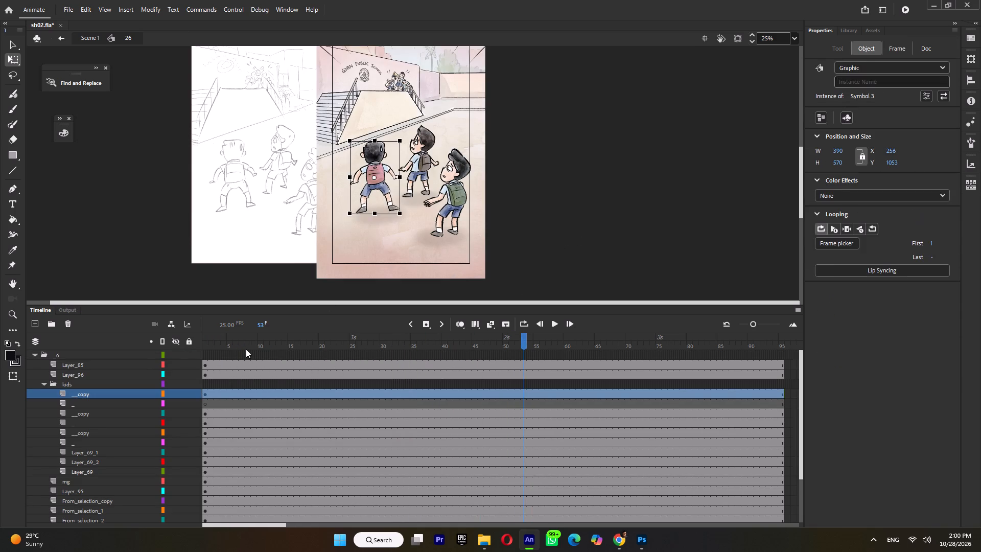
left_click_drag(246, 349, 158, 353)
In the kids folder, convert the green-backpack boy's __copy and _ layers into one graphic symbol.
left_click(83, 412)
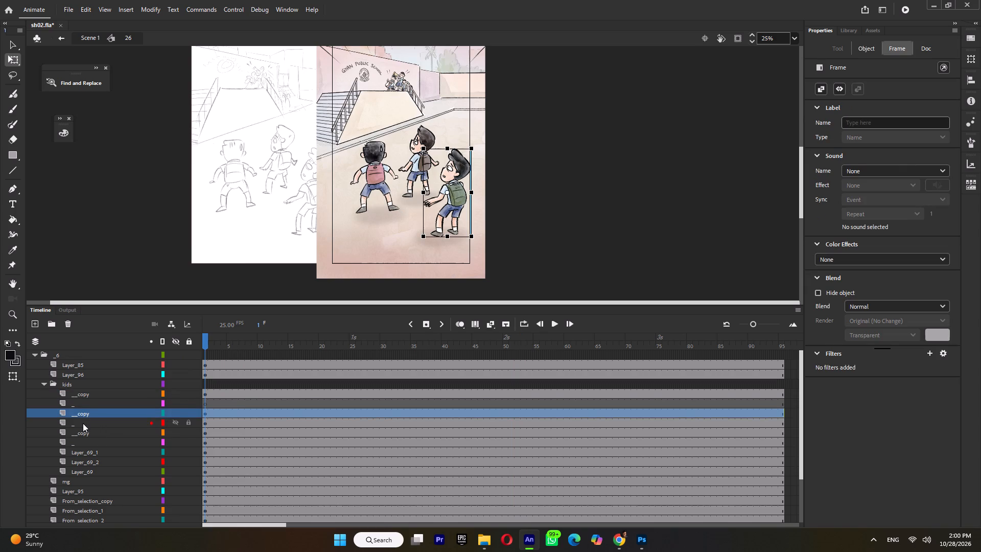
left_click(82, 424, "shift")
key("F8")
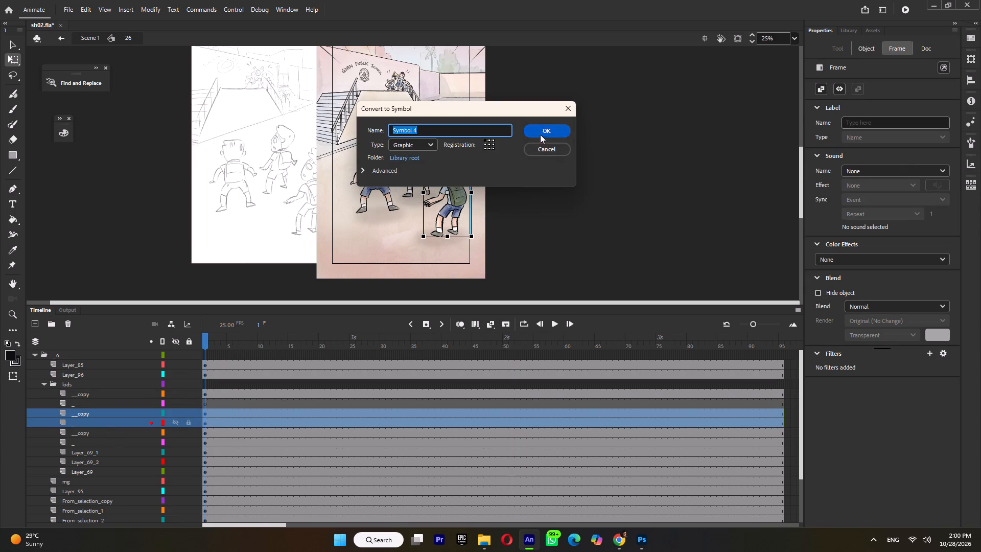
left_click(542, 130)
Inside the green-backpack boy's symbol, distribute the drawings to keyframes, hold them for six and seven frames, and return to the 26 symbol.
double_click(449, 206)
left_click_drag(547, 162, 402, 285)
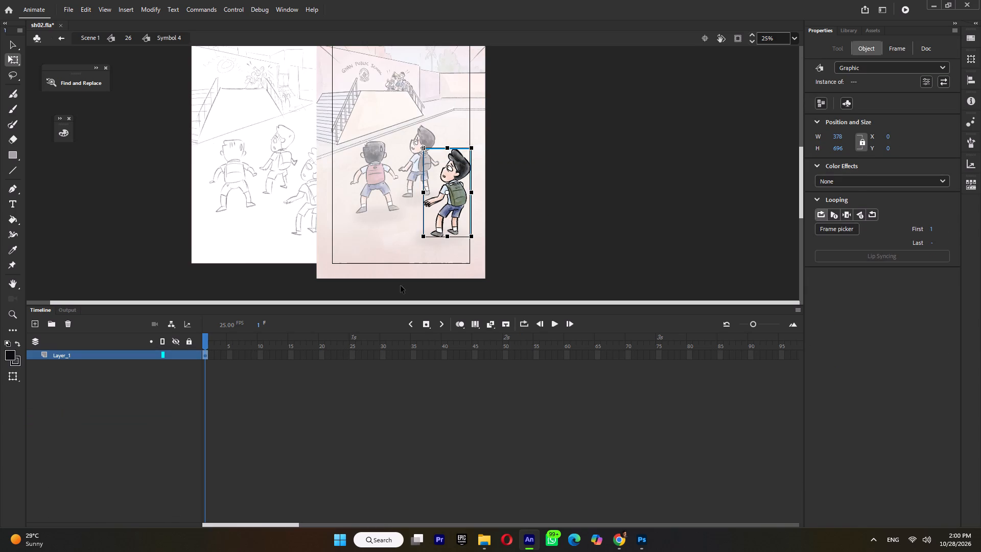
key("ctrl+shift+k")
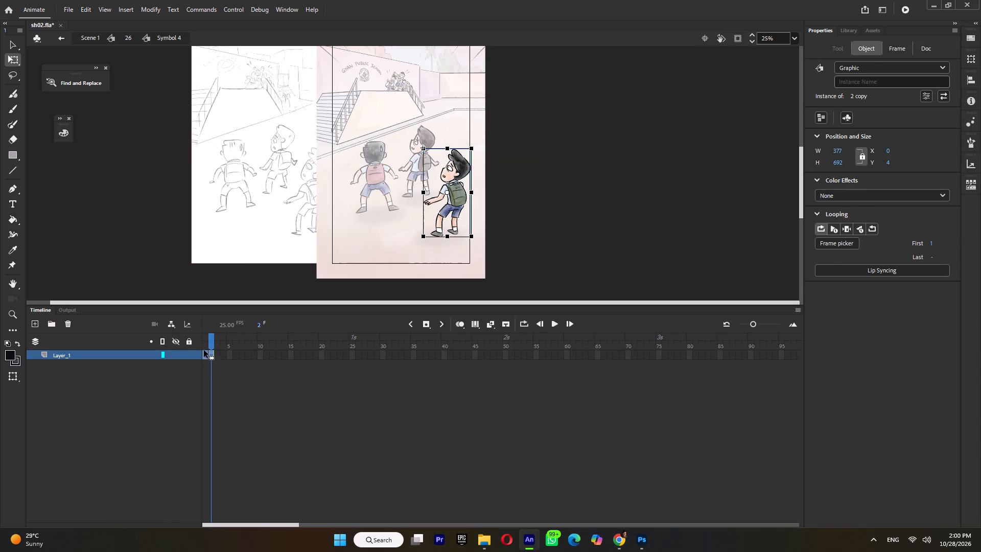
left_click(204, 350)
key("F5")
key("F5")
key("F5")
key("F5")
left_click(239, 356)
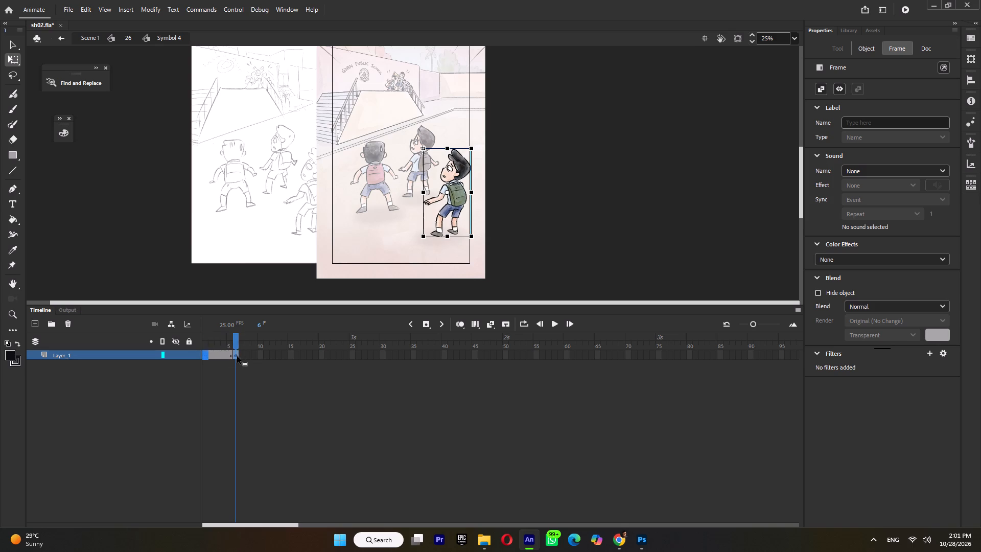
key("F5")
key("F5")
key("F5")
key("F5")
key("F5")
left_click(224, 356)
key("F5")
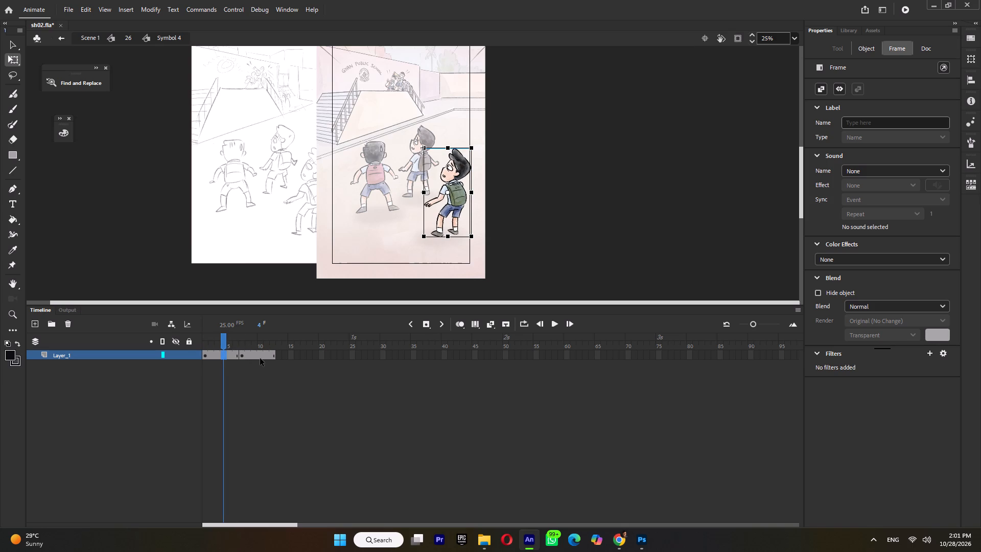
left_click(259, 355)
key("F5")
double_click(582, 221)
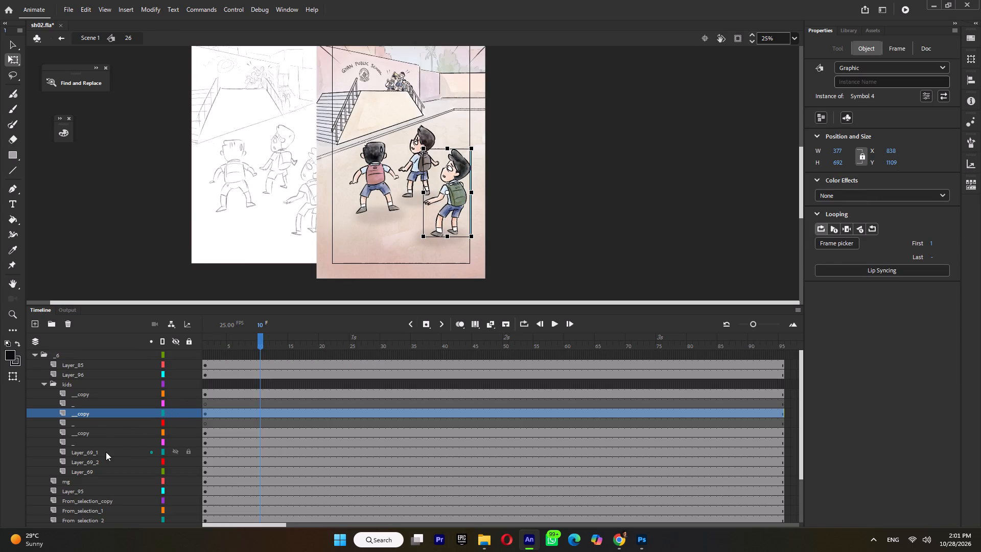
In the kids folder, convert the brown-backpack boy's __copy and _ layers into one graphic symbol.
left_click(107, 435)
left_click(98, 446, "shift")
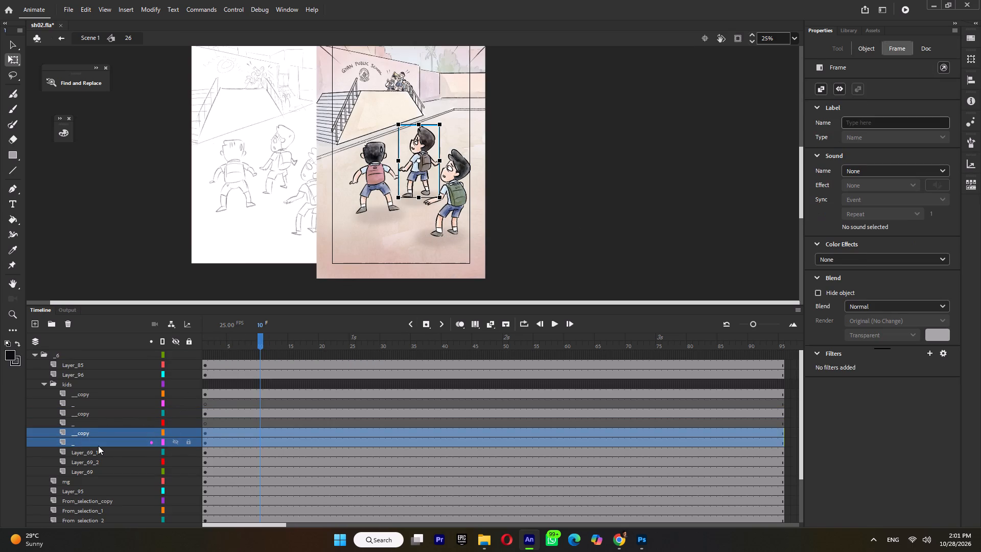
key("F8")
left_click(546, 133)
Inside the brown-backpack boy's symbol, distribute the two drawings to keyframes, hold each for six frames, and return to the 26 symbol.
double_click(423, 137)
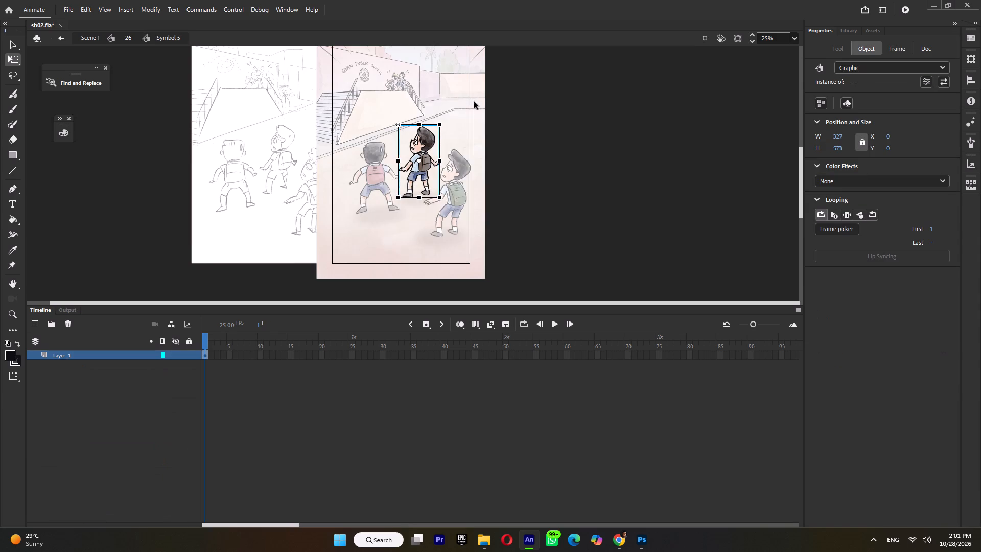
left_click_drag(473, 104, 380, 266)
key("ctrl+shift+k")
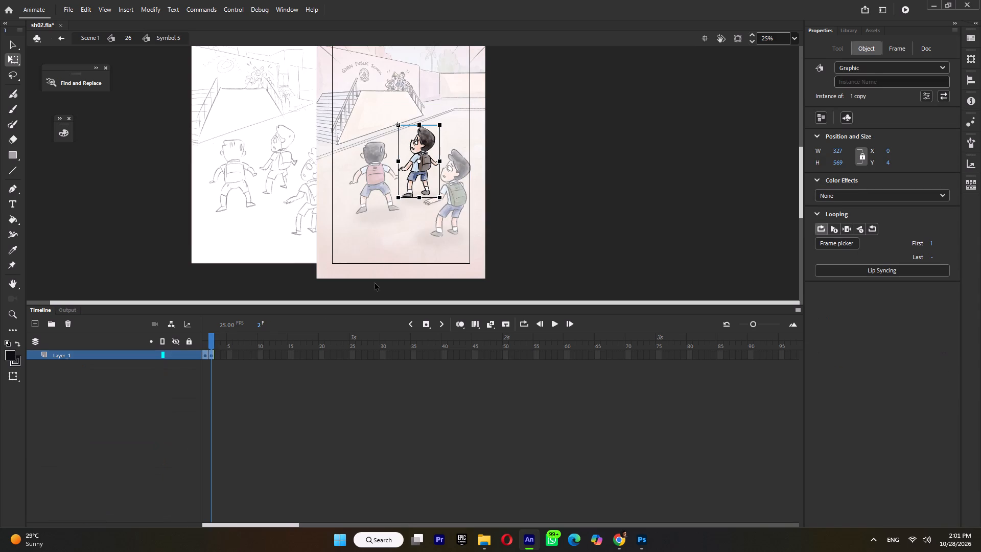
left_click(206, 356)
key("F5")
key("F5")
key("F5")
key("F5")
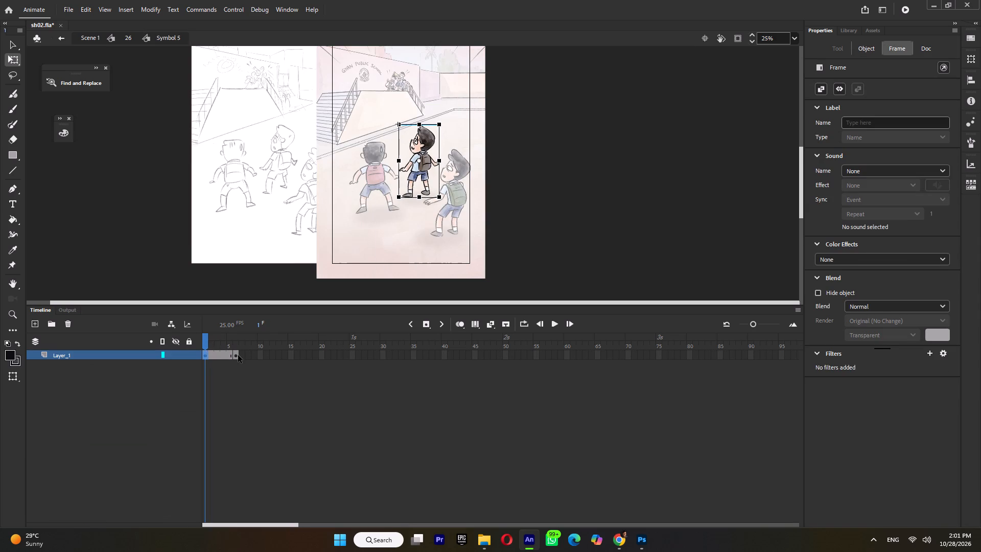
left_click(238, 355)
key("F5")
key("F5")
key("F5")
key("F5")
left_click(227, 356)
key("F5")
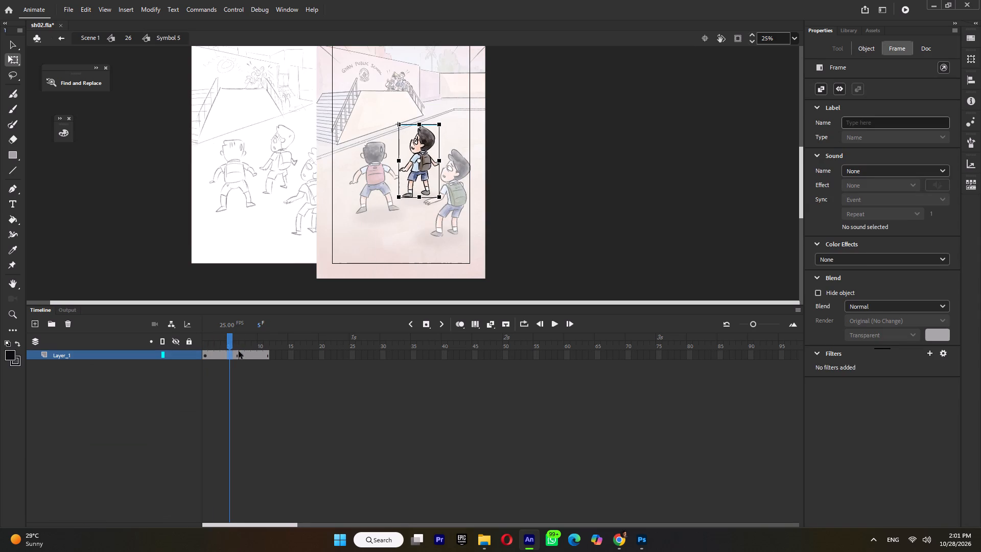
left_click(251, 350)
key("F5")
double_click(652, 212)
Play back the 26 symbol to check all three boys' loops together, and return to frame 1.
key("Return")
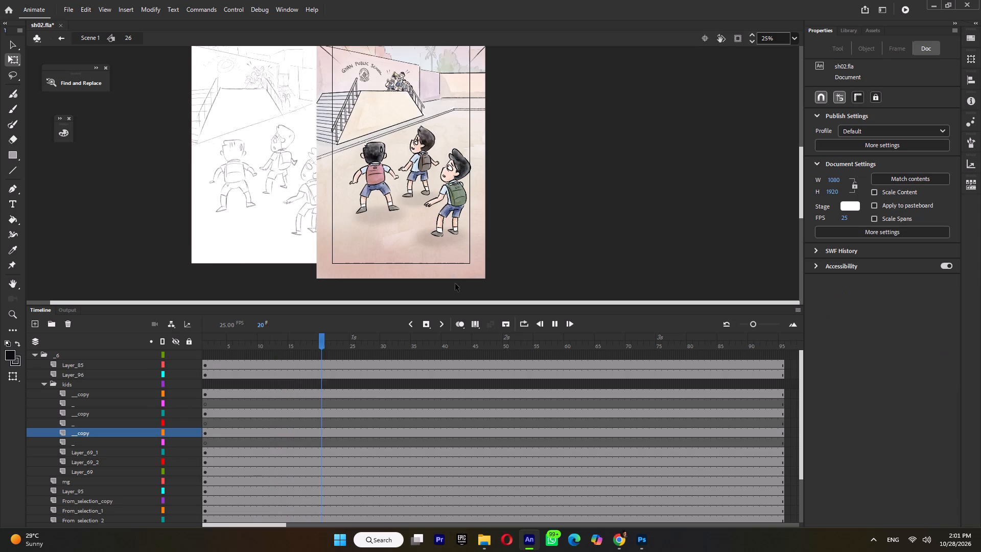
key("Return")
left_click_drag(228, 335, 163, 347)
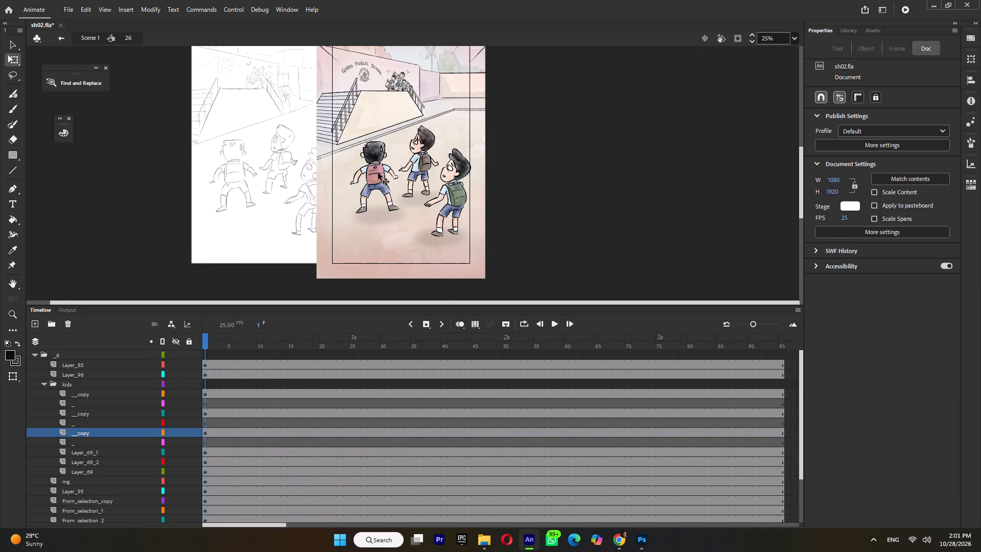
Stagger the boys' loops by setting the first frame to 6 for the pink-backpack boy and 9 for the green-backpack boy.
left_click(378, 173)
left_click(853, 239)
left_click(894, 372)
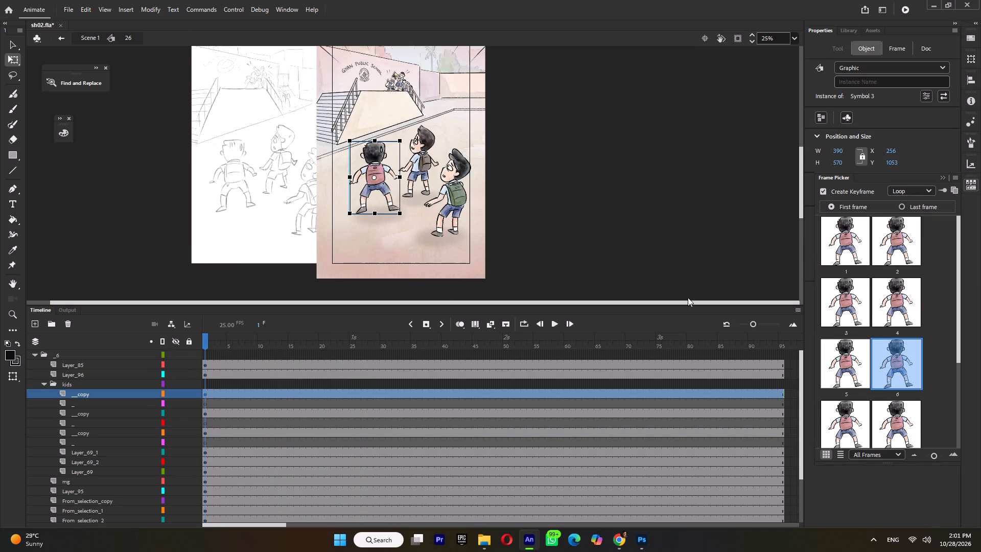
left_click(450, 192)
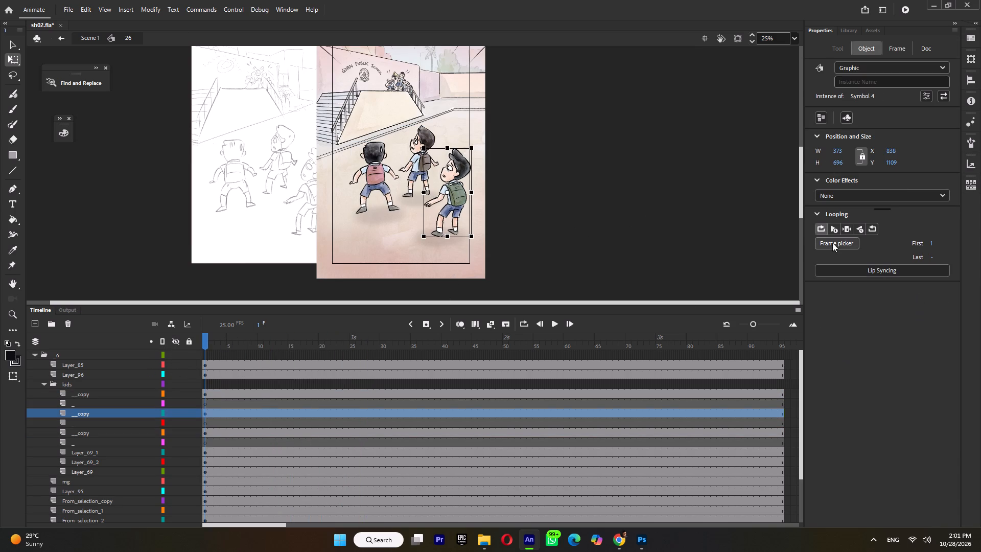
left_click(832, 243)
scroll(851, 360, "down", 6)
left_click(846, 307)
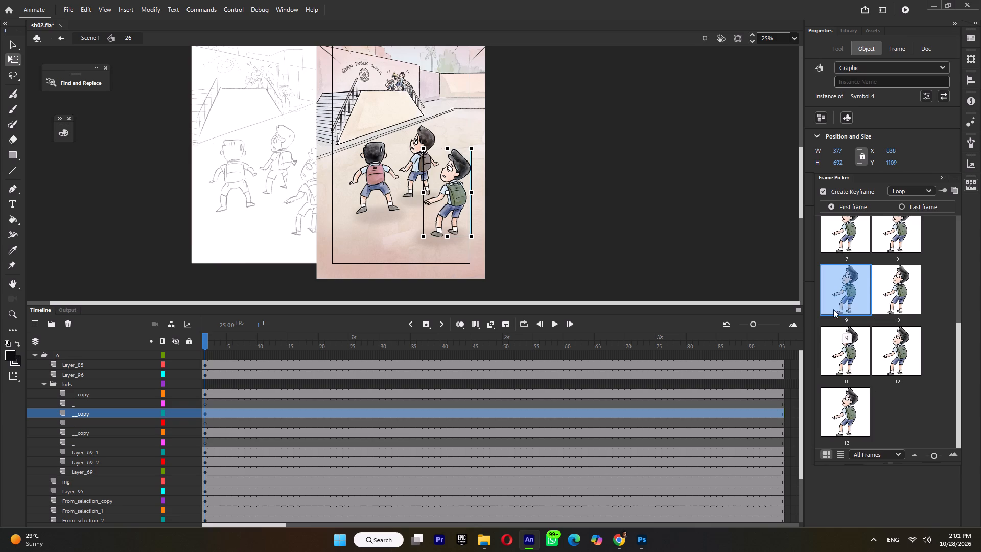
Play back the 26 symbol twice to check the offset loops of the boys, and return to frame 1.
left_click(638, 235)
key("Return")
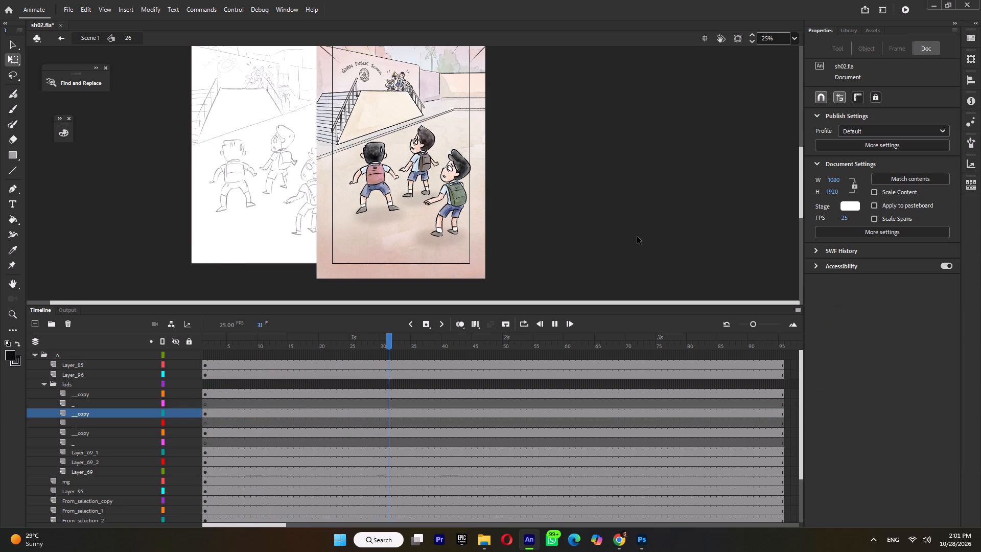
key("Return")
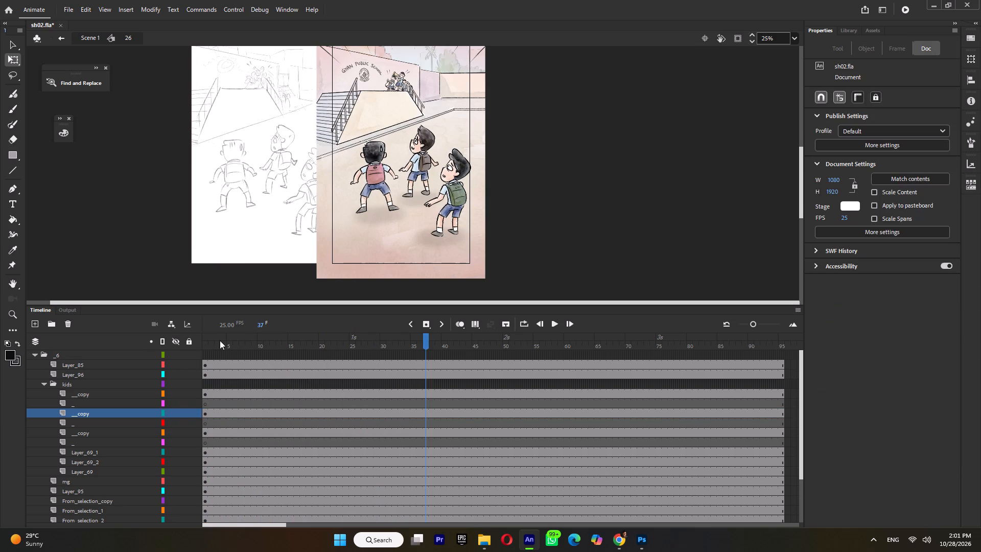
left_click_drag(220, 340, 147, 348)
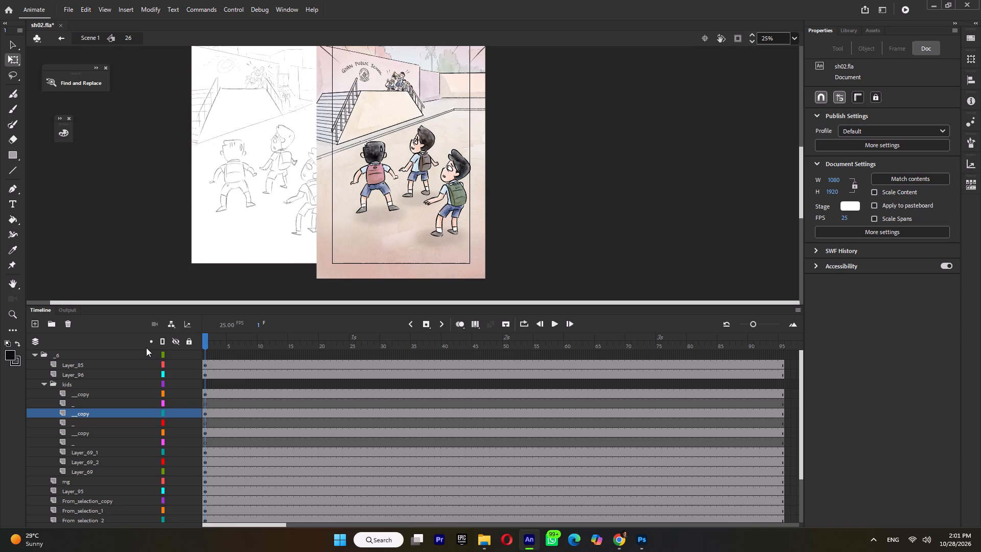
key("Return")
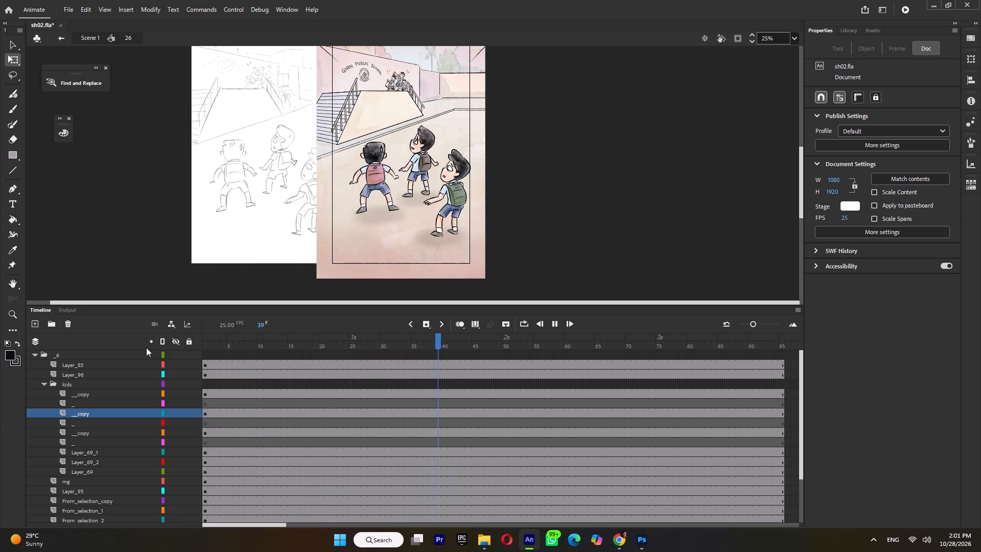
key("Return")
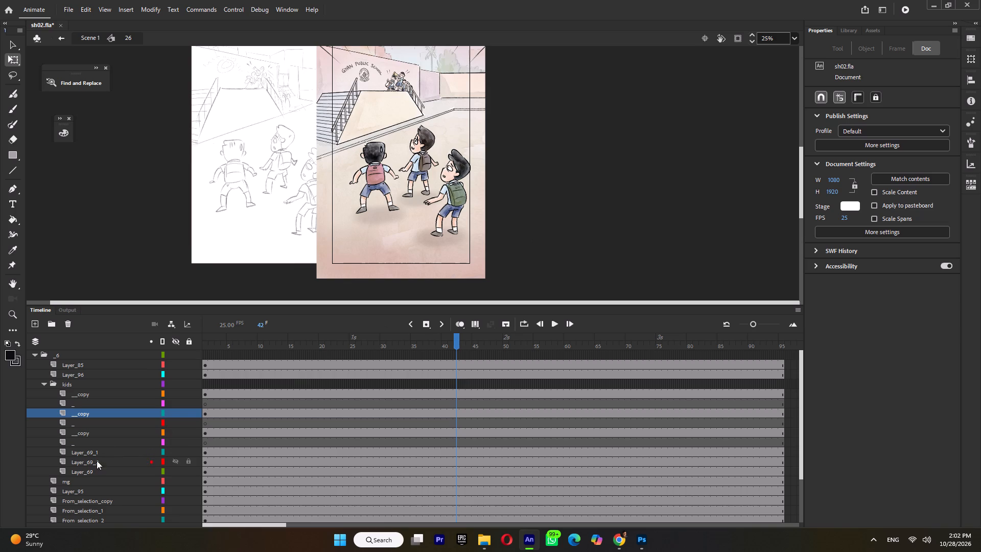
left_click_drag(227, 346, 155, 350)
Save the document.
scroll(353, 89, "up", 4, "ctrl")
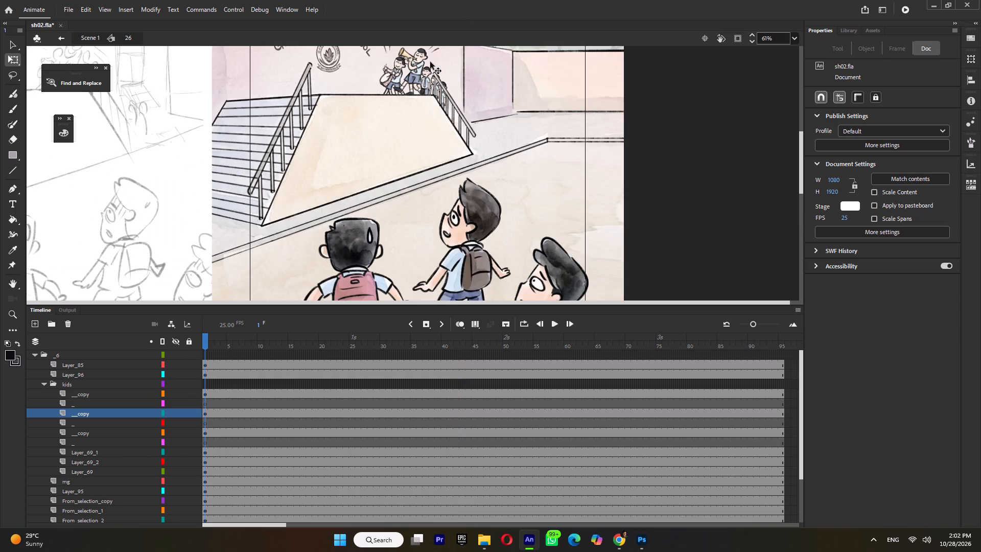
key("ctrl+s")
Inside the Layer_95 symbol with the sound lines above the band, extend the drawing to frame 11 and add a keyframe at frame 6.
scroll(426, 97, "up", 1)
scroll(427, 142, "up", 3, "ctrl")
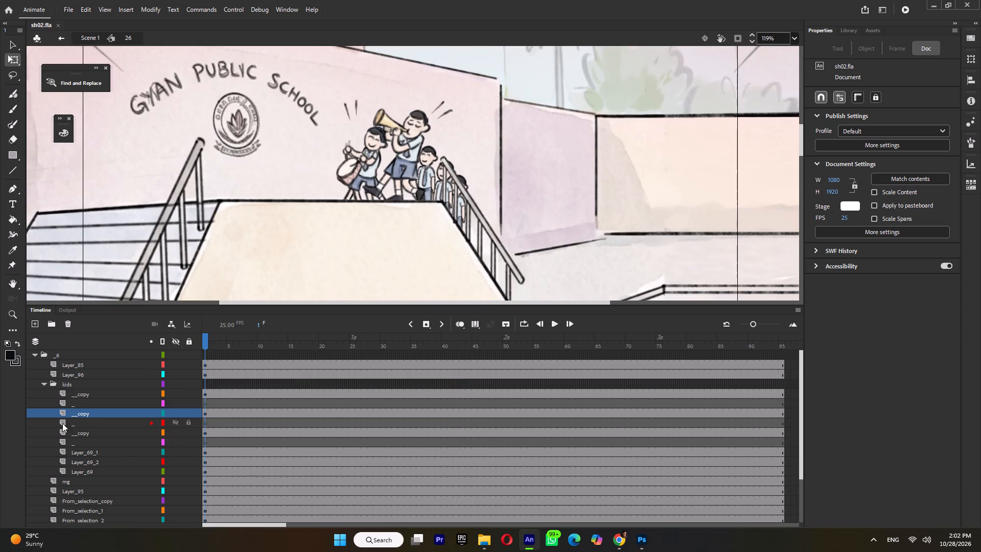
left_click(43, 382)
left_click(76, 376)
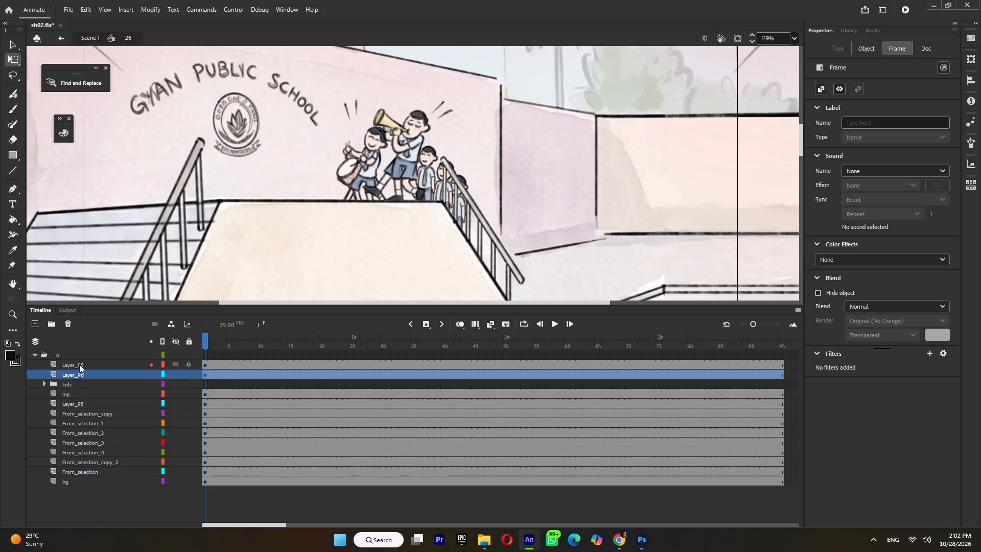
left_click(80, 364)
left_click(80, 402)
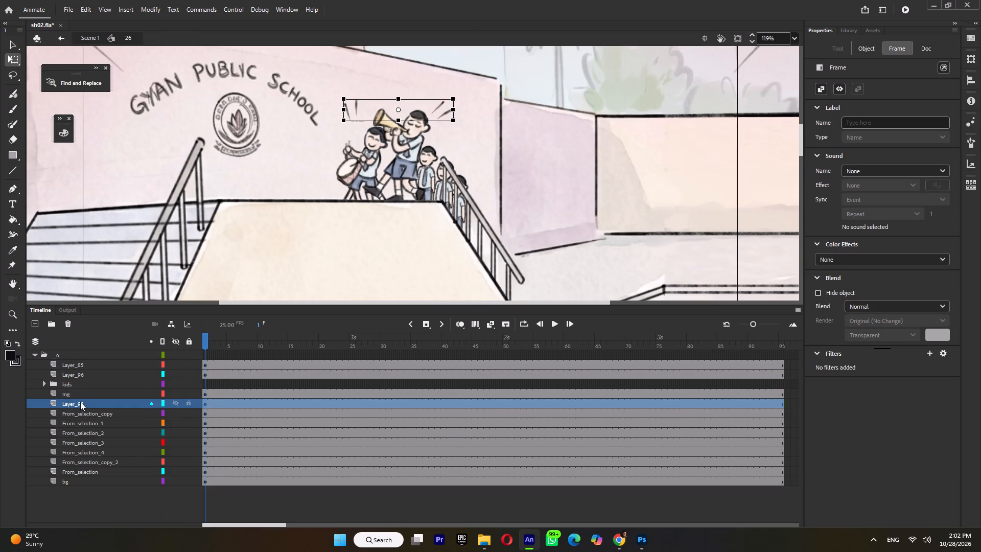
left_click(71, 392)
left_click(70, 403)
double_click(442, 104)
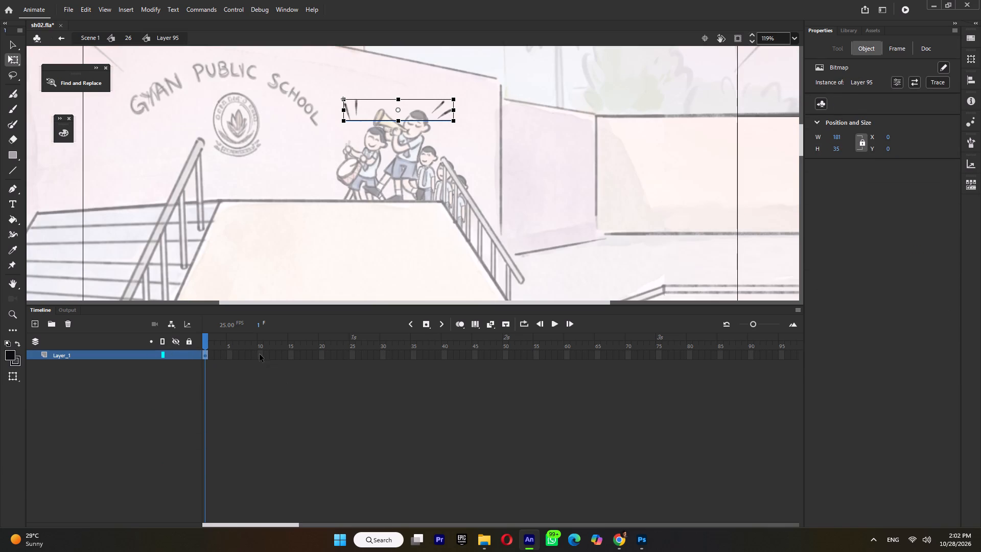
left_click(266, 354)
key("F5")
left_click(238, 354)
key("F6")
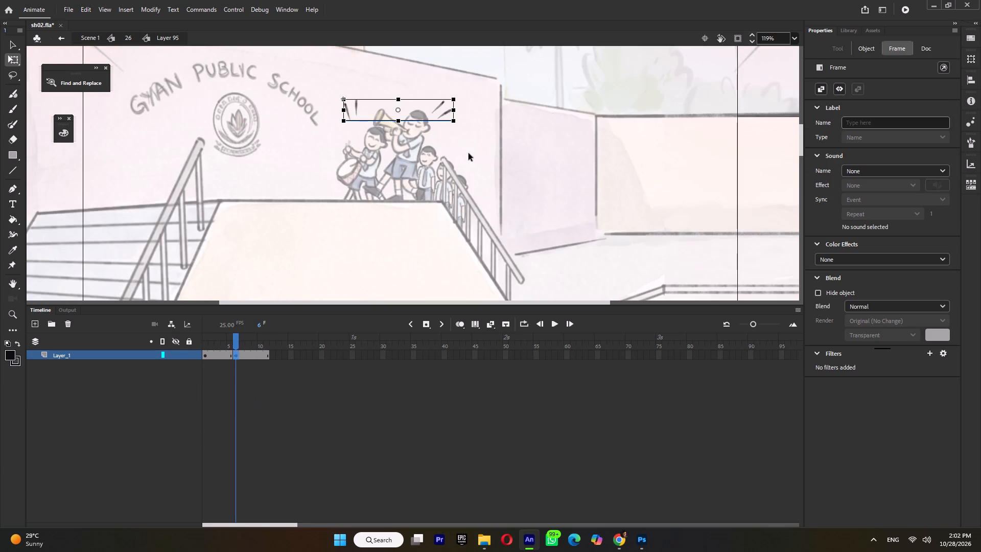
At frame 6, scale the sound lines down about their centre to about 153 by 30, compare both poses, and return to the 26 symbol.
scroll(452, 98, "up", 2, "ctrl")
left_click(453, 102, "shift")
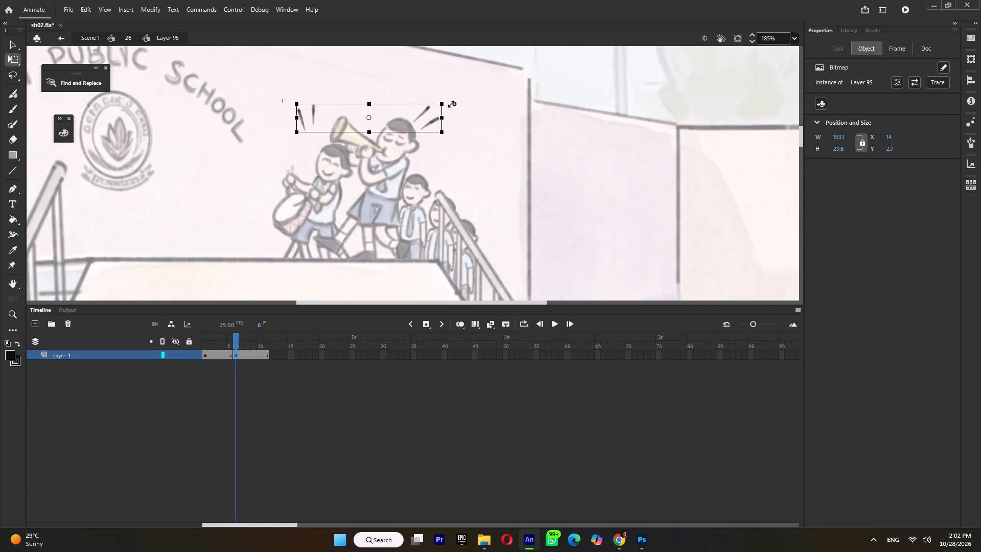
left_click_drag(230, 338, 227, 339)
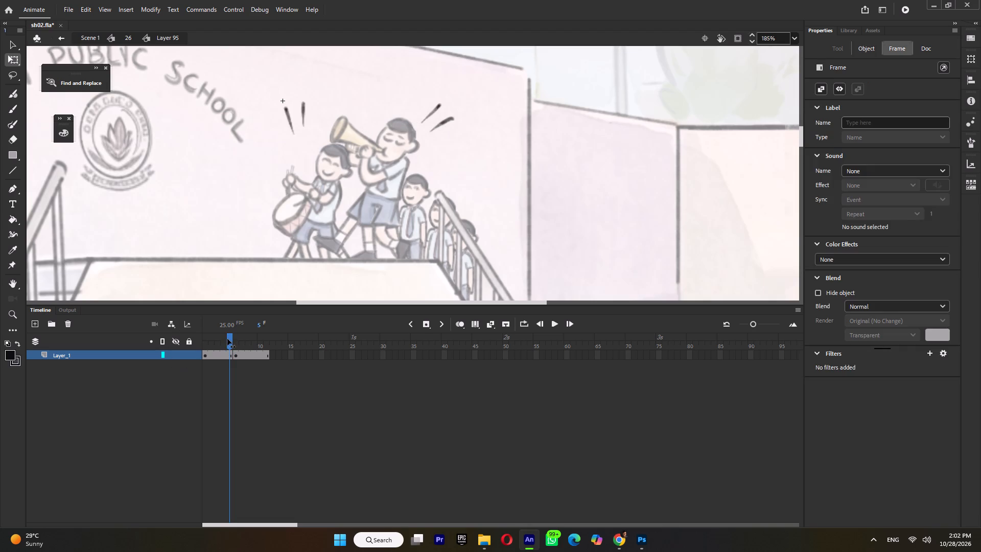
left_click_drag(227, 339, 236, 339)
double_click(595, 147)
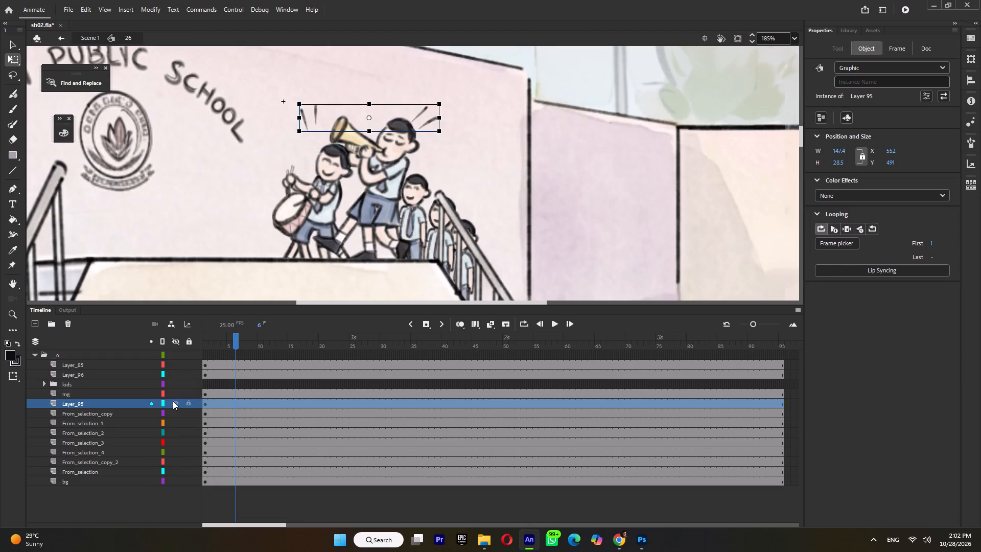
Hide Layer_95 and convert the trumpet boy's From_selection_copy and From_selection_1 layers into one graphic symbol.
left_click(176, 401)
left_click(86, 411)
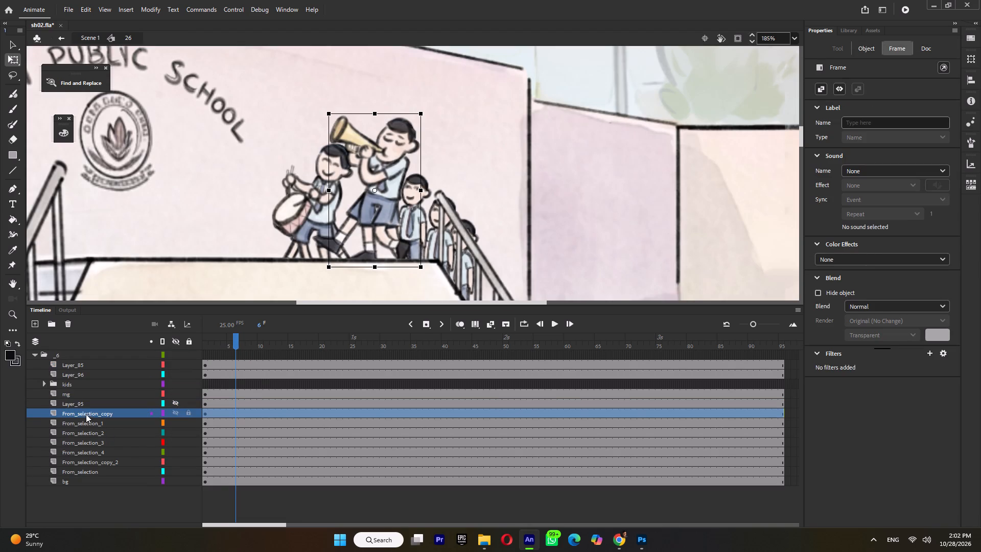
left_click(83, 420)
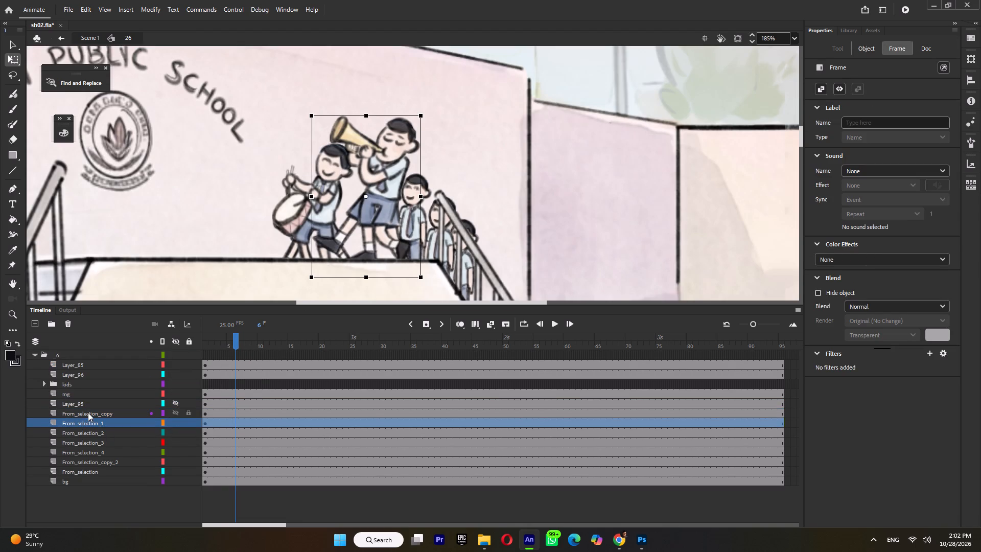
left_click(88, 412)
left_click(88, 427)
left_click(90, 423)
left_click(90, 412, "shift")
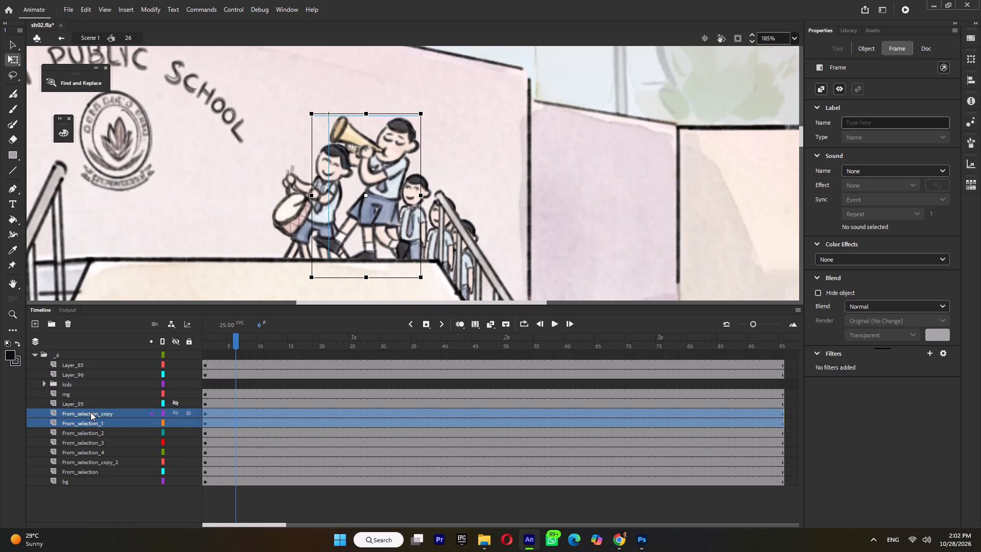
right_click(90, 412)
left_click(177, 256)
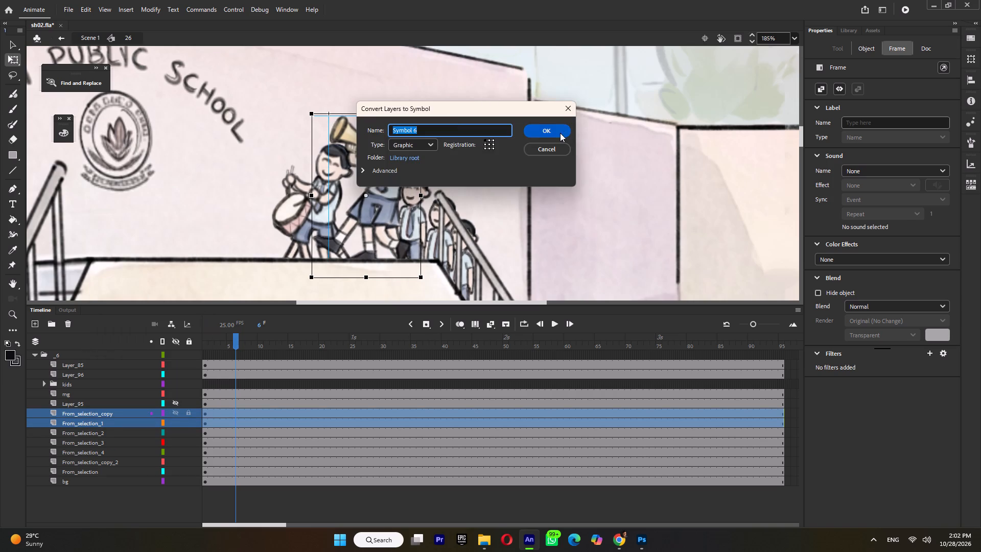
left_click(560, 133)
Inside the trumpet boy's symbol, distribute the two drawings to keyframes.
double_click(378, 199)
triple_click(392, 147)
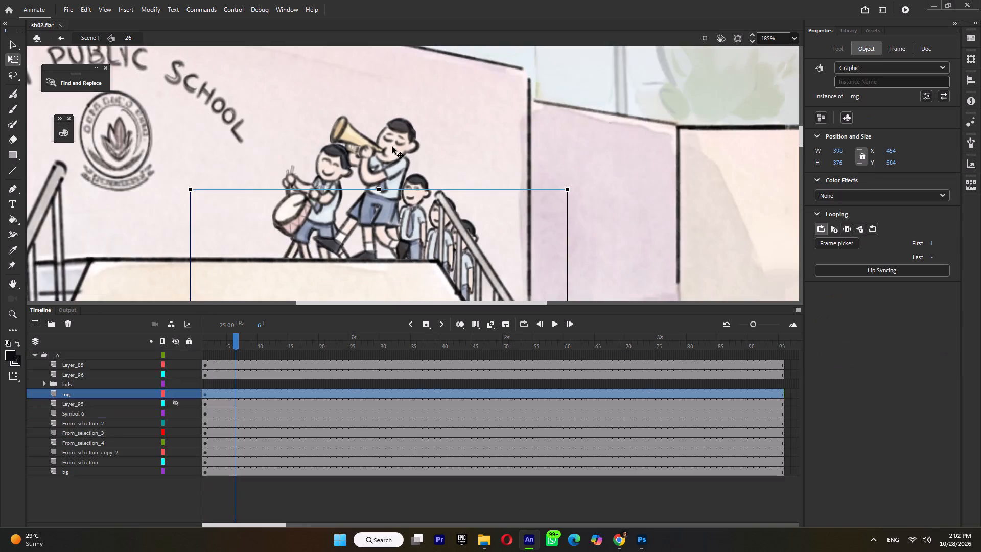
left_click(392, 147)
left_click_drag(475, 100, 309, 241)
key("ctrl+shift+k")
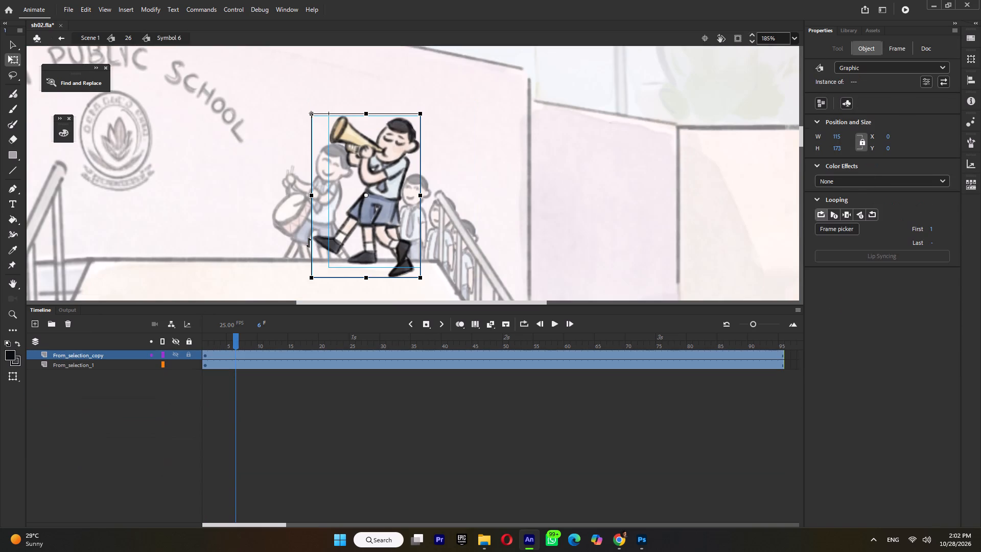
Hold the trumpet boy's first drawing for seven frames and the second for eight, and return to the 26 symbol.
left_click(205, 355)
key("F5")
key("F5")
key("F5")
key("F5")
key("F5")
key("F5")
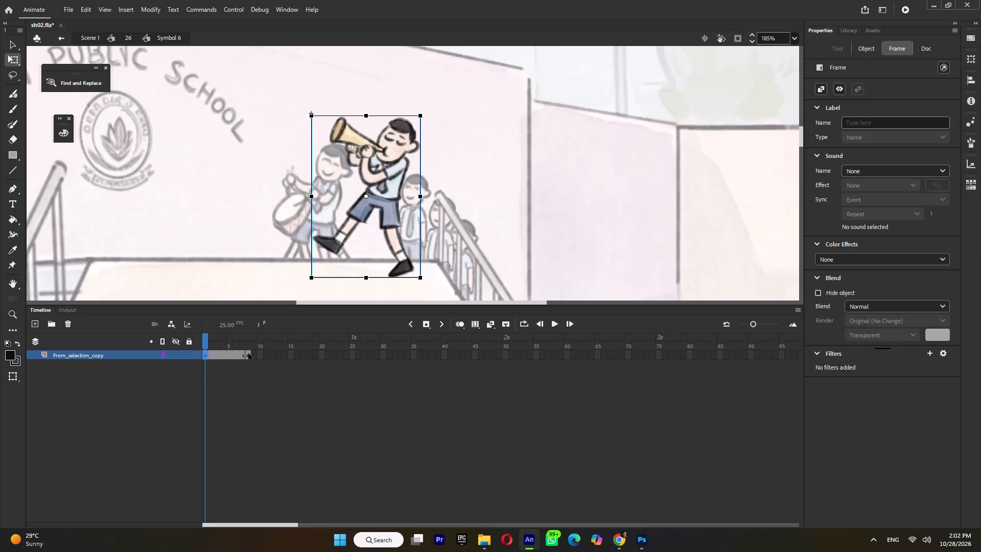
left_click(248, 353)
key("F5")
key("F5")
key("F5")
key("F5")
key("F5")
key("F5")
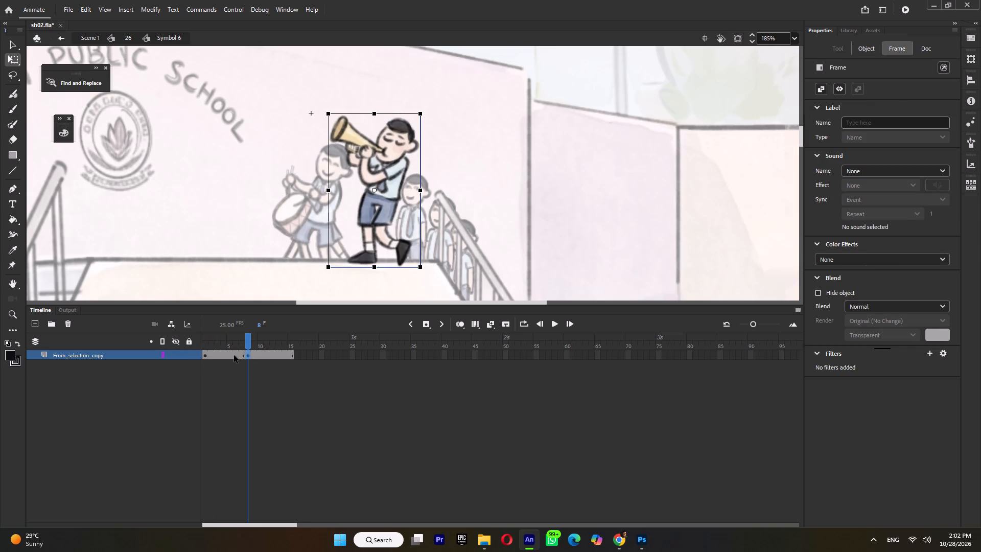
key("F5")
double_click(635, 159)
Play back the 26 symbol to check the trumpet boy's marching loop.
key("Return")
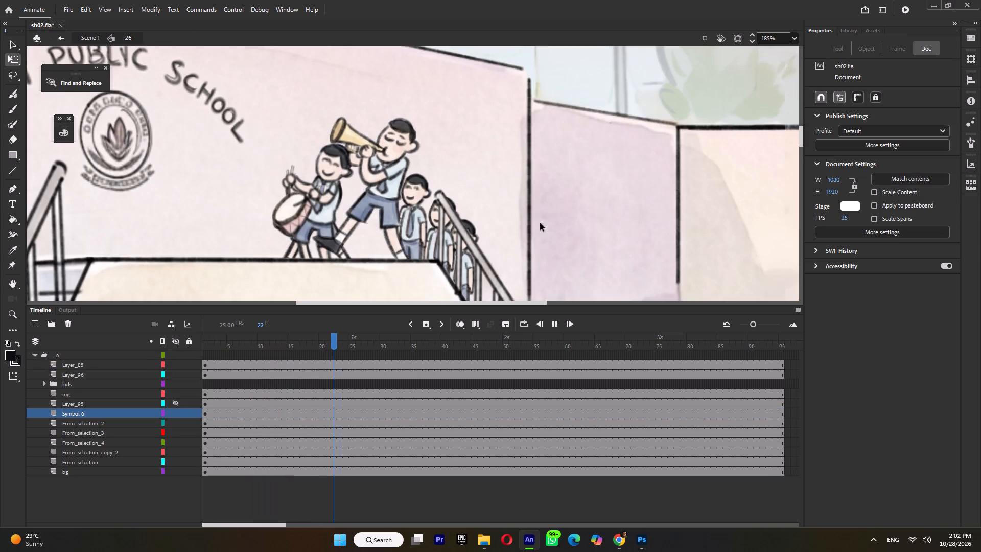
key("Return")
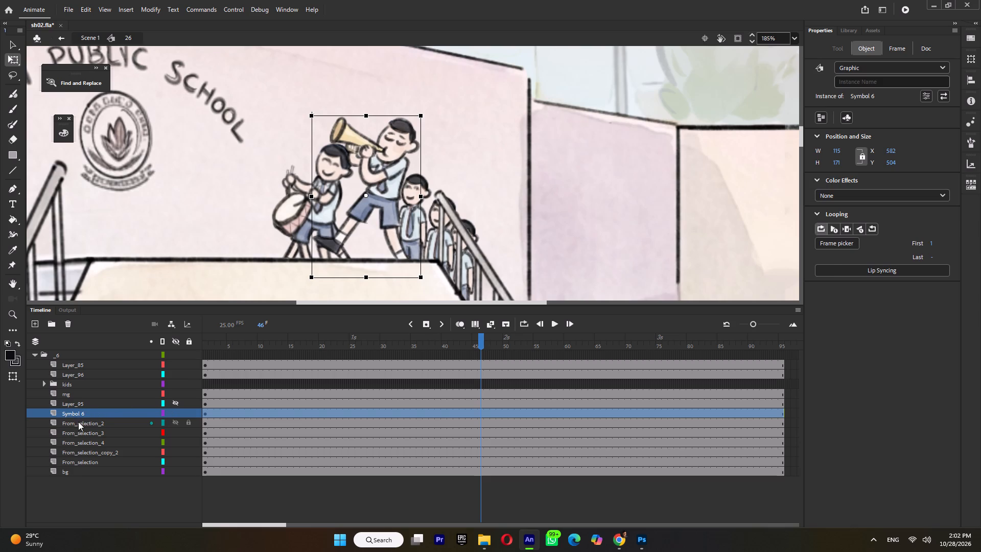
Convert the drummer boy's artwork on the From_selection_copy_2 and From_selection layers into one graphic symbol.
left_click(78, 422)
left_click(76, 429)
left_click(82, 444)
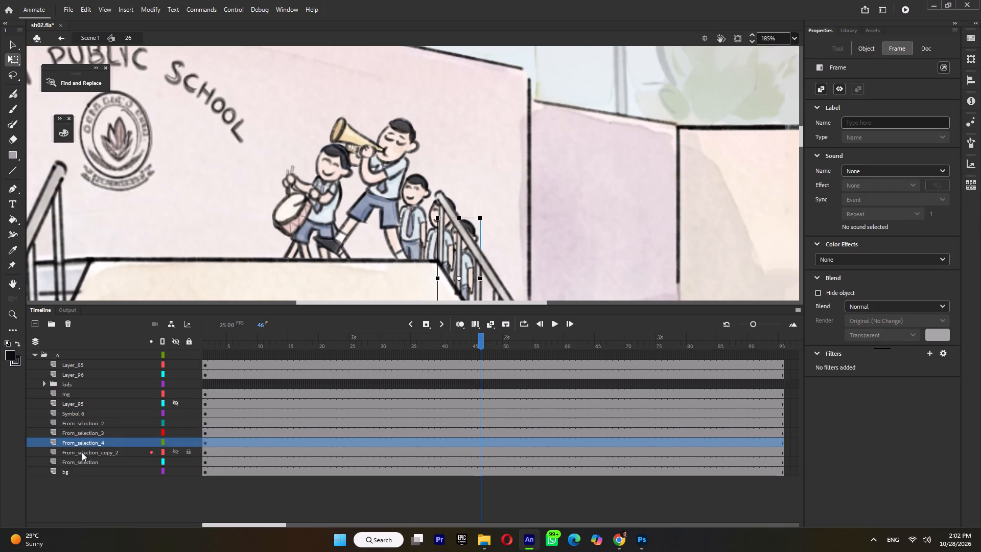
left_click(82, 452)
left_click(84, 461, "shift")
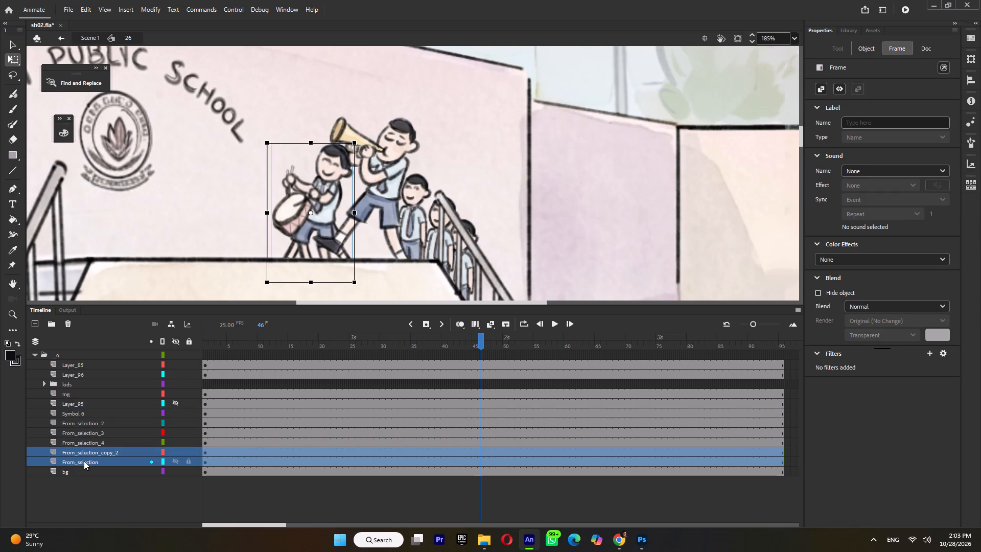
key("F8")
left_click(553, 129)
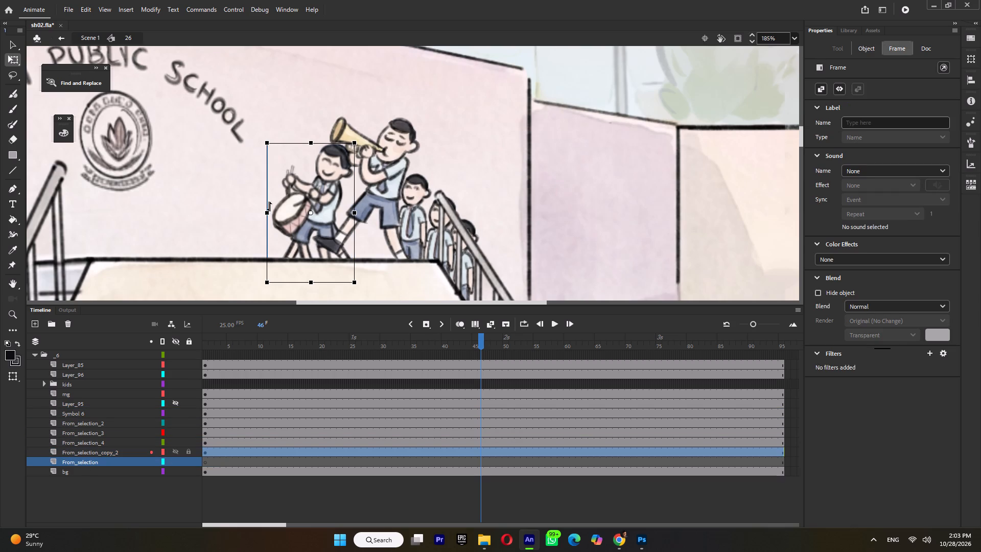
Inside the drummer boy's symbol, distribute the two drawings to keyframes.
double_click(285, 189)
triple_click(284, 174)
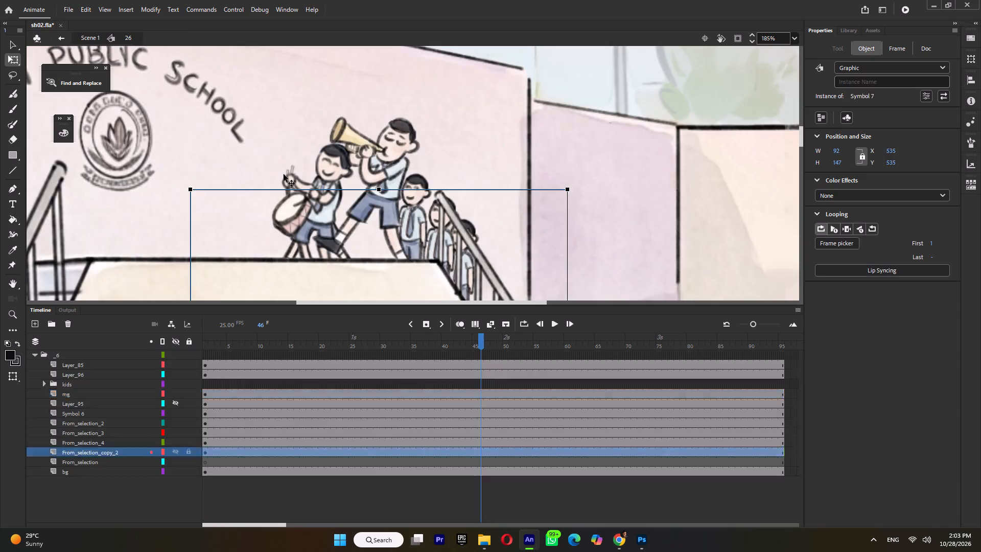
left_click(284, 174)
left_click_drag(235, 124, 365, 276)
key("ctrl+shift+k")
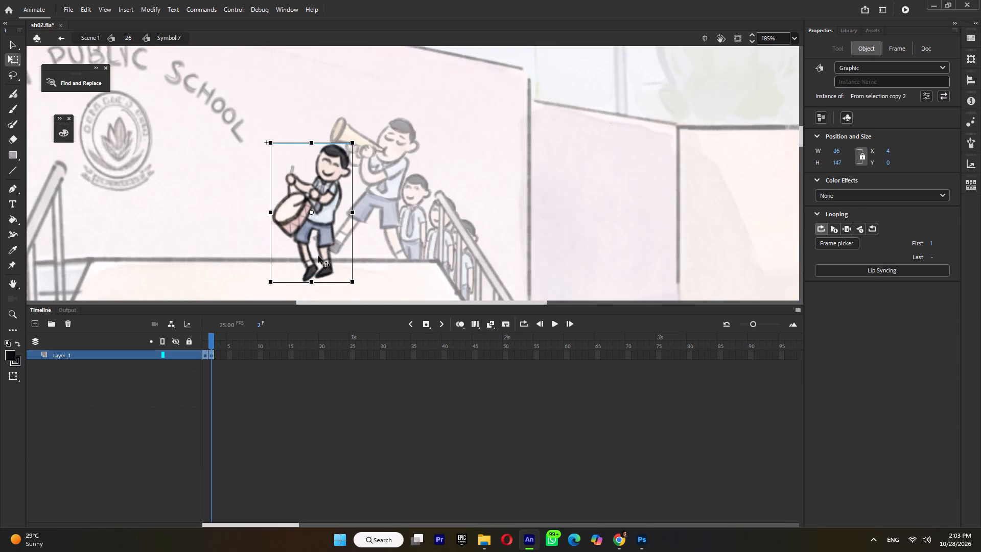
Hold the drummer boy's first drawing for six frames and the second for seven.
left_click(205, 353)
key("F5")
key("F5")
key("F5")
key("F5")
key("F5")
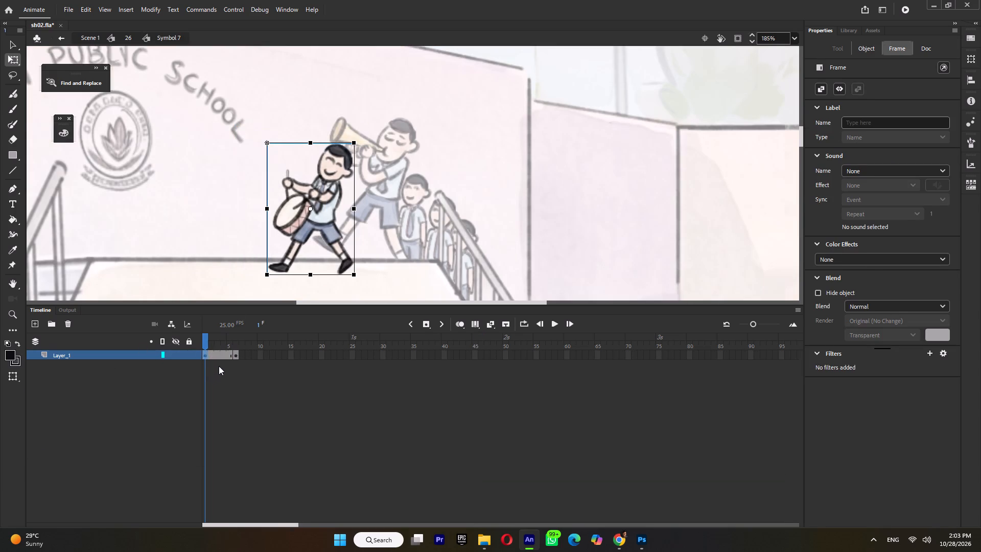
left_click(241, 355)
key("F5")
key("F5")
key("F5")
key("F5")
key("F5")
key("F5")
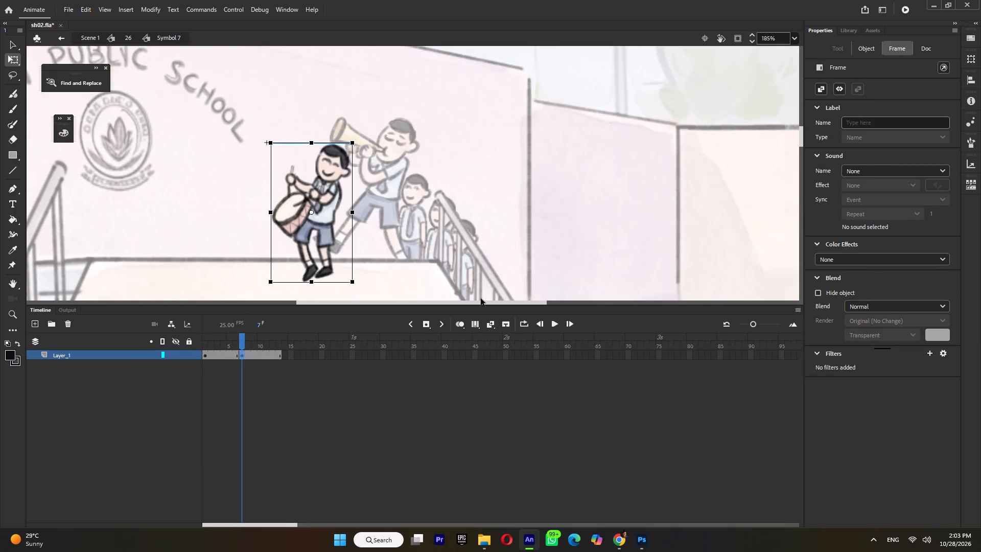
Return to the 26 symbol, play back the drummer boy's marching loop and save the file.
double_click(563, 205)
key("Return")
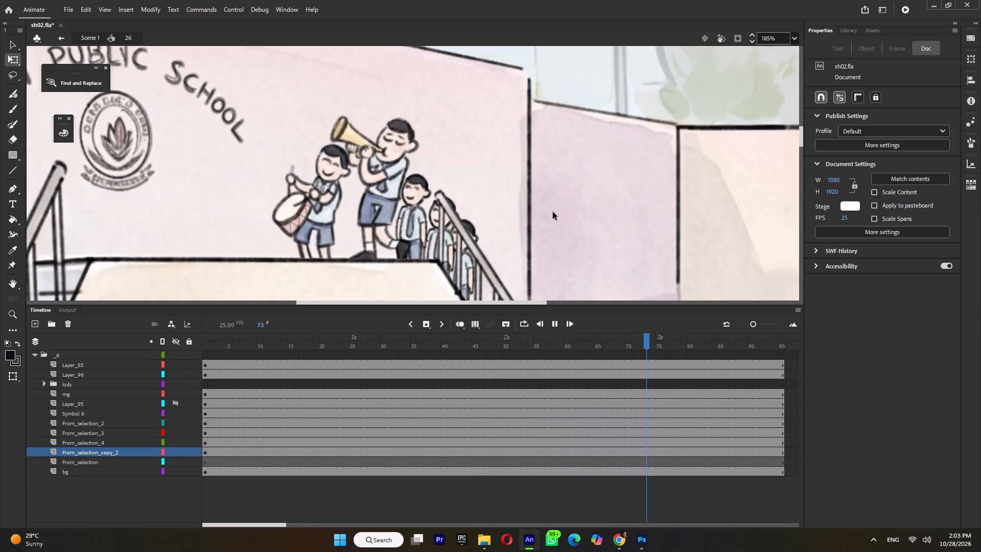
key("Return")
scroll(478, 208, "down", 7, "ctrl")
key("ctrl+s")
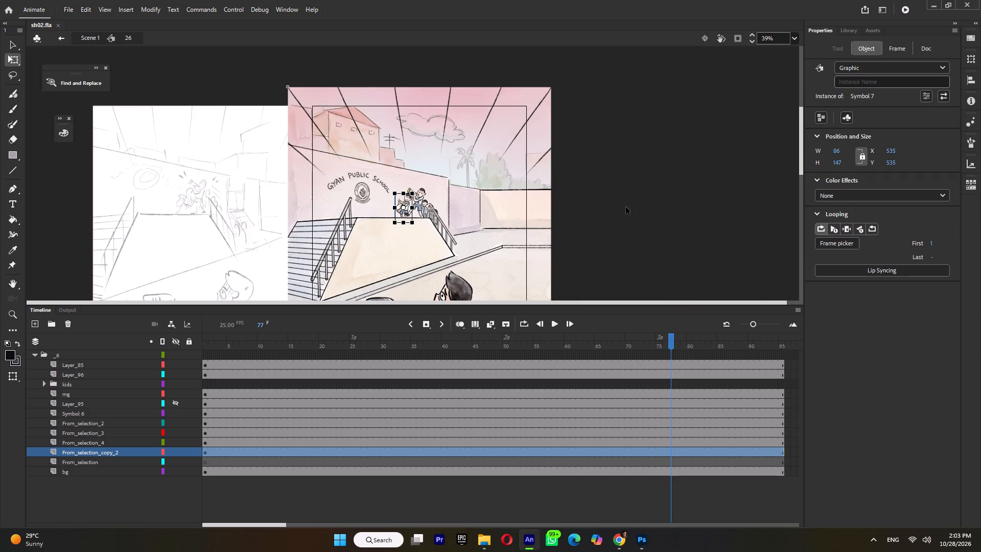
left_click(626, 207)
Inside the radial lines' Layer 85 symbol, extend the timeline to 11 frames and add a second keyframe at frame 6.
left_click(489, 125)
left_click(489, 125)
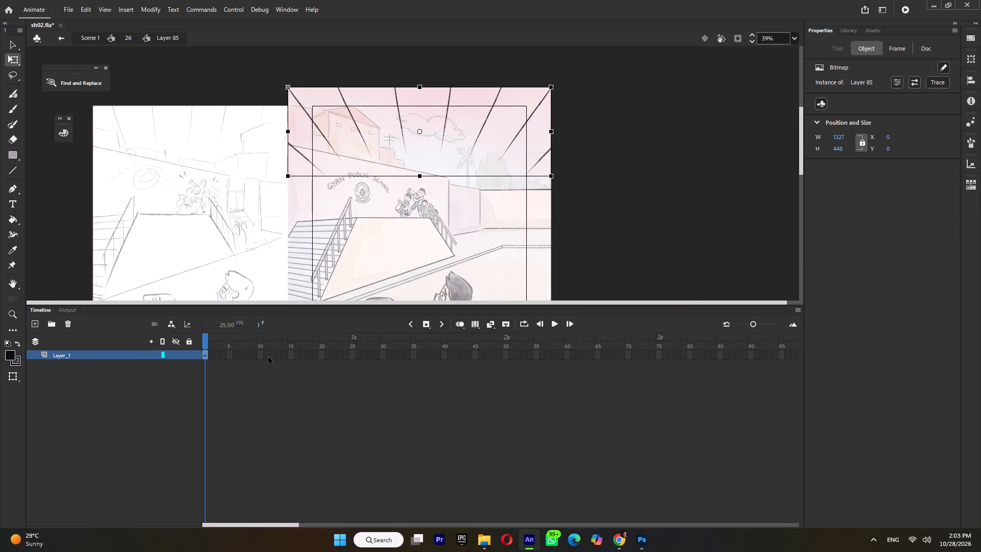
left_click(268, 357)
key("F5")
left_click(239, 357)
key("F6")
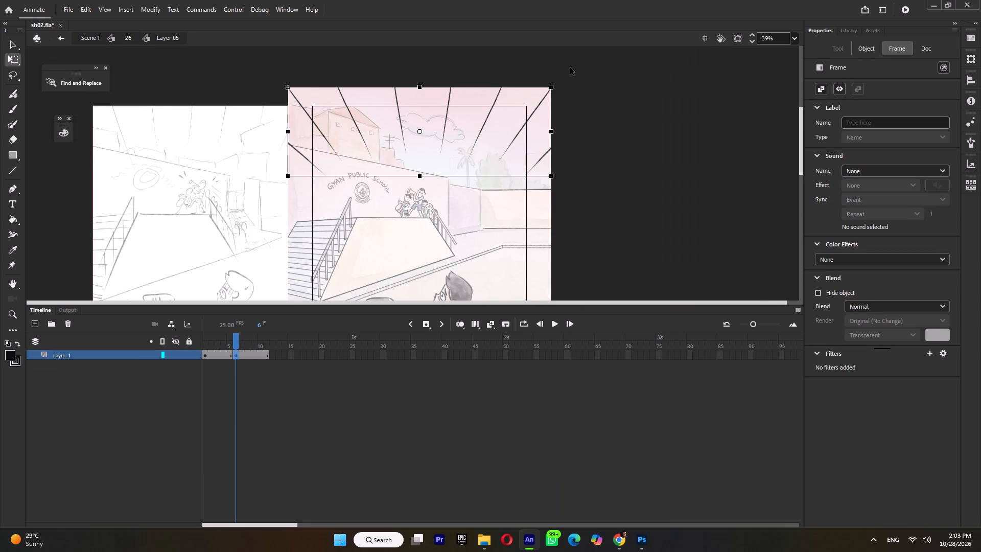
On the frame 6 keyframe, enlarge the radial lines to about 1414.5 px wide, shift them slightly up, and save the file.
left_click_drag(552, 87, 560, 78, "shift")
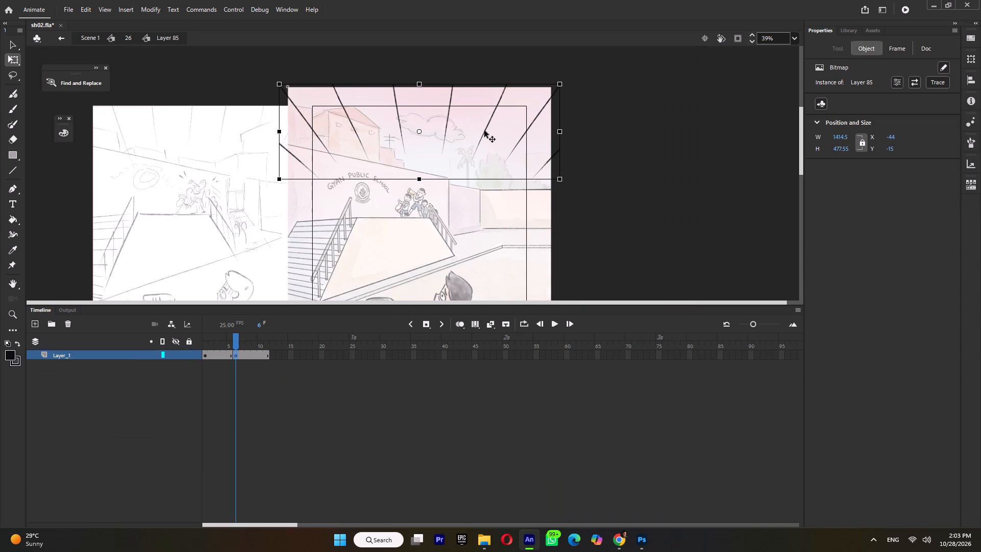
left_click_drag(484, 130, 485, 116)
double_click(637, 146)
key("ctrl+s")
Return to Scene 1, play the 26 shot and scrub through the marching close-up and TNT shots that follow.
double_click(625, 188)
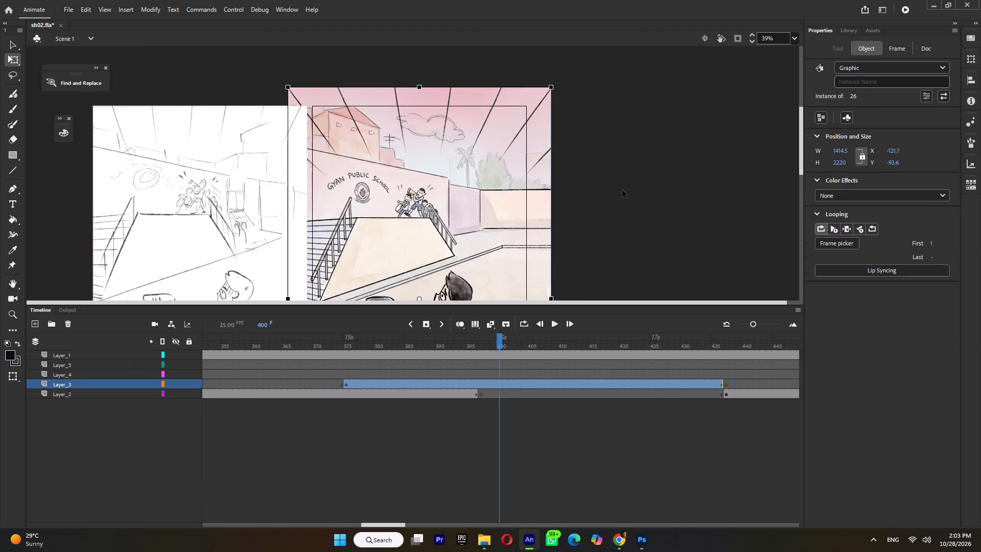
key("Return")
key("Return")
left_click_drag(345, 339, 346, 339)
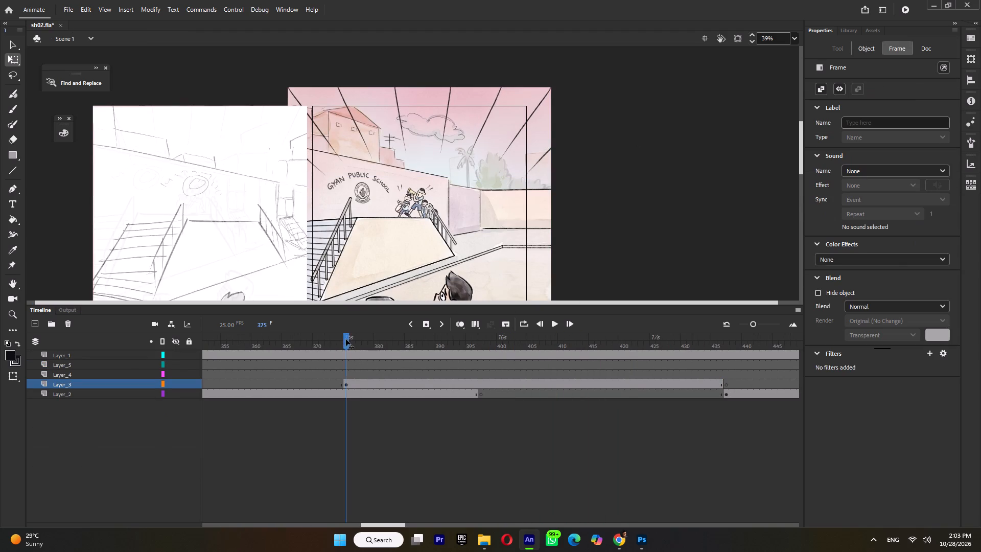
left_click_drag(346, 339, 725, 381)
scroll(517, 145, "down", 5, "ctrl")
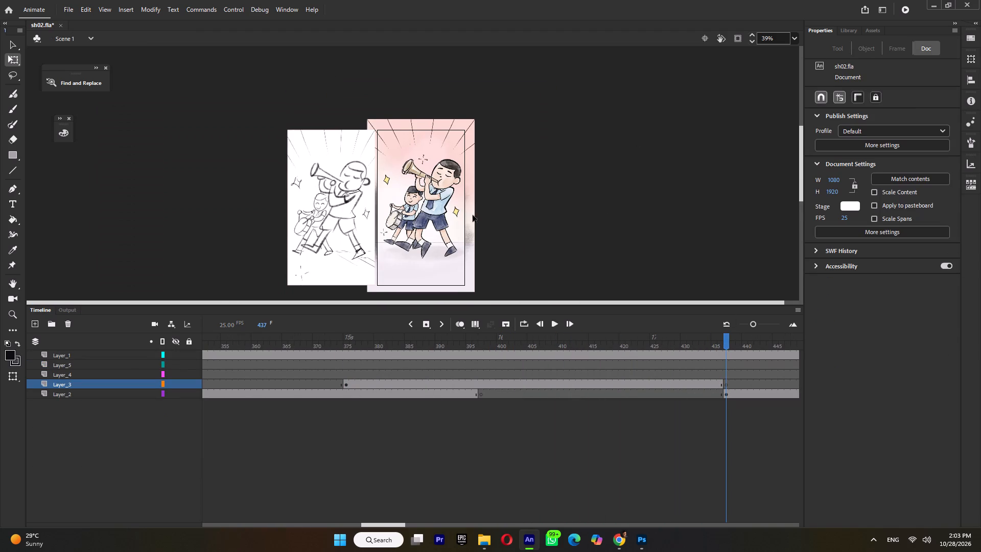
scroll(449, 233, "up", 1, "ctrl")
left_click_drag(748, 341, 756, 378)
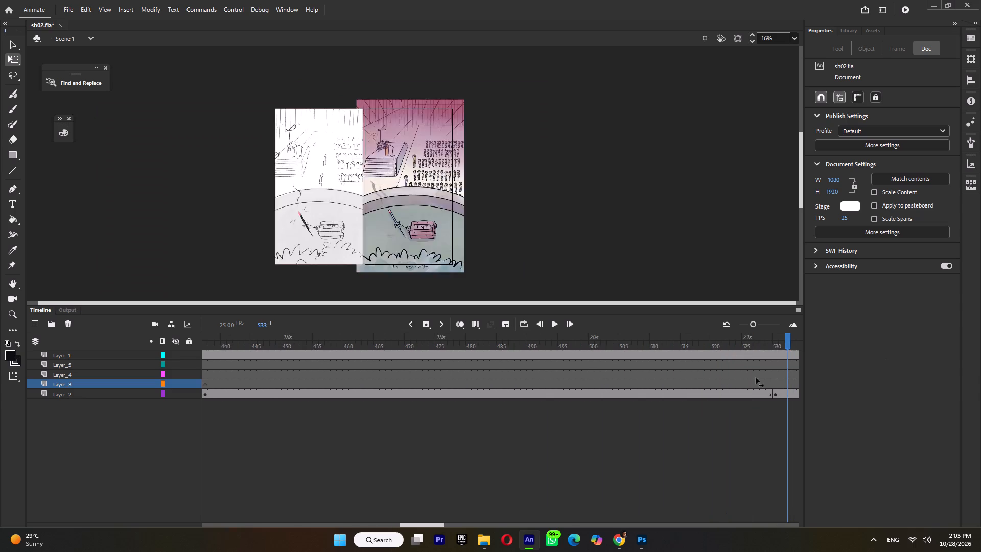
left_click_drag(756, 378, 415, 412)
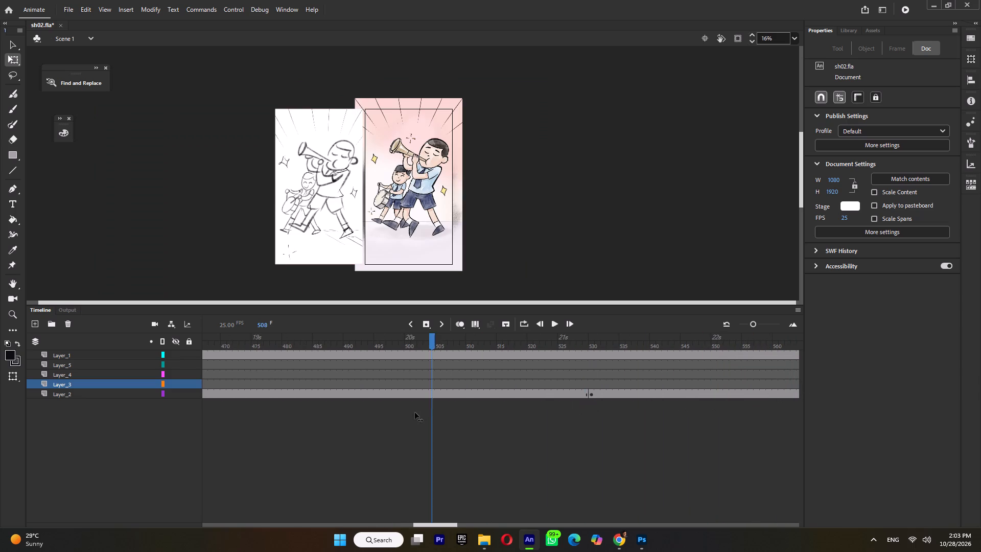
left_click_drag(415, 412, 853, 420)
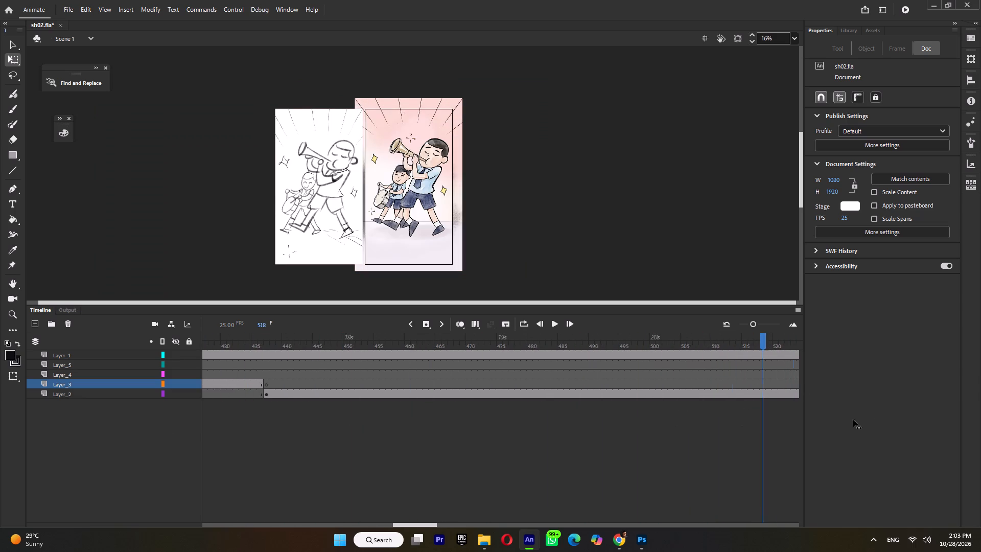
left_click_drag(853, 420, 440, 413)
Open the 25 symbol, expand its _5 folder and hide the sparkles on Layer_86 and the radial lines on Layer_85.
double_click(419, 188)
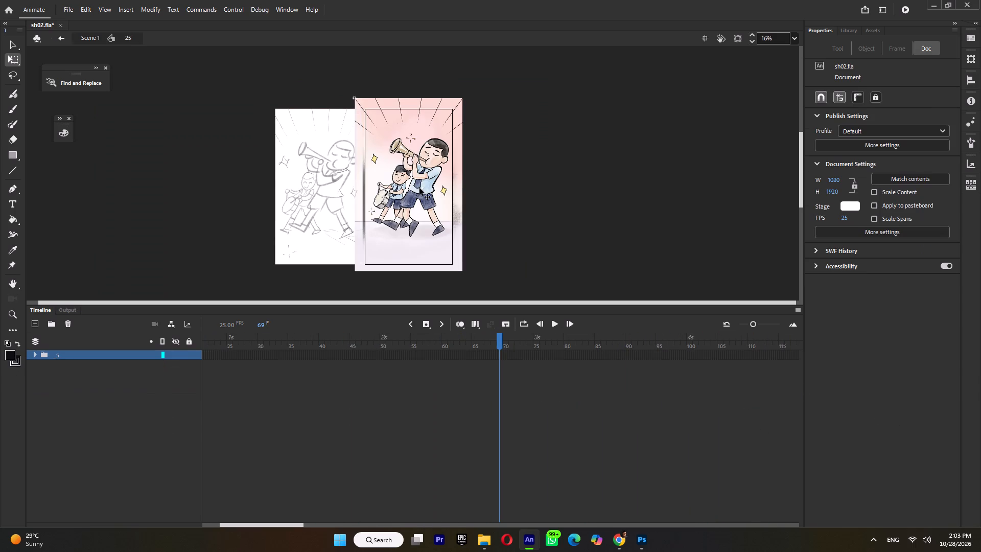
left_click(36, 356)
left_click(67, 365)
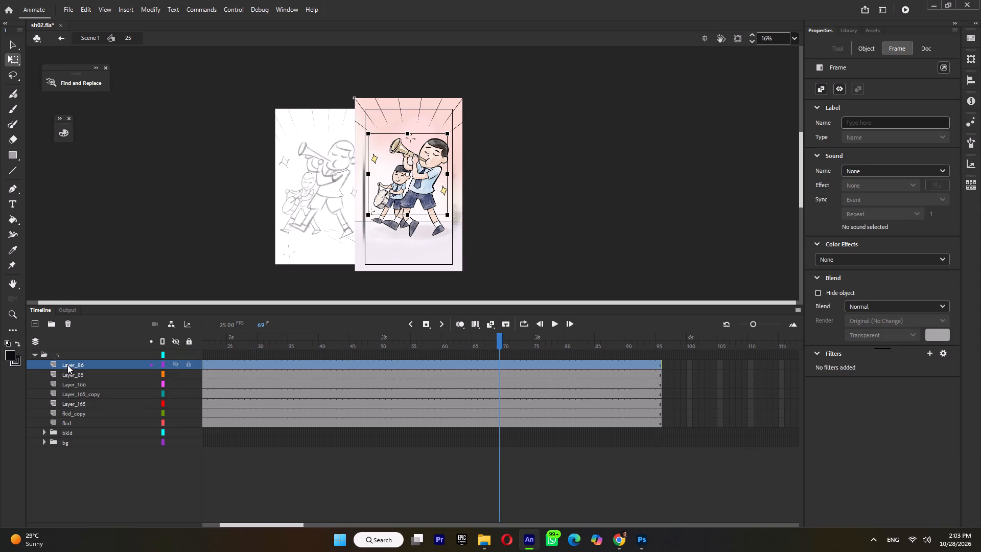
left_click(180, 365)
left_click(178, 365)
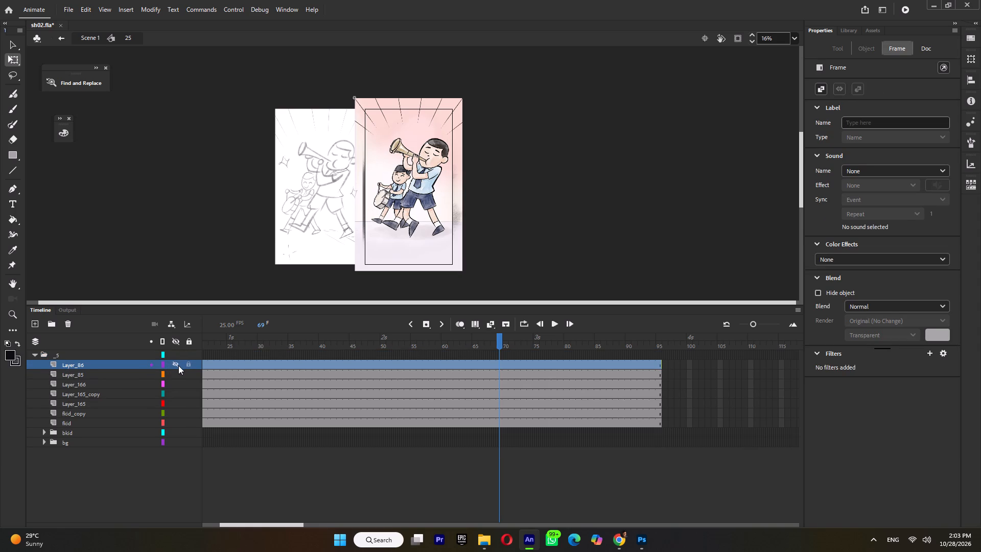
left_click(88, 374)
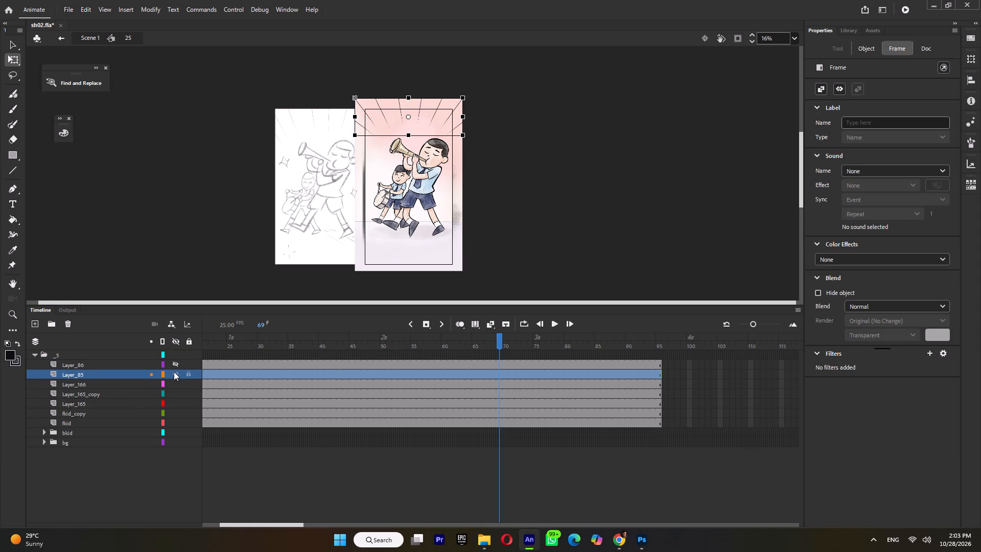
left_click(176, 374)
Identify the marching boys' layers and convert the drummer boy's artwork in the bkid folder into one graphic symbol.
left_click(83, 381)
left_click(82, 395)
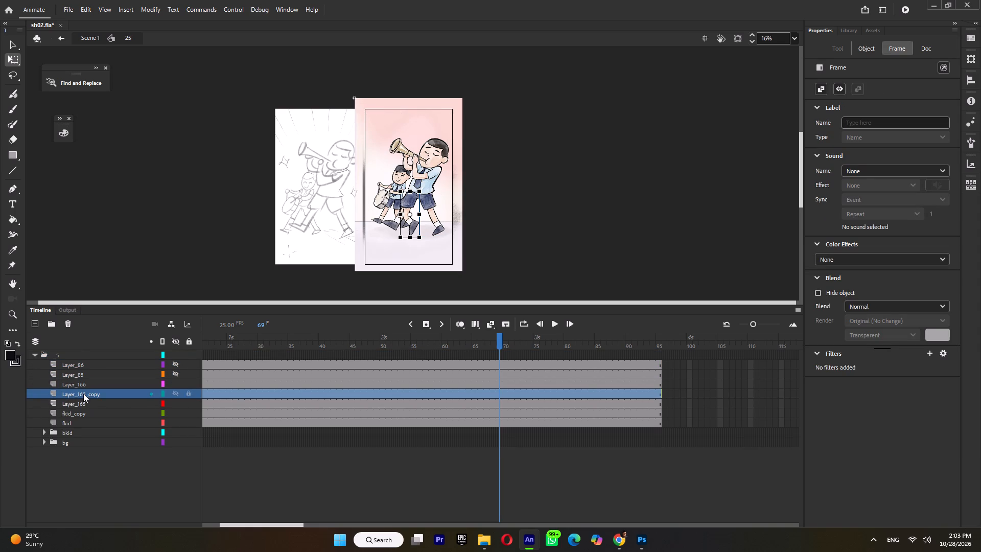
left_click(81, 404)
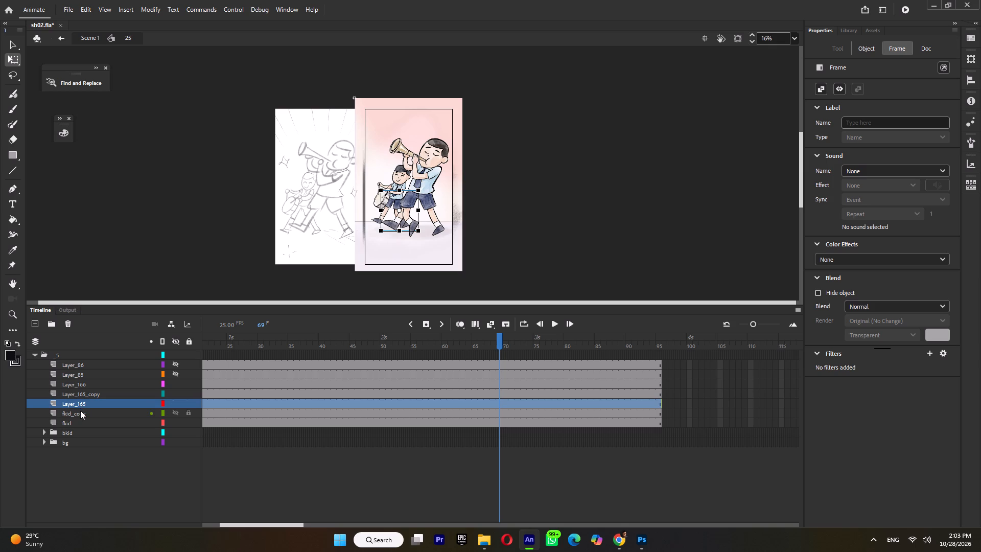
left_click(81, 412)
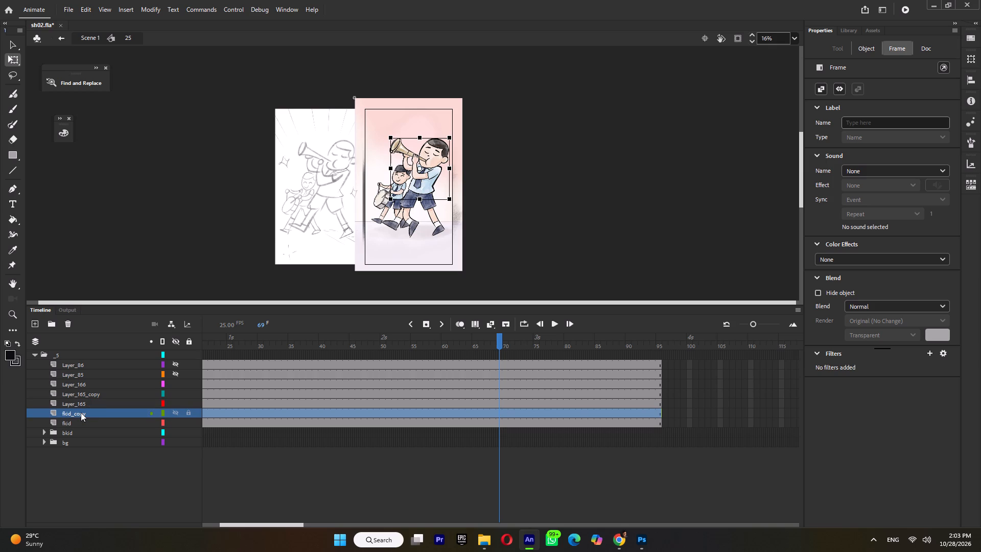
left_click(78, 422)
left_click(71, 432)
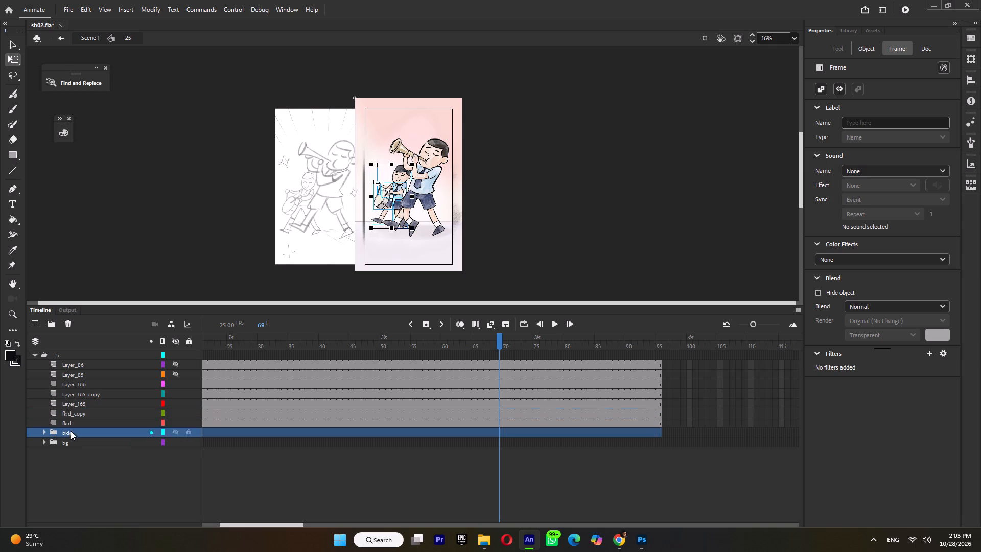
key("F8")
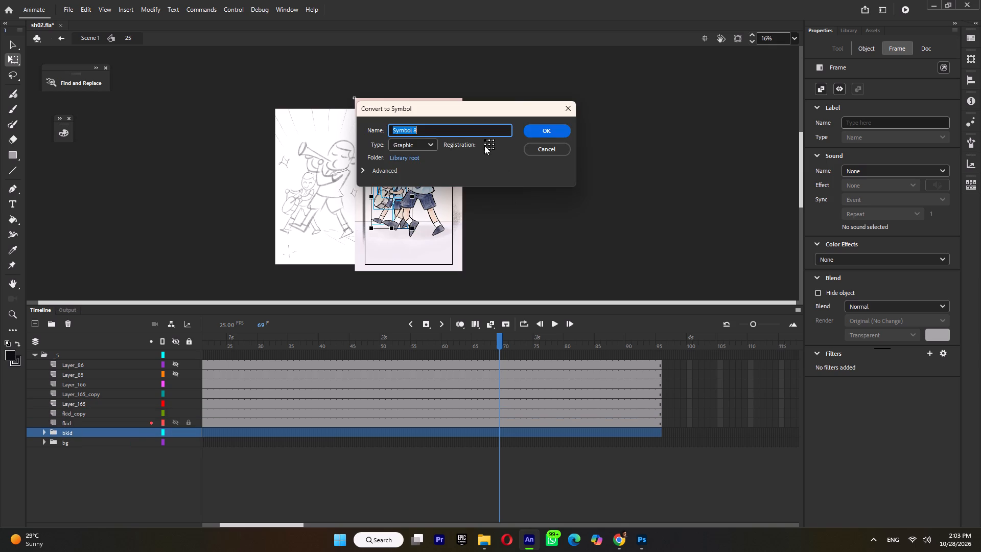
left_click(536, 127)
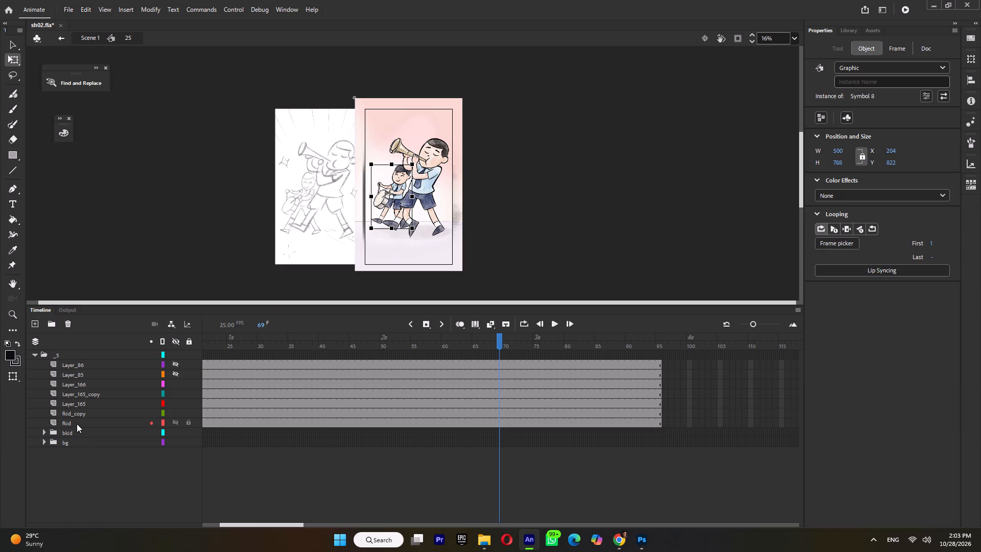
Convert the trumpet boy's artwork on the layers from fkid up to Layer_166 into one graphic symbol.
left_click(77, 423)
left_click(77, 377, "shift")
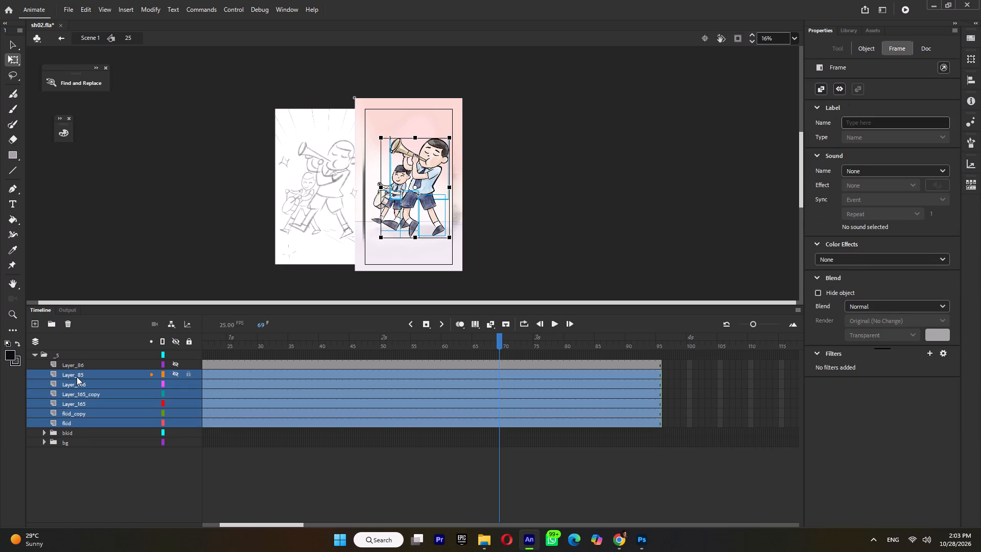
key("F8")
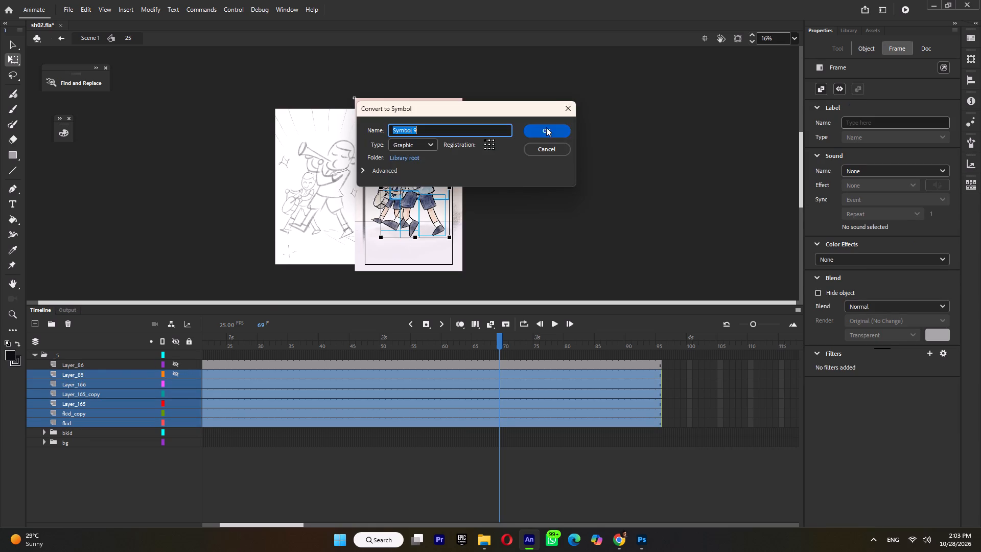
left_click(547, 126)
Inside the trumpet boy's new symbol, distribute the body and leg drawings to separate layers.
double_click(419, 199)
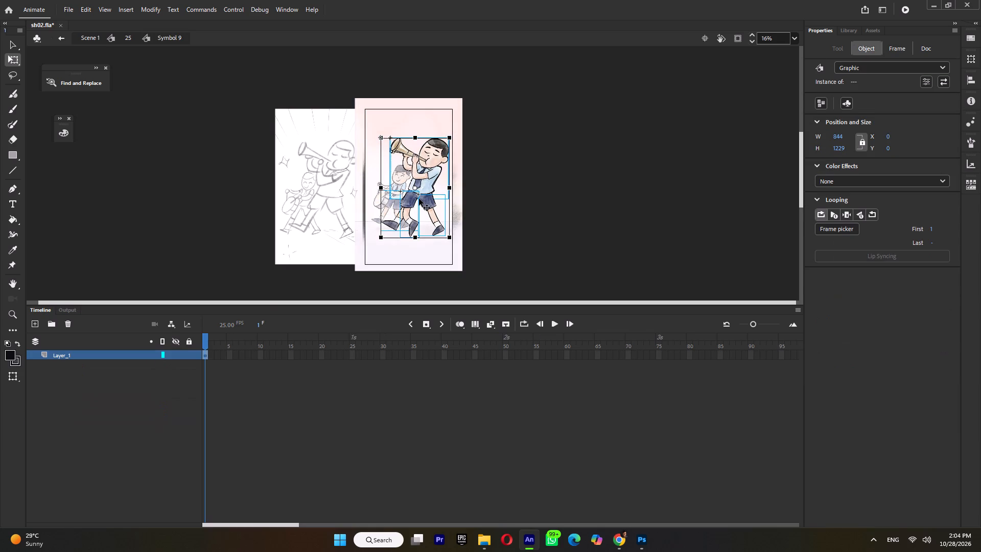
scroll(419, 199, "up", 2, "ctrl")
key("ctrl+shift+d")
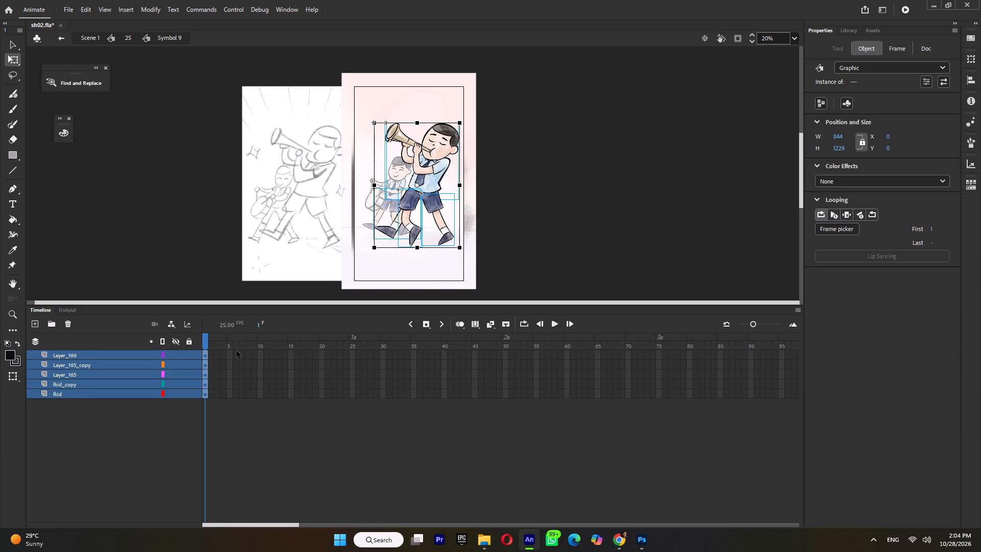
Extend all the trumpet boy's layers to 24 frames, with keyframes at frames 7, 13 and 19.
double_click(317, 342)
key("F5")
key("F5")
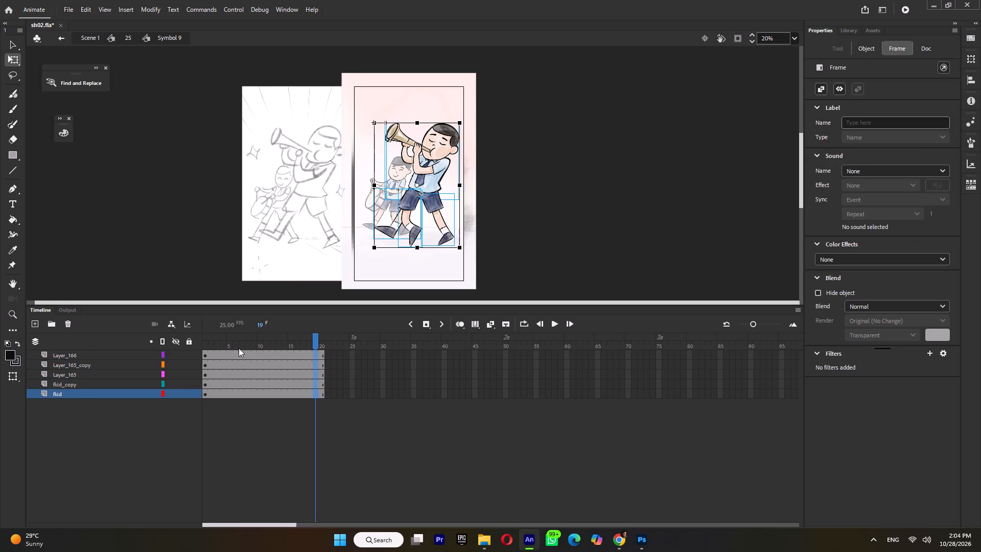
key("F5")
double_click(242, 341)
key("F6")
double_click(278, 343)
key("F6")
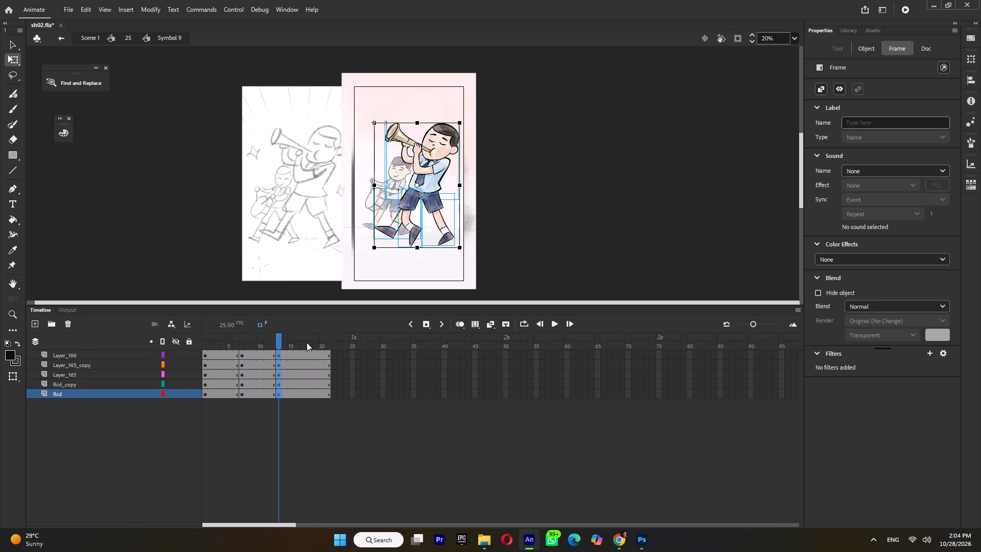
double_click(308, 341)
key("F6")
key("F5")
key("F5")
double_click(291, 341)
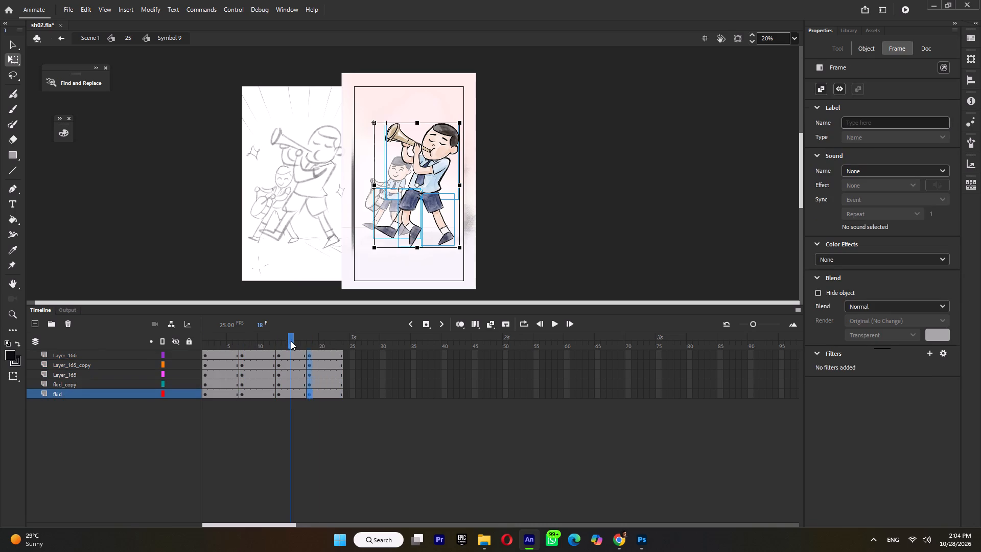
key("F5")
Delete the raised middle leg on Layer_165_copy from the trumpet boy's first pose, frames 1 to 6.
left_click_drag(264, 338, 224, 348)
scroll(411, 228, "up", 2, "ctrl")
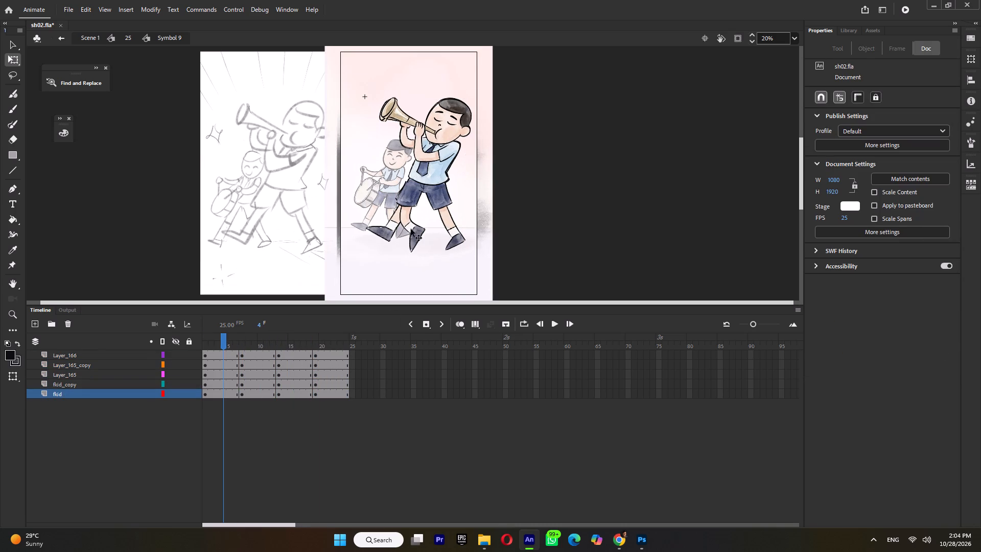
left_click(411, 229)
key("Delete")
left_click(258, 343)
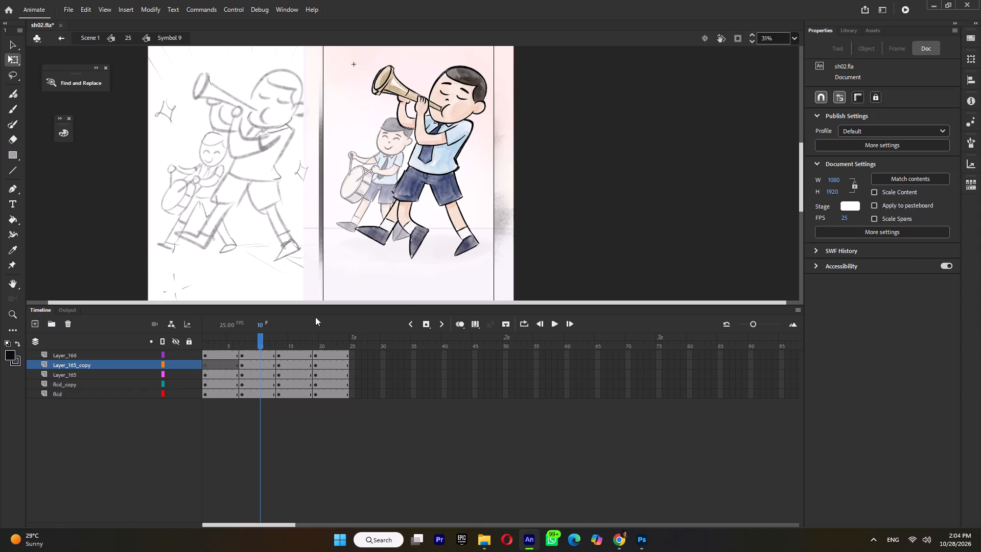
Alternate the trumpet boy's body drawings by deleting fkid_copy from the first and third poses and fkid from the second and fourth.
left_click(223, 339)
left_click(443, 134)
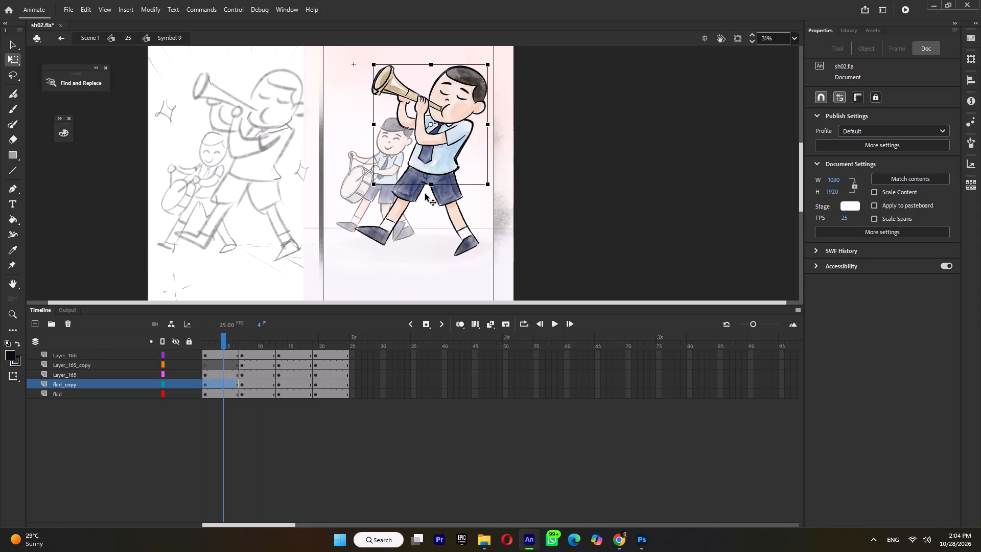
key("Delete")
left_click(260, 341)
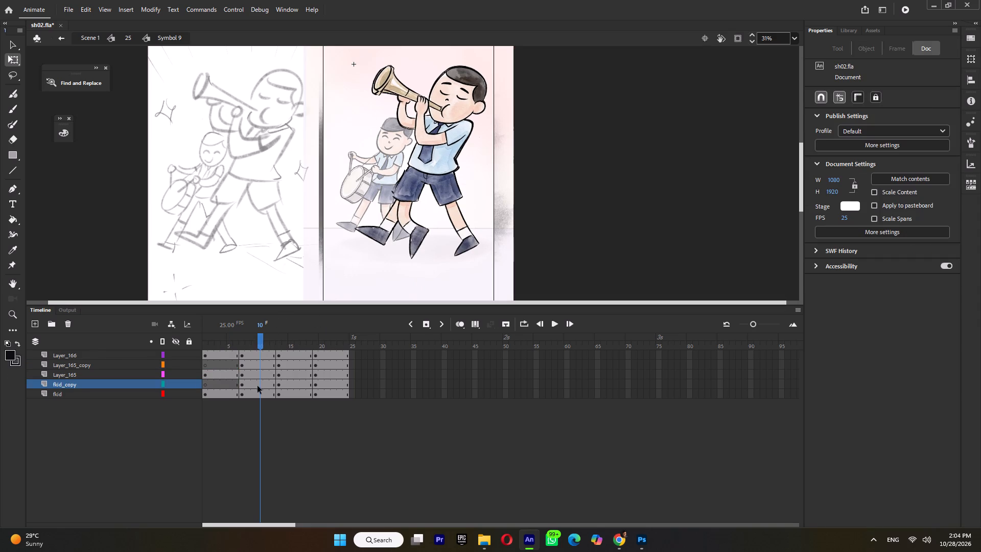
left_click(253, 394)
key("Delete")
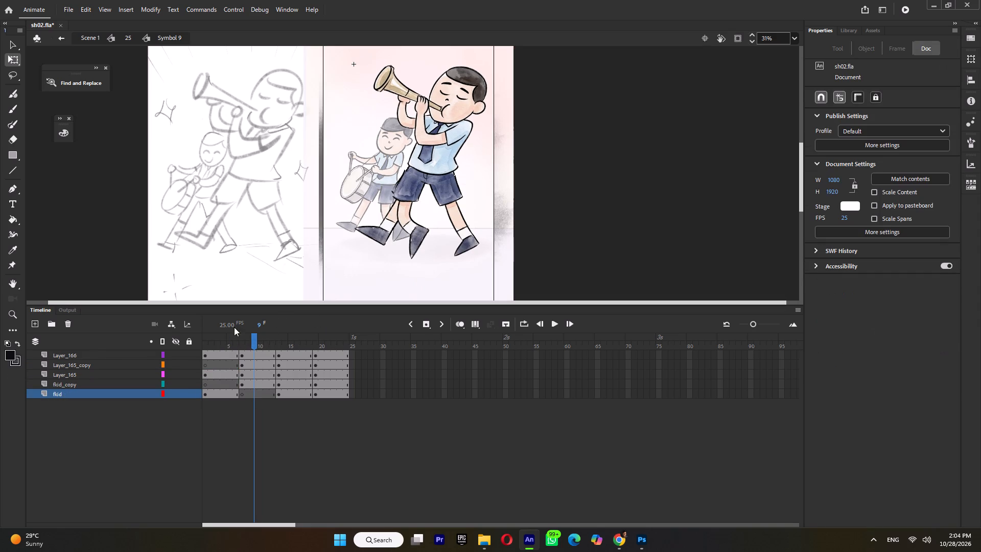
left_click(233, 343)
left_click(289, 385)
key("Delete")
left_click(332, 395)
key("Delete")
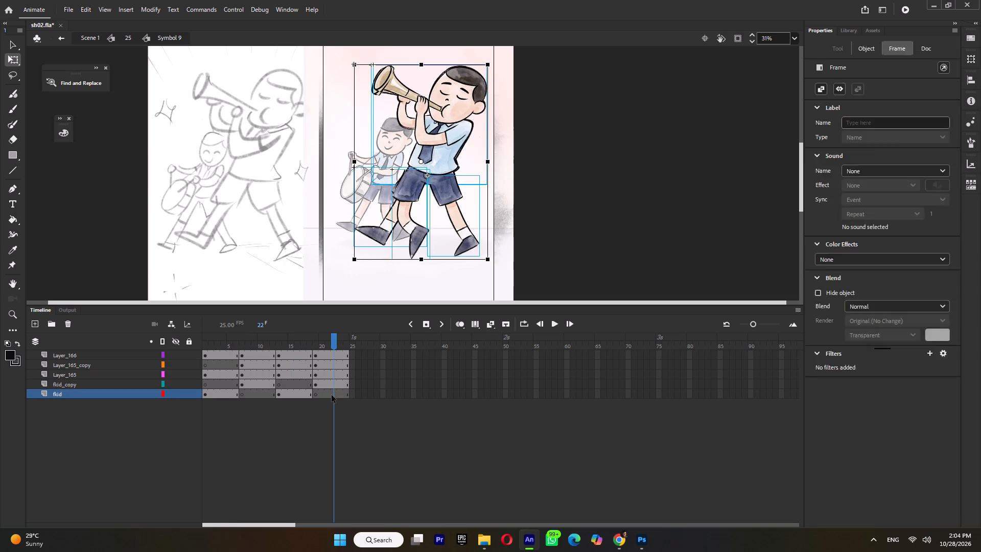
left_click(231, 335)
left_click(245, 338)
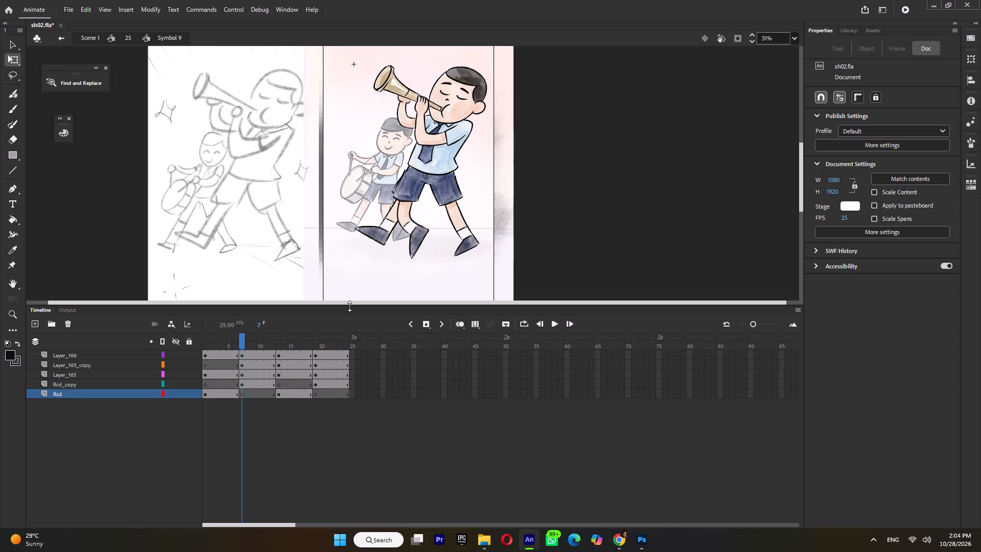
In the second pose at frame 7, move the raised leg aside from the trumpet boy and delete the Layer_166 back leg.
left_click(232, 350)
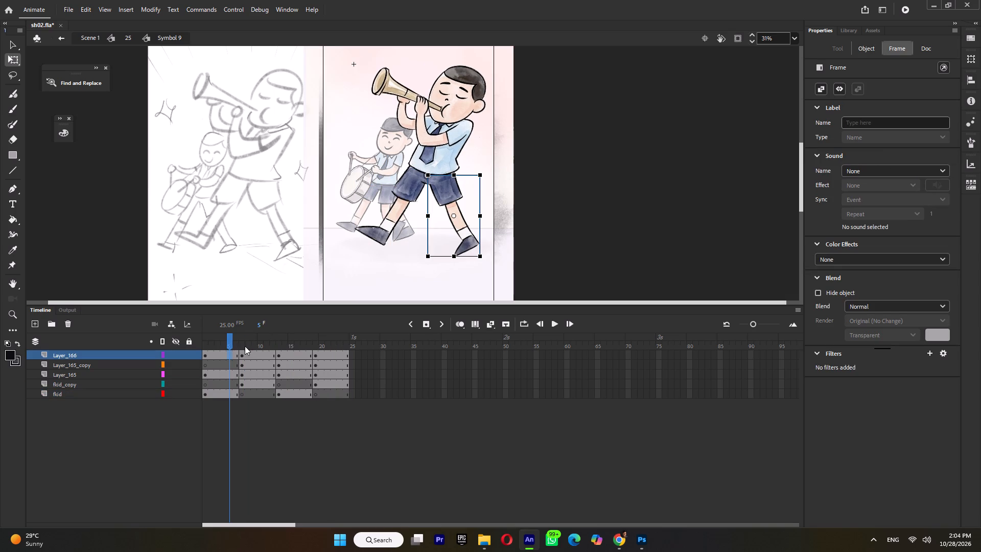
left_click(244, 342)
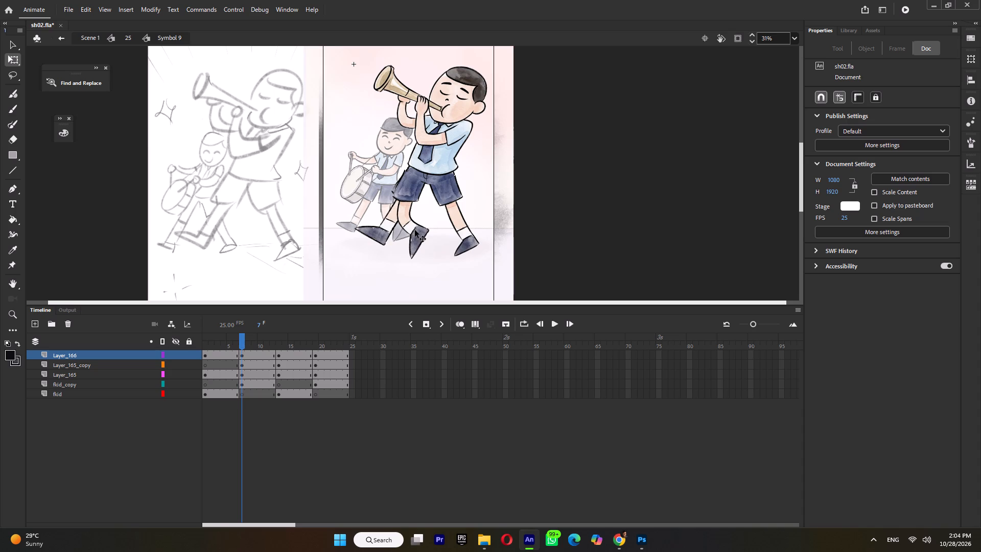
left_click_drag(415, 230, 503, 231)
left_click(460, 225)
key("Delete")
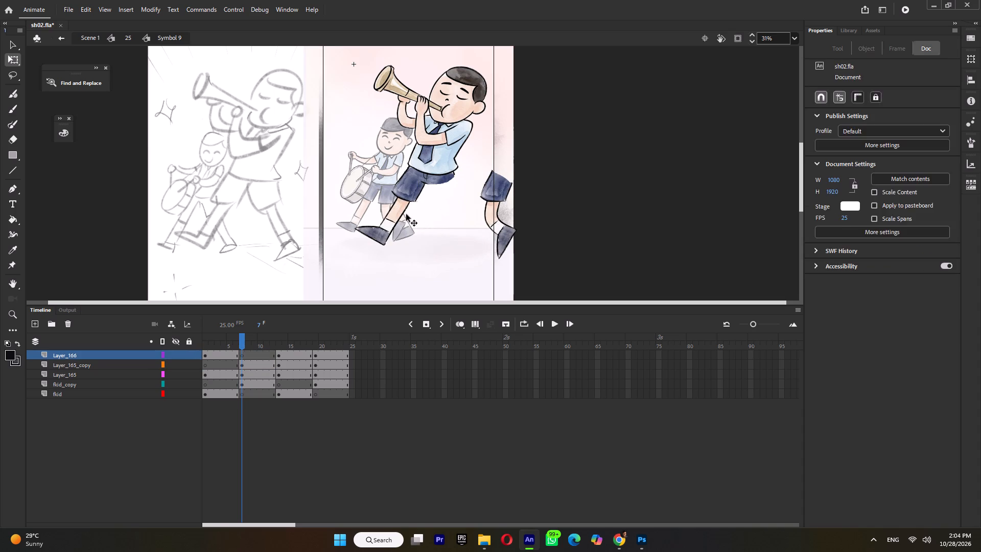
Set the Layer_165 front leg's pivot at the hip and rotate the leg to stand nearly upright in the second pose.
left_click(405, 216)
left_click_drag(390, 208, 411, 170)
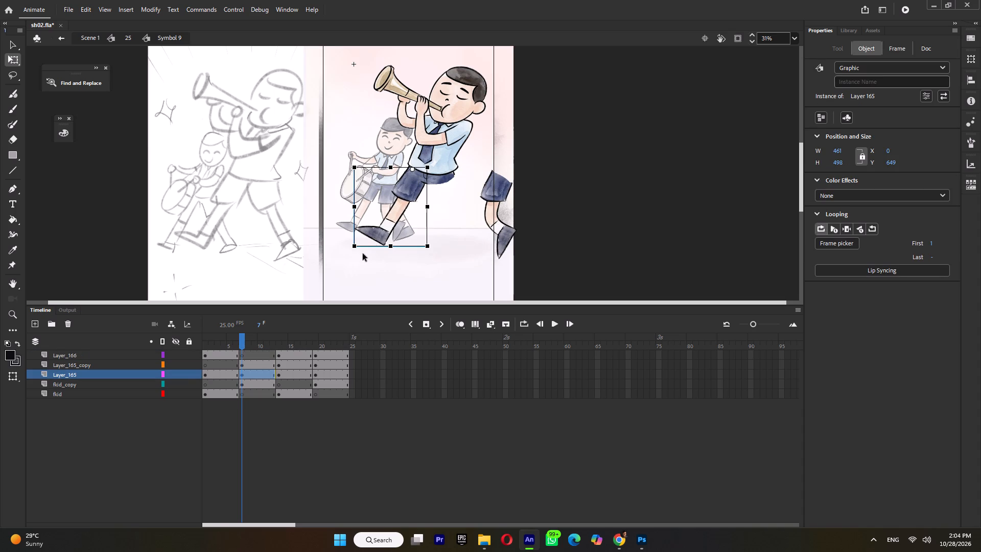
left_click_drag(353, 252, 381, 286)
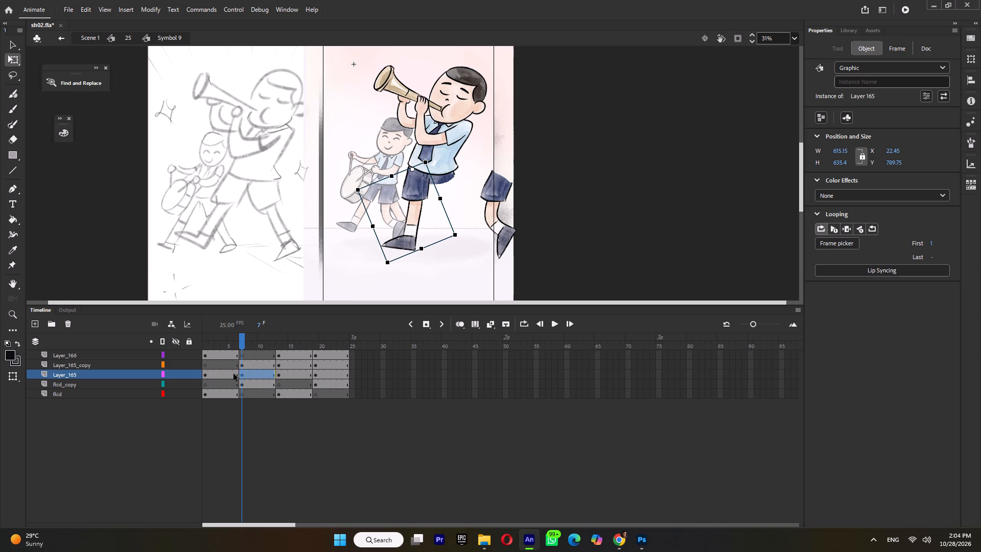
Move the Layer_165 leg layer beneath the fkid body layers and compare the first and second poses.
left_click_drag(80, 374, 77, 398)
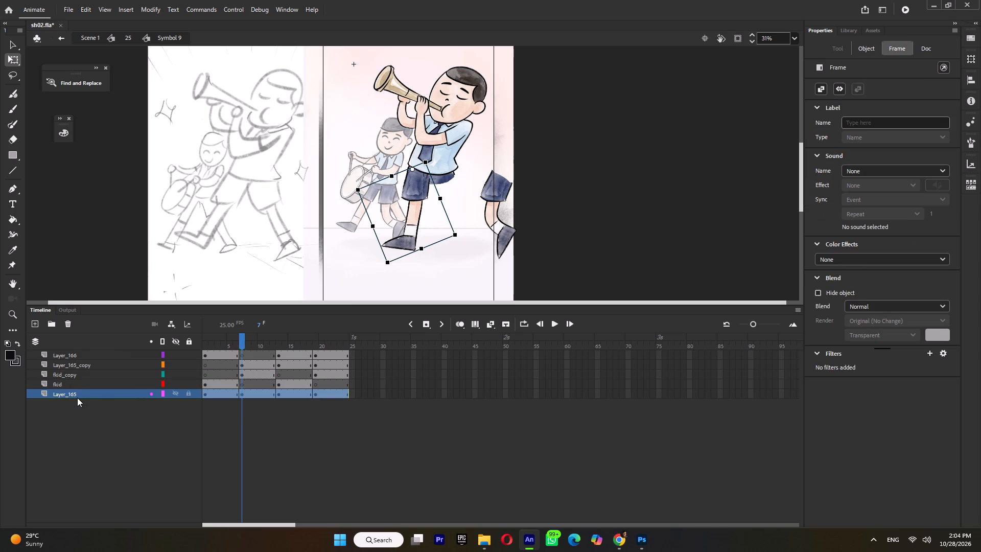
left_click(234, 337)
left_click(246, 338)
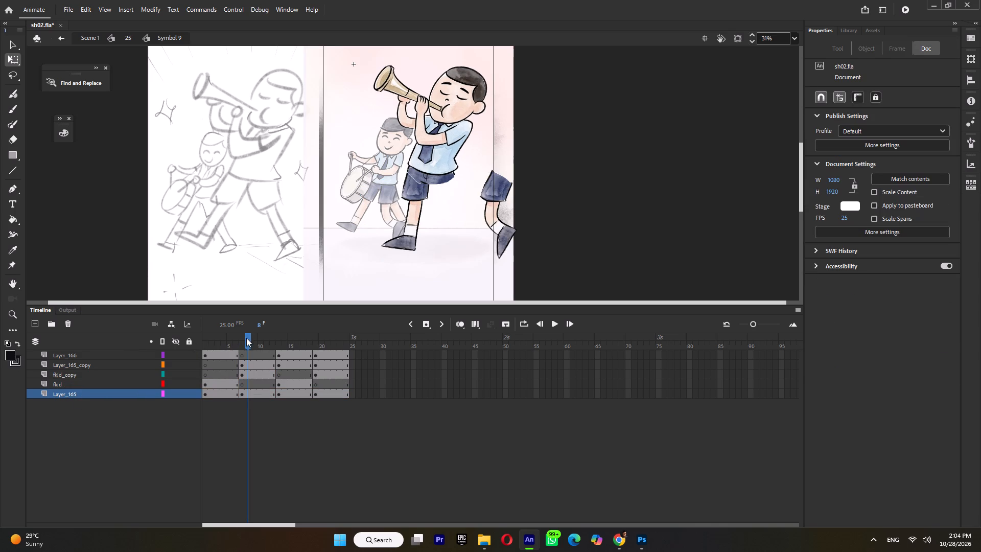
Inside the fkid copy symbol, break apart the body bitmap and erase the outline along the shorts' front leg edge, then return to Symbol 9.
scroll(413, 174, "up", 6, "ctrl")
scroll(425, 192, "down", 4, "ctrl")
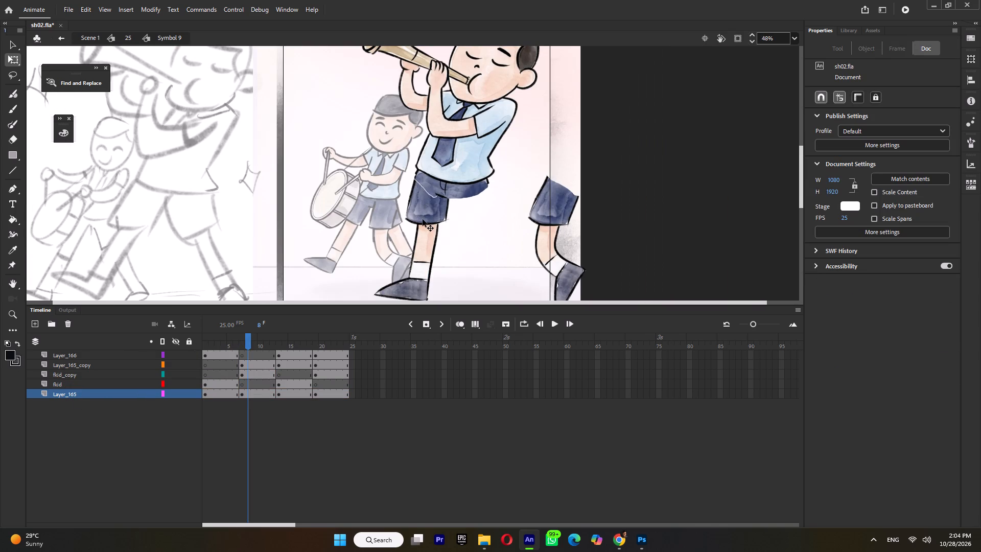
double_click(432, 185)
scroll(432, 185, "up", 4, "ctrl")
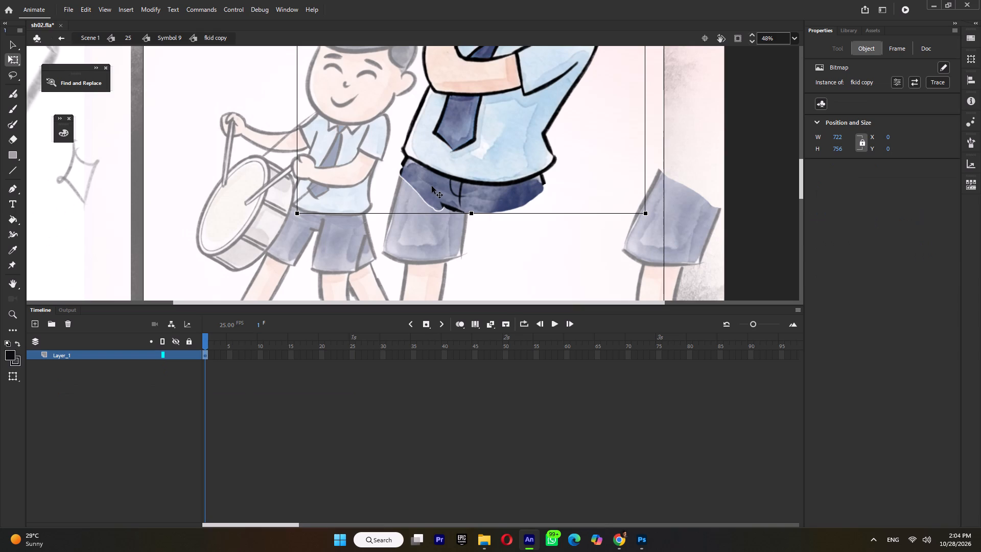
key("ctrl+b")
left_click(317, 242, "ctrl")
scroll(412, 187, "up", 4, "ctrl")
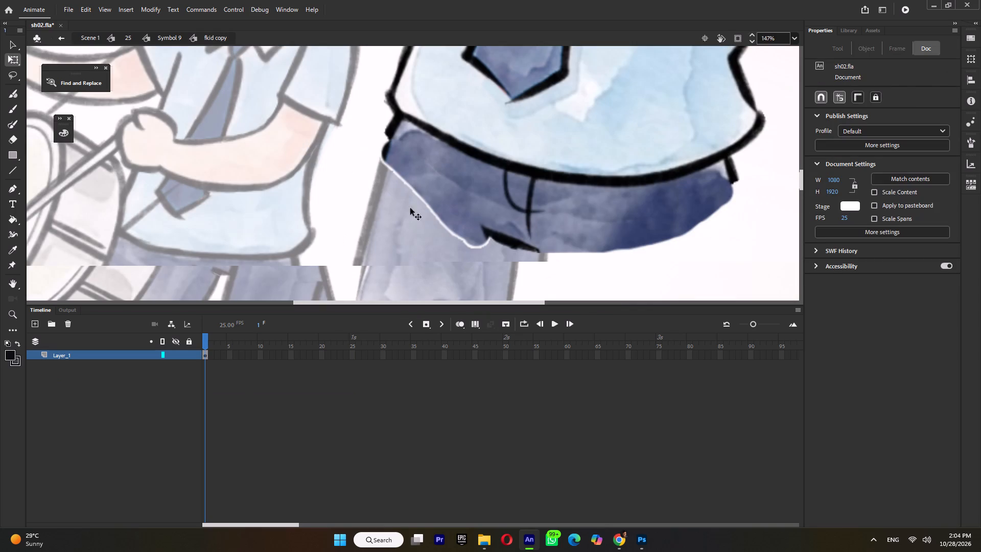
key("e")
left_click_drag(355, 206, 379, 157)
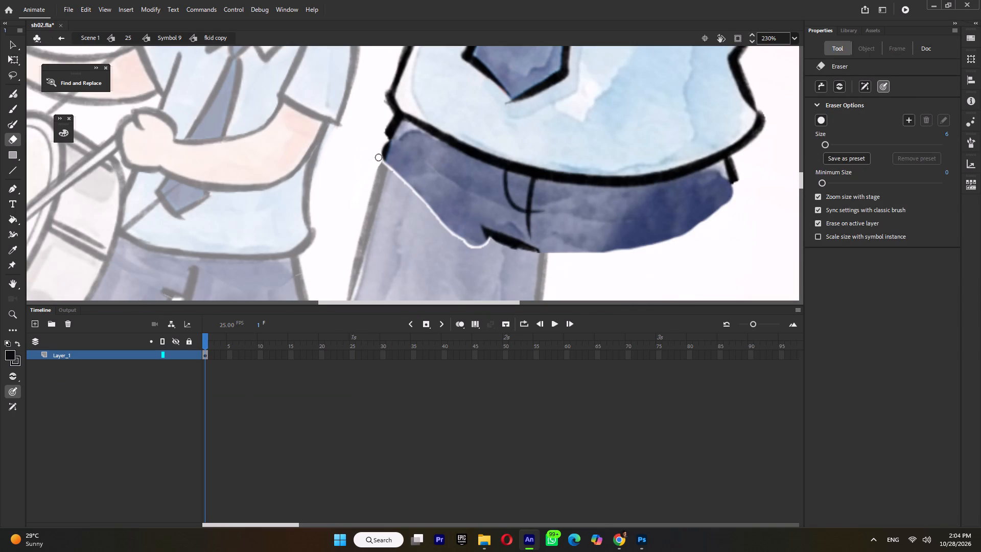
left_click_drag(379, 157, 417, 197)
left_click_drag(417, 197, 490, 243)
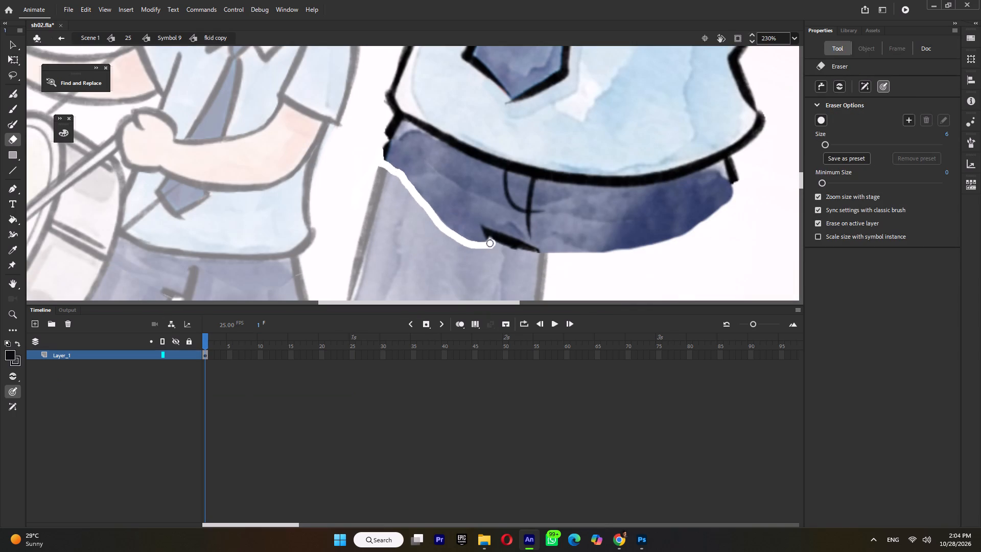
left_click_drag(490, 243, 489, 241)
scroll(509, 216, "down", 5, "ctrl")
double_click(375, 240, "ctrl")
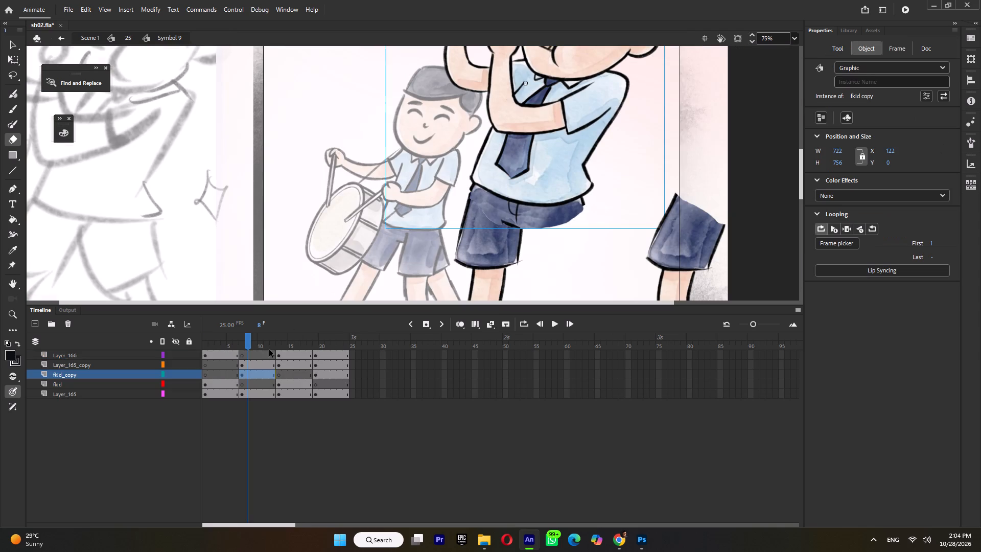
Inside the first pose's fkid symbol, break apart the body bitmap and erase the stray edge where the shorts meet the front leg.
left_click(233, 343)
left_click(517, 200, "ctrl")
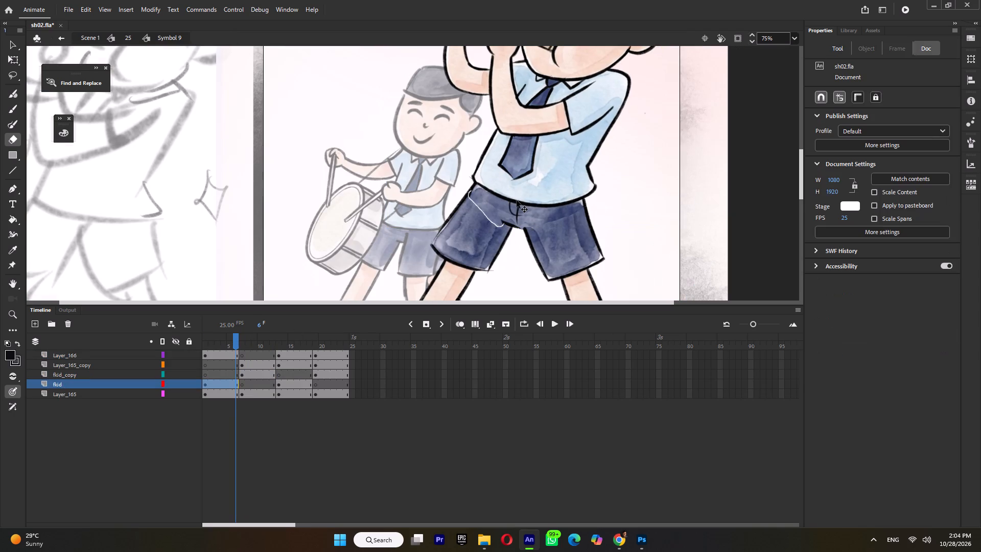
double_click(517, 200, "ctrl")
key("ctrl+b")
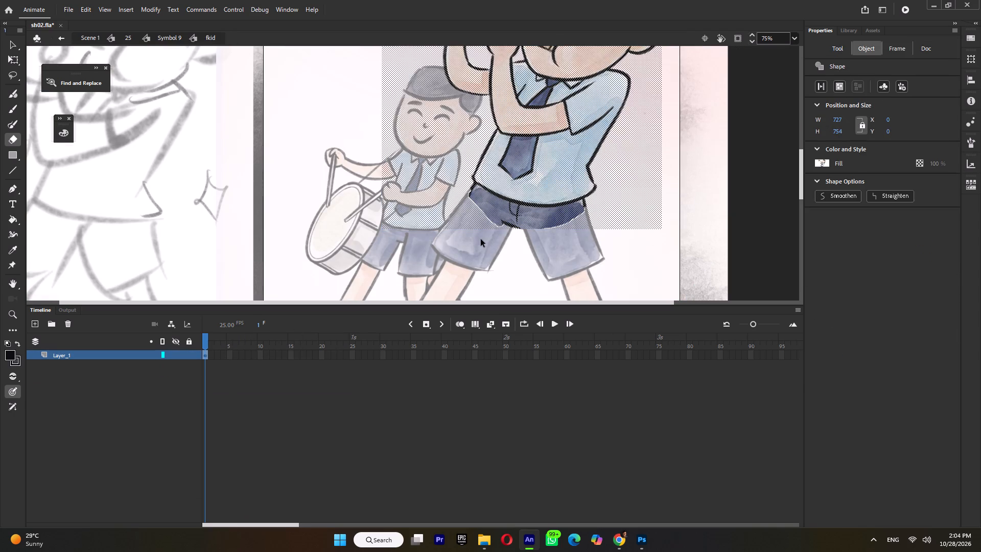
left_click(481, 239, "ctrl")
scroll(487, 230, "up", 4, "ctrl")
left_click(424, 145)
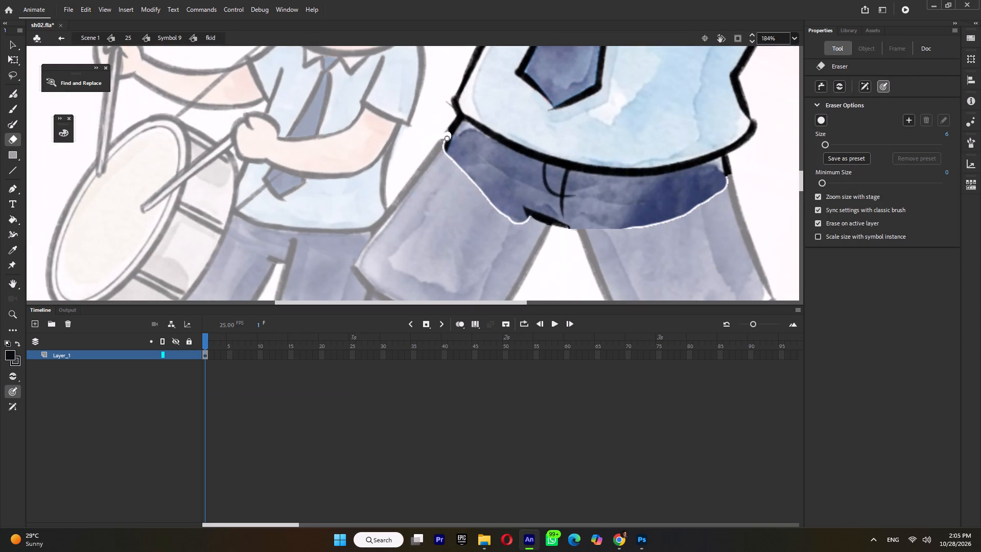
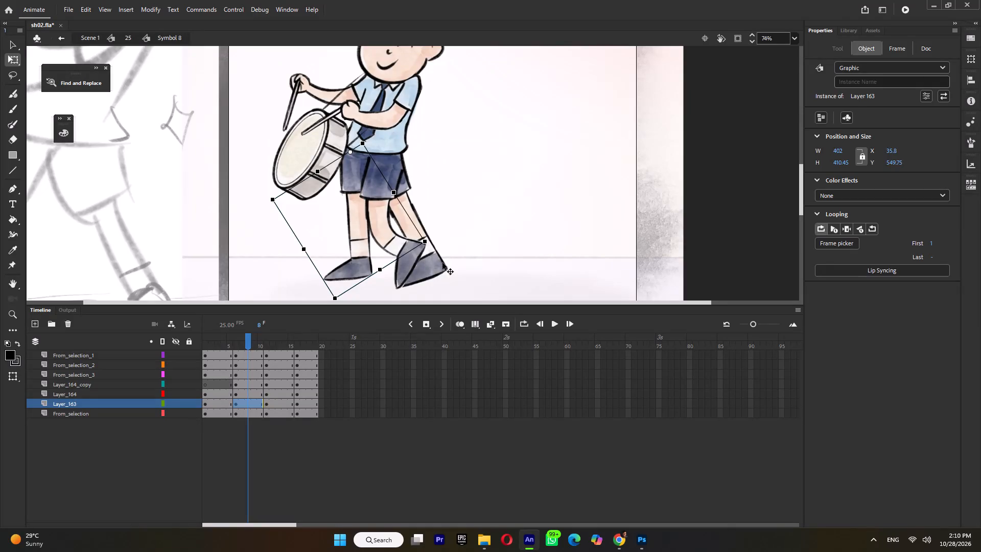
Delete the Layer_164 straight rear leg from Symbol 8's second pose and compare the pose with the first.
left_click(442, 263)
key("Delete")
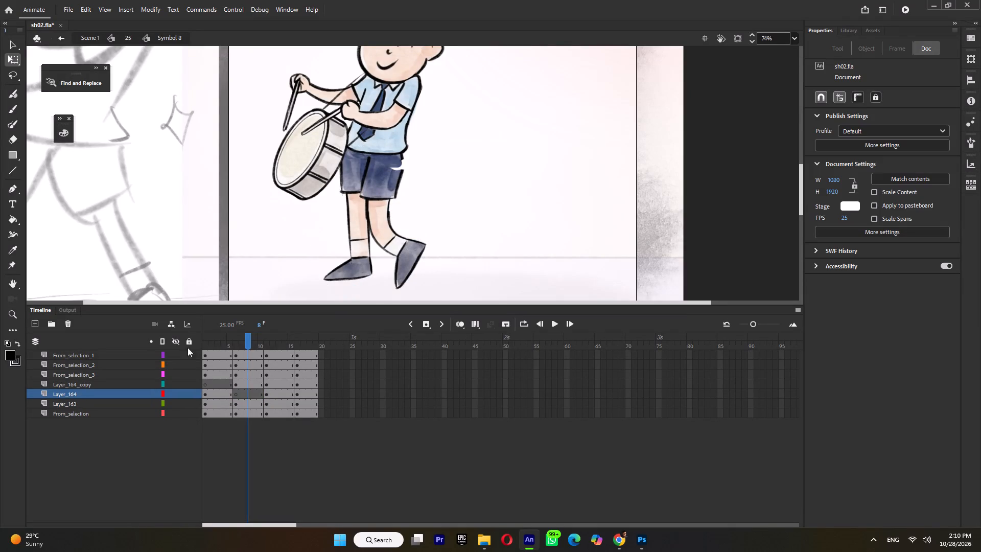
left_click(226, 341)
left_click(246, 340)
Nudge the bent Layer_164_copy leg in the second pose slightly forward to X 257.8.
left_click(393, 189)
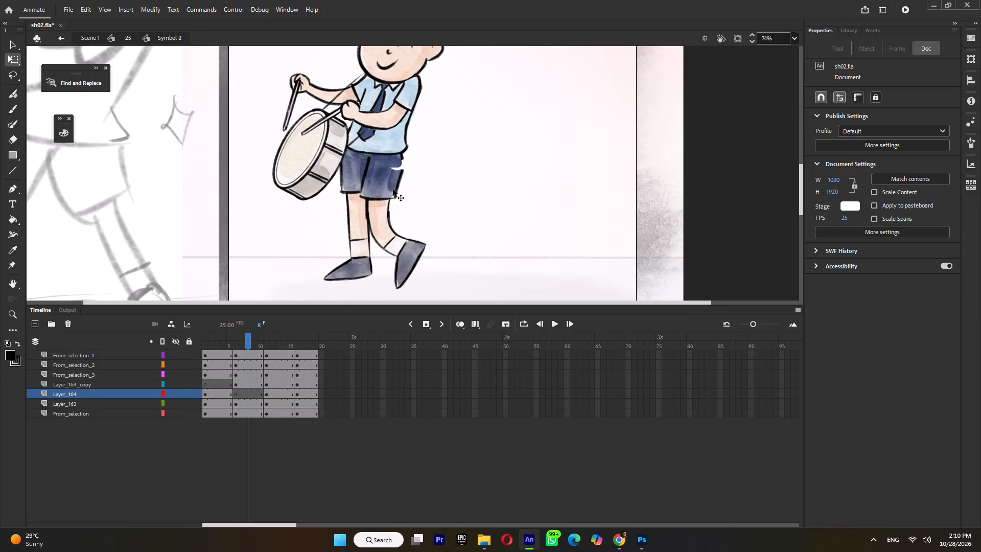
left_click(393, 192)
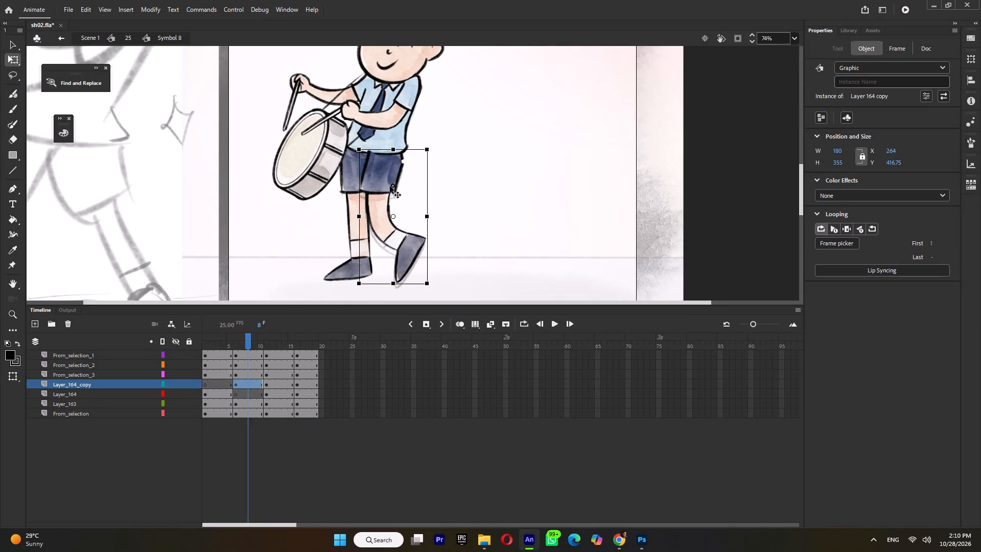
key("ctrl+z")
left_click(391, 188)
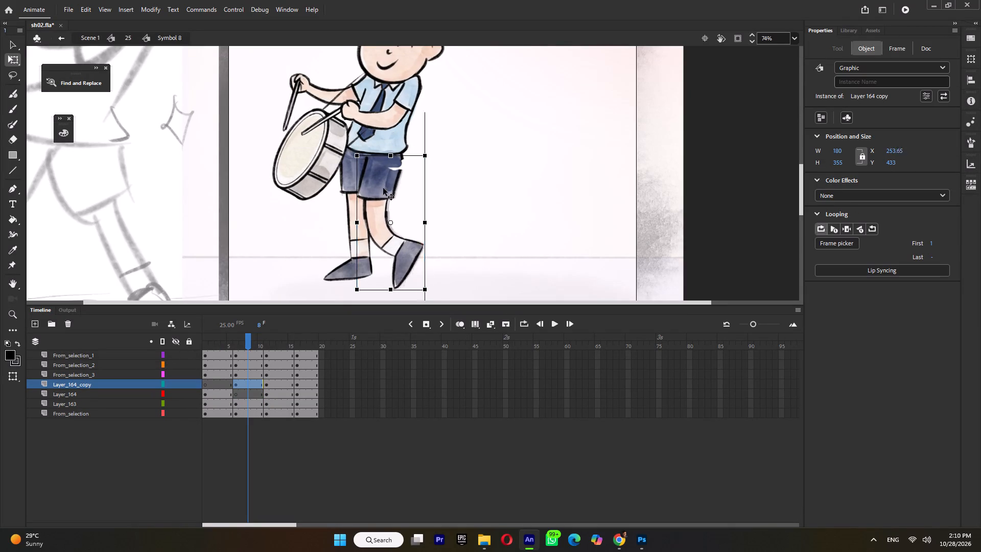
Delete the bent Layer_164_copy leg from the third pose at frame 11.
left_click(269, 340)
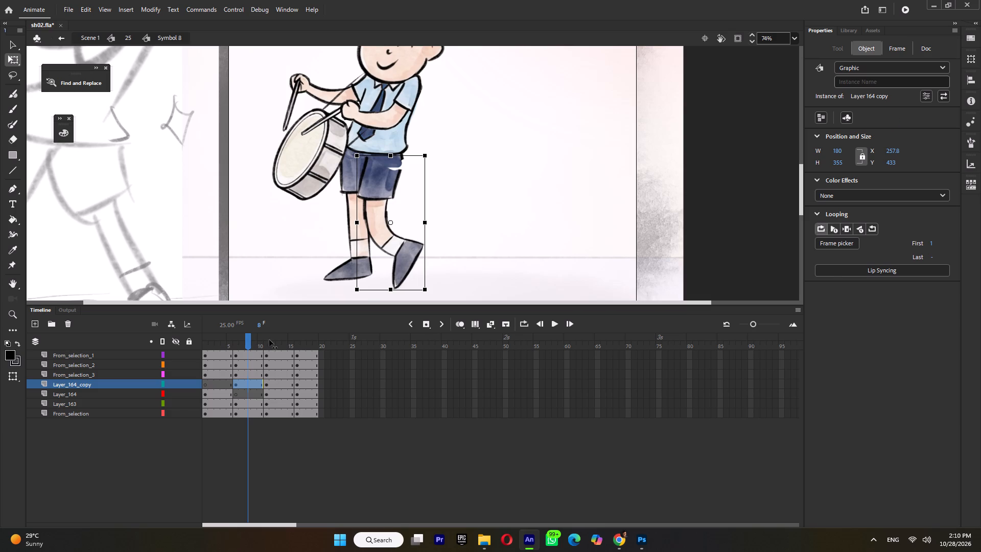
left_click(385, 232)
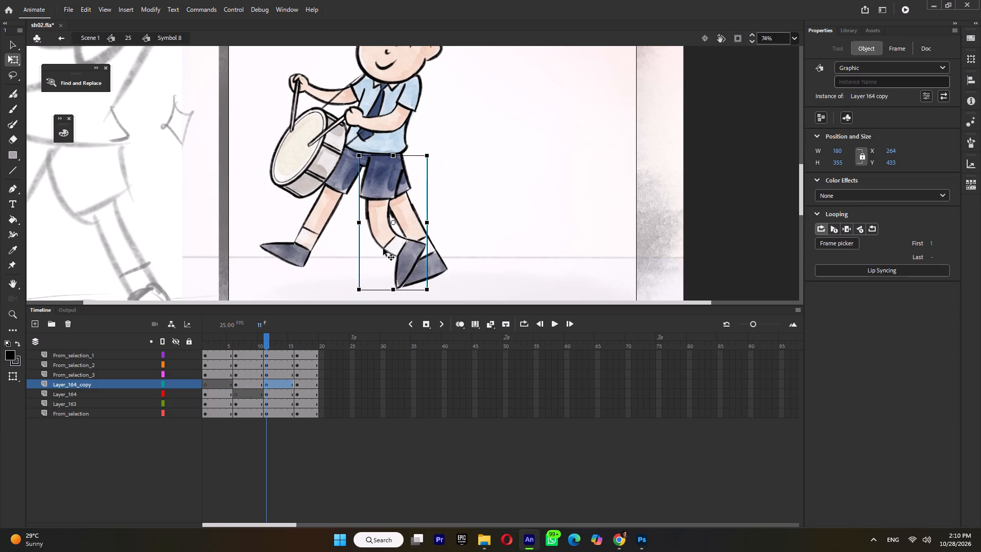
key("Delete")
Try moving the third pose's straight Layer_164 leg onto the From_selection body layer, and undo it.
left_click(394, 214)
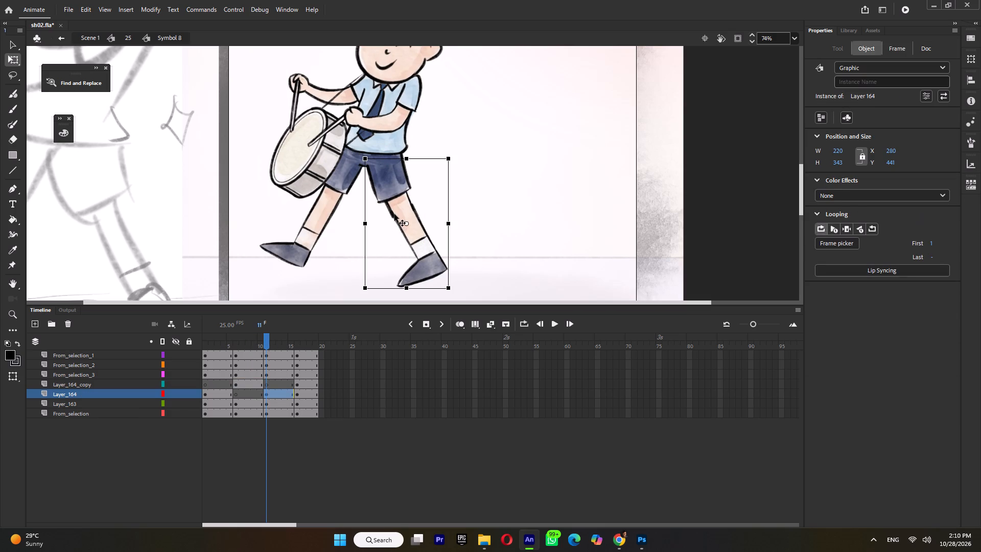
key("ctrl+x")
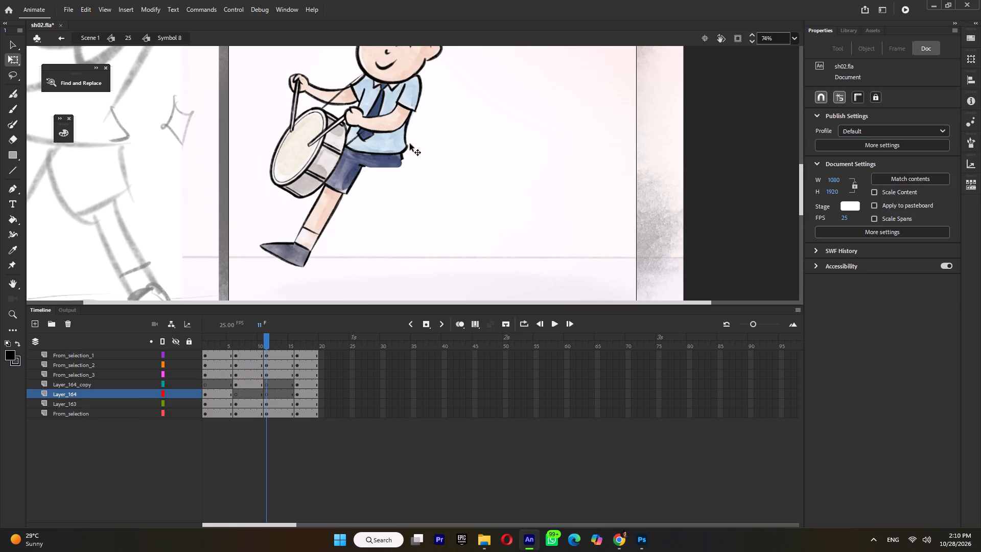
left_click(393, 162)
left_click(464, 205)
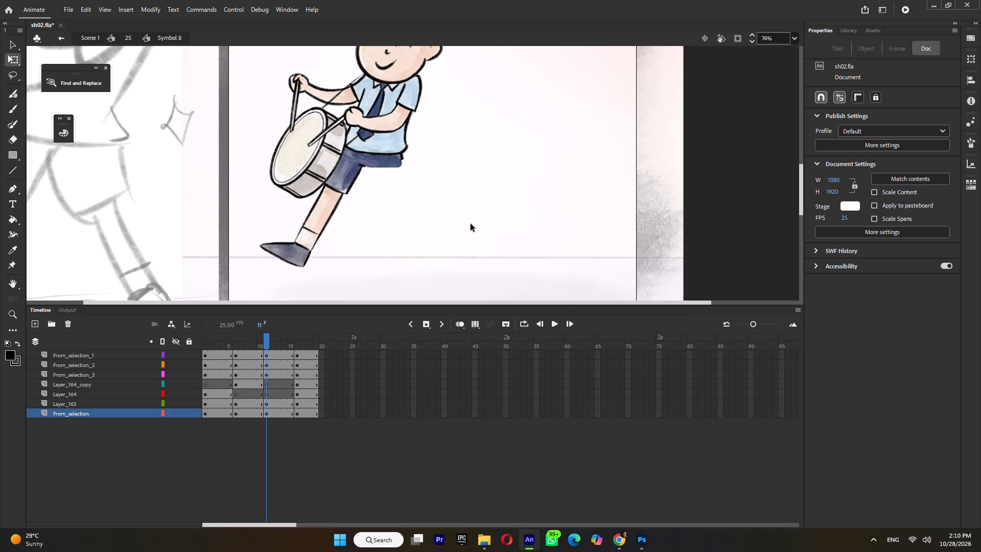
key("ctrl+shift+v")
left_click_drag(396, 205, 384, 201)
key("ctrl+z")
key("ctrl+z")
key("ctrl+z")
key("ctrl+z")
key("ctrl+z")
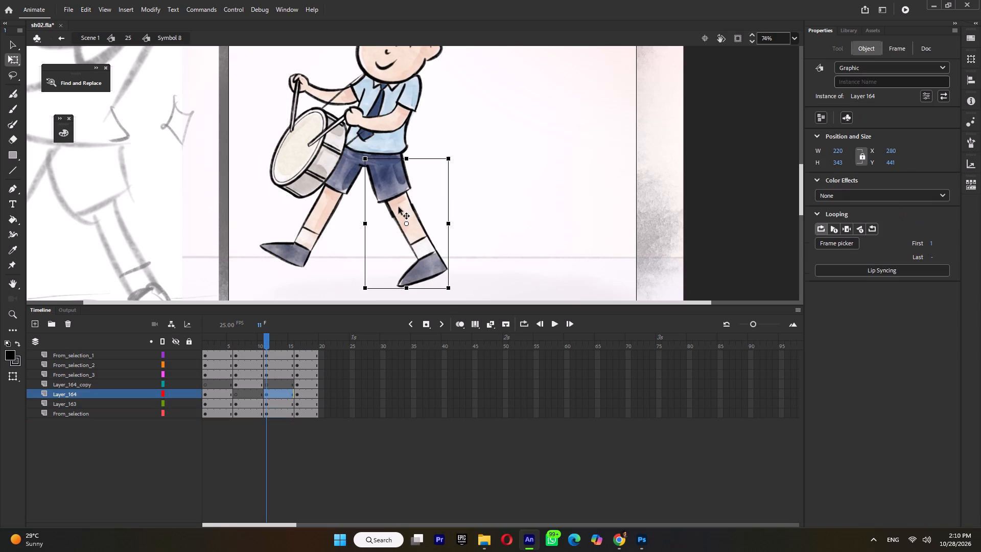
Set the third pose's Layer_163 front leg pivot at the hip and rotate the leg to trail backward.
left_click(323, 231)
left_click_drag(311, 209, 349, 151)
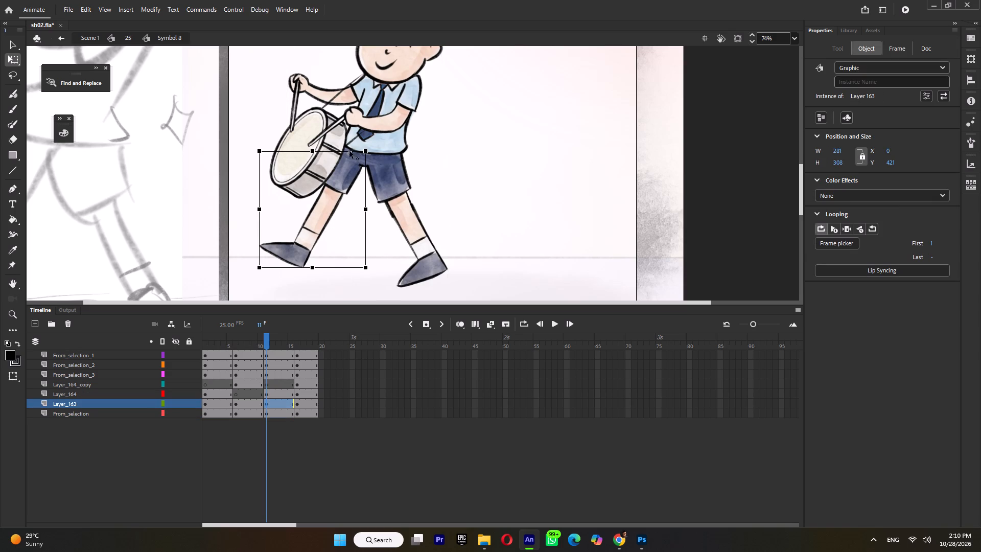
left_click_drag(349, 151, 351, 150)
left_click_drag(262, 272, 408, 317)
Move the rotated Layer 163 leg in place onto the From_selection layer and send it behind the body.
key("ctrl+x")
left_click(394, 152)
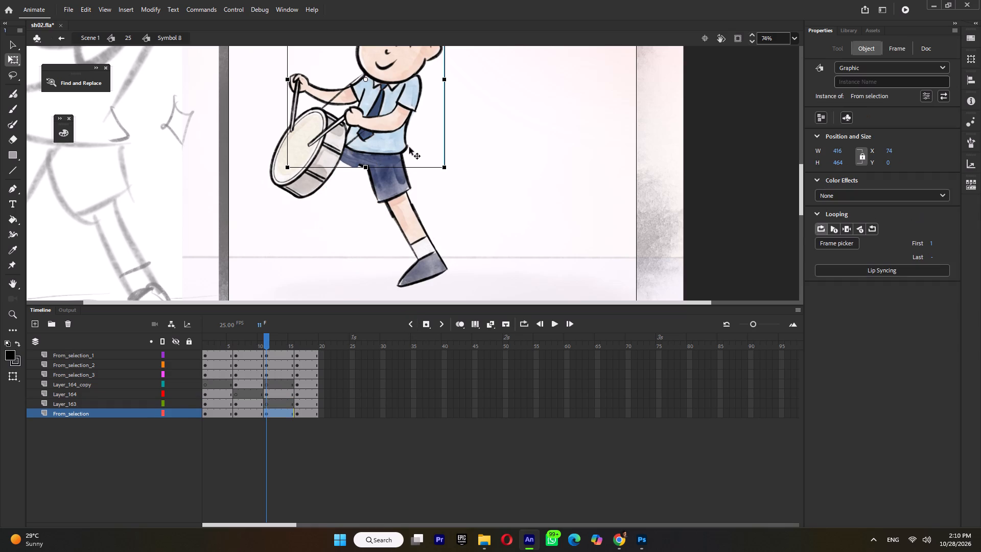
left_click(536, 187)
key("ctrl+shift+v")
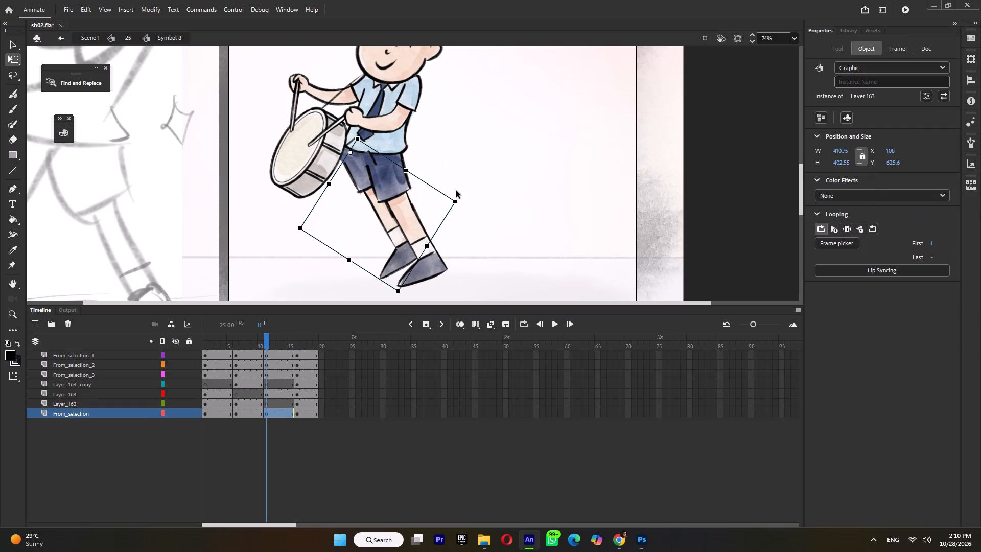
key("ctrl+Down")
Rotate the third pose's Layer_164 leg to point forward and position it beneath the shorts' waist.
left_click(411, 227)
left_click_drag(455, 288, 396, 295)
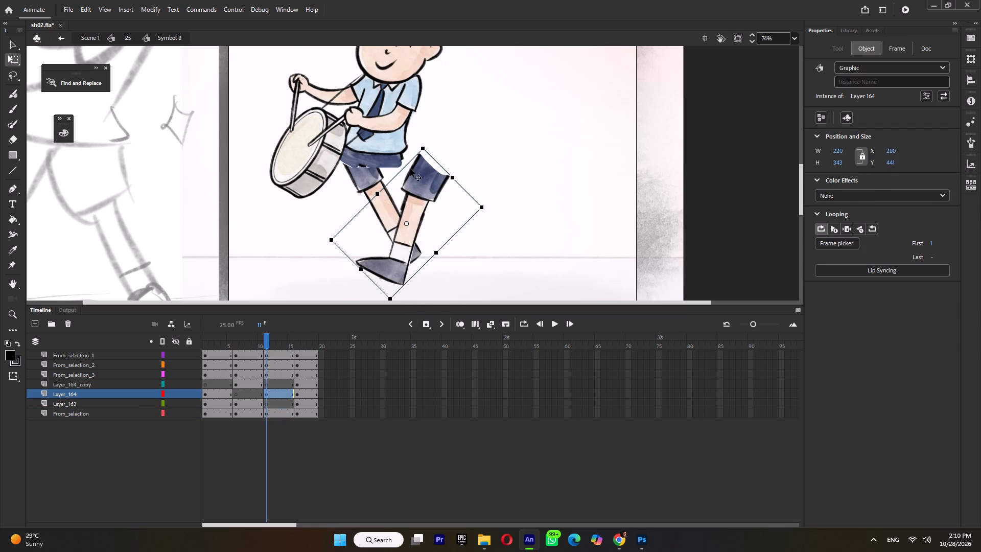
left_click_drag(424, 187, 353, 187)
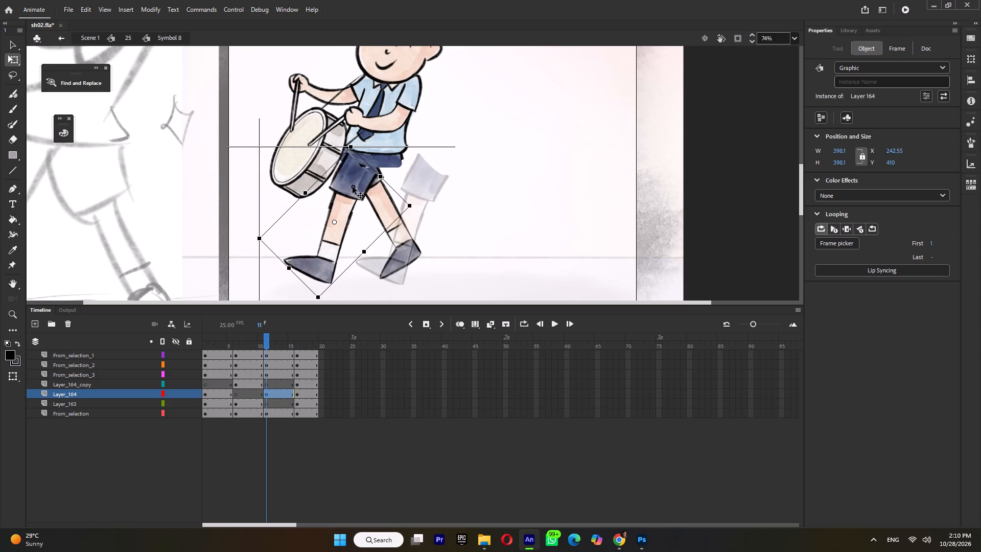
left_click_drag(353, 187, 370, 191)
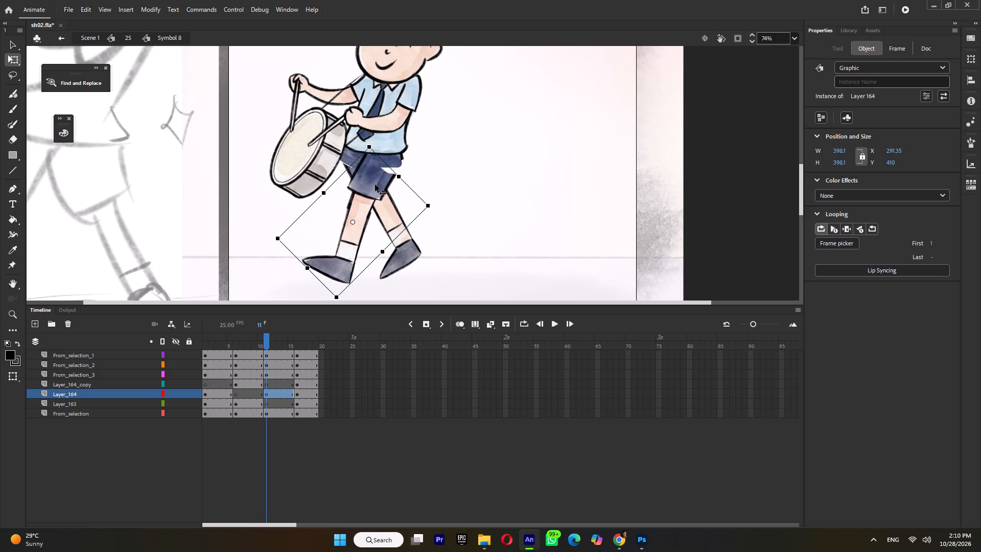
left_click_drag(375, 182, 375, 187)
Nudge the third pose's trailing Layer 163 leg to X 110.
left_click(408, 249)
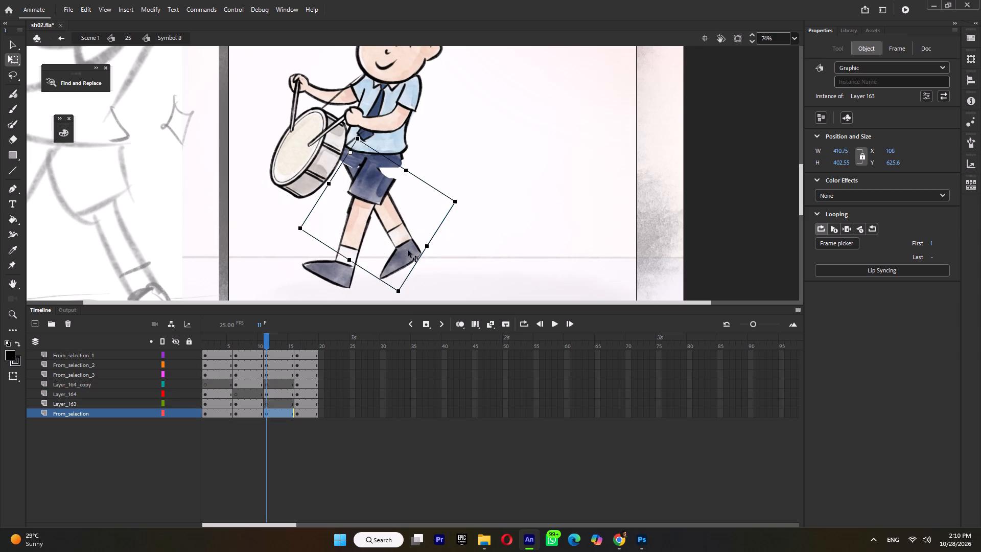
left_click(408, 248)
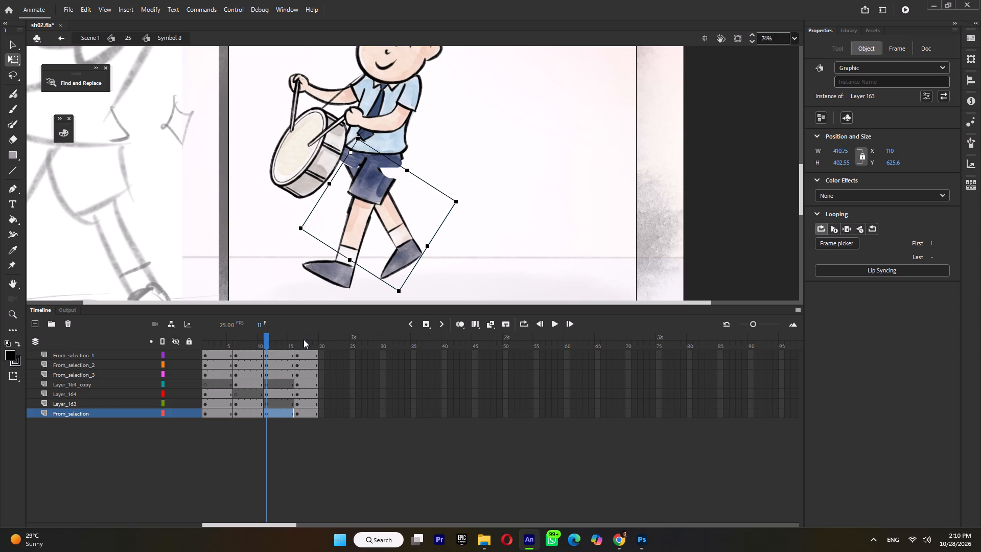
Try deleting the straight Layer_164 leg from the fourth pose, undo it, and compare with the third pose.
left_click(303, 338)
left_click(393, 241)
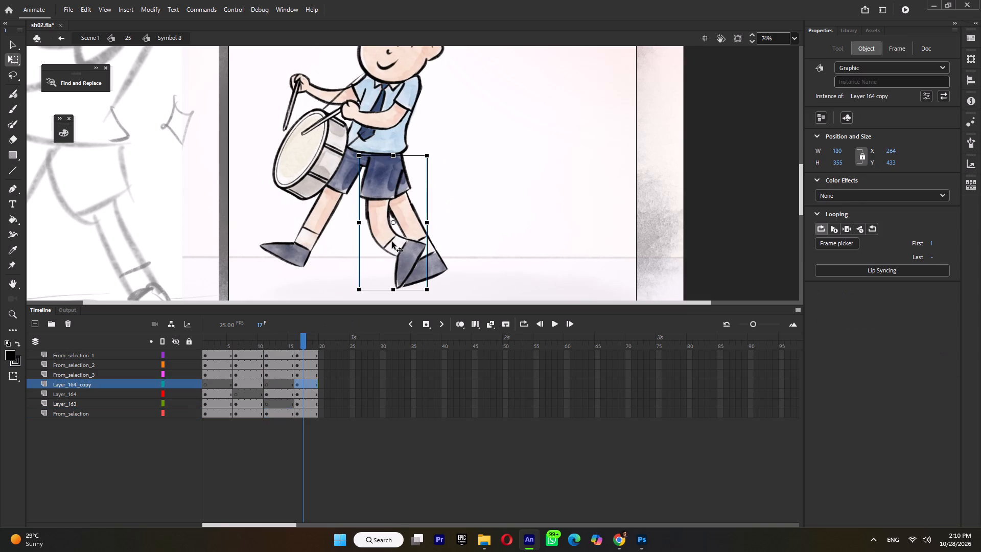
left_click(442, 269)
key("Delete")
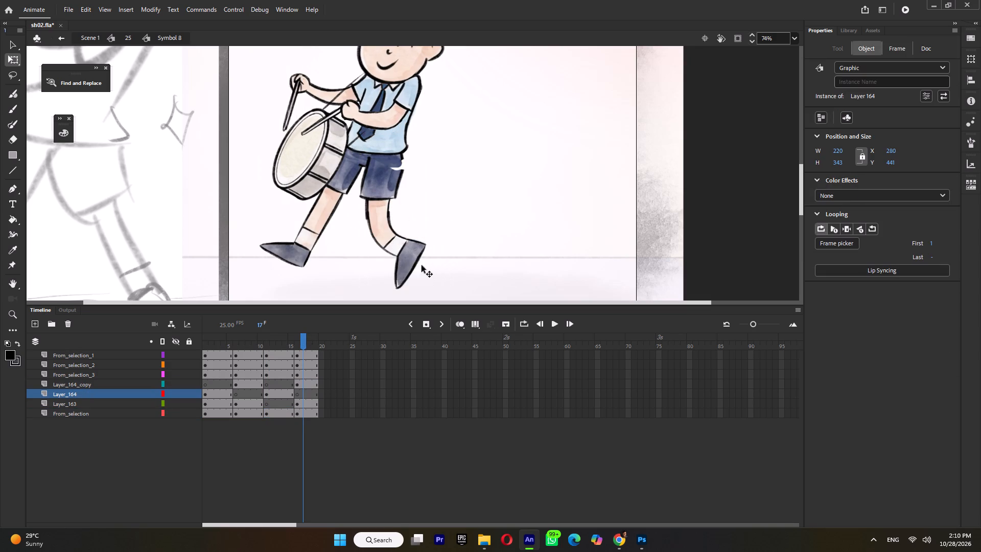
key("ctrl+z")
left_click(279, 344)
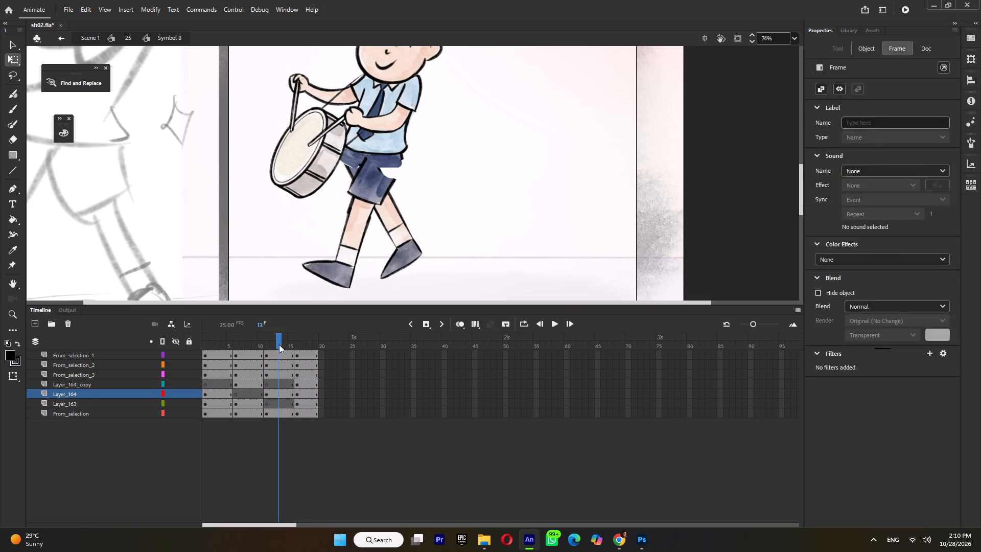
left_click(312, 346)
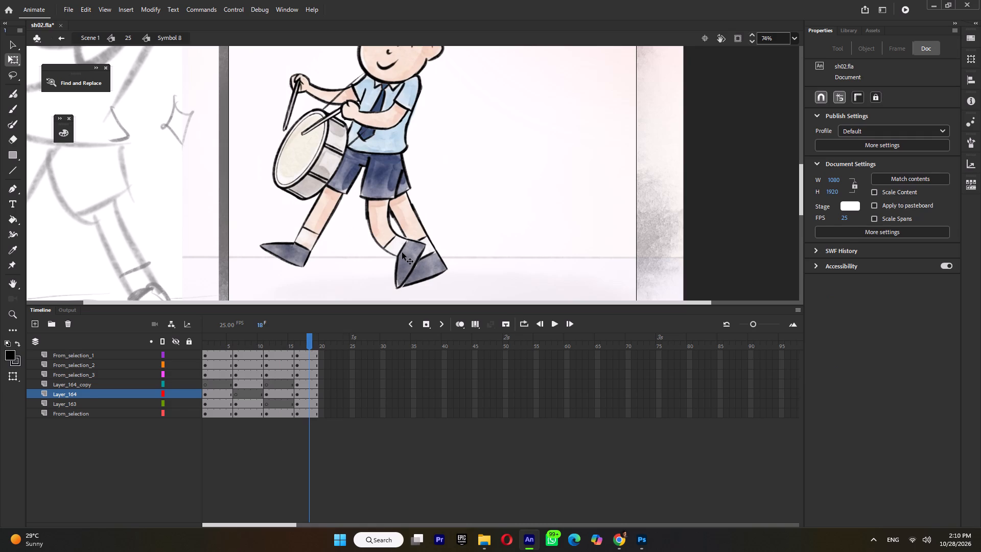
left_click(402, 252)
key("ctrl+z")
Delete the forward-stepping Layer_163 leg from the fourth pose.
left_click(300, 255)
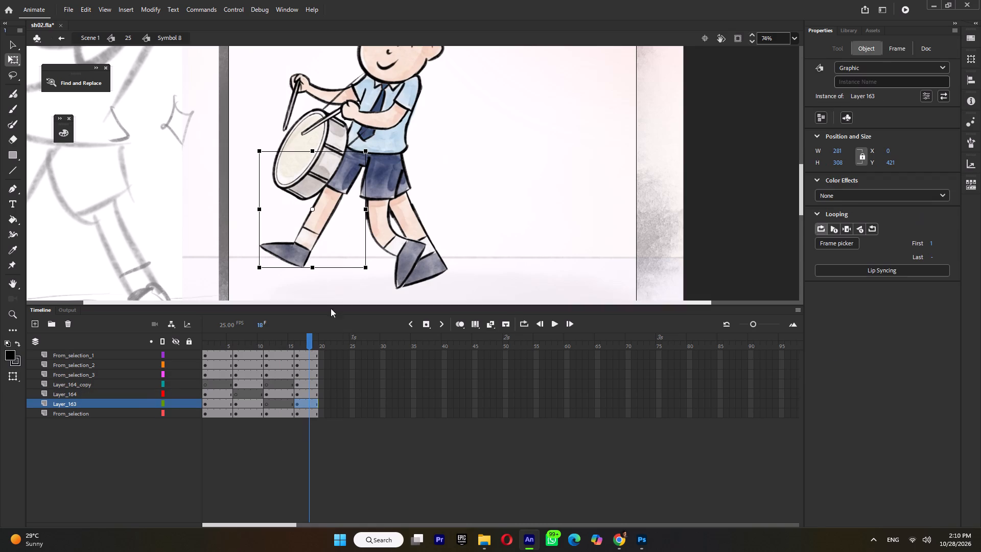
key("Delete")
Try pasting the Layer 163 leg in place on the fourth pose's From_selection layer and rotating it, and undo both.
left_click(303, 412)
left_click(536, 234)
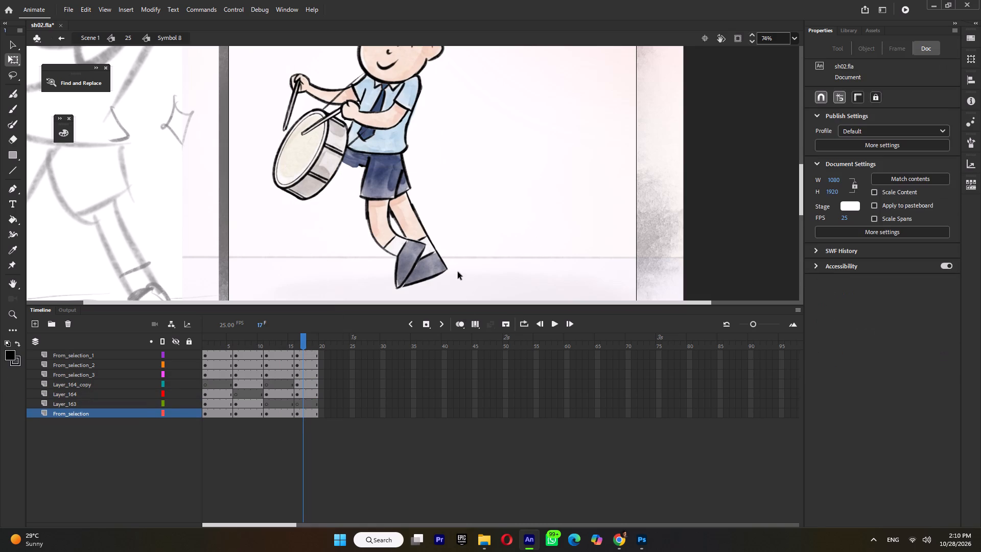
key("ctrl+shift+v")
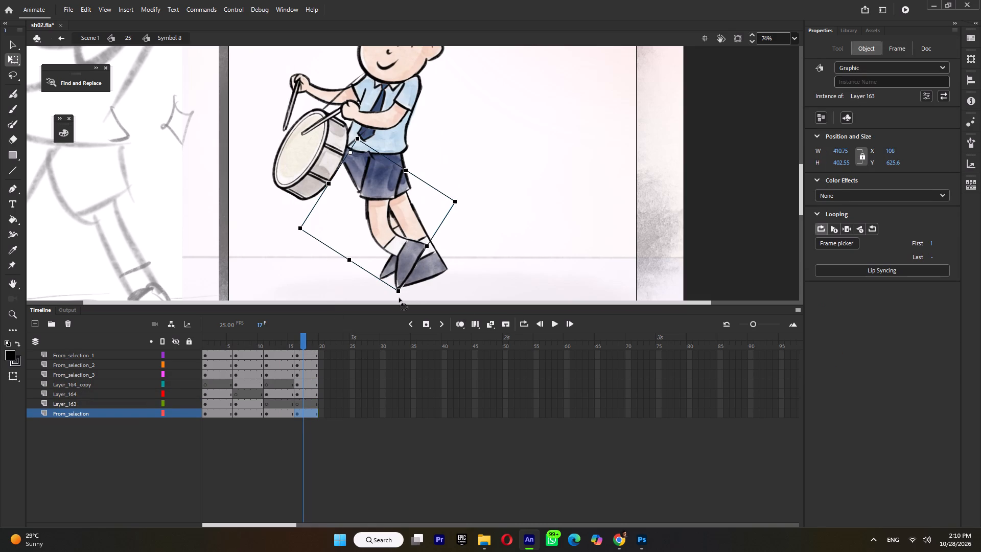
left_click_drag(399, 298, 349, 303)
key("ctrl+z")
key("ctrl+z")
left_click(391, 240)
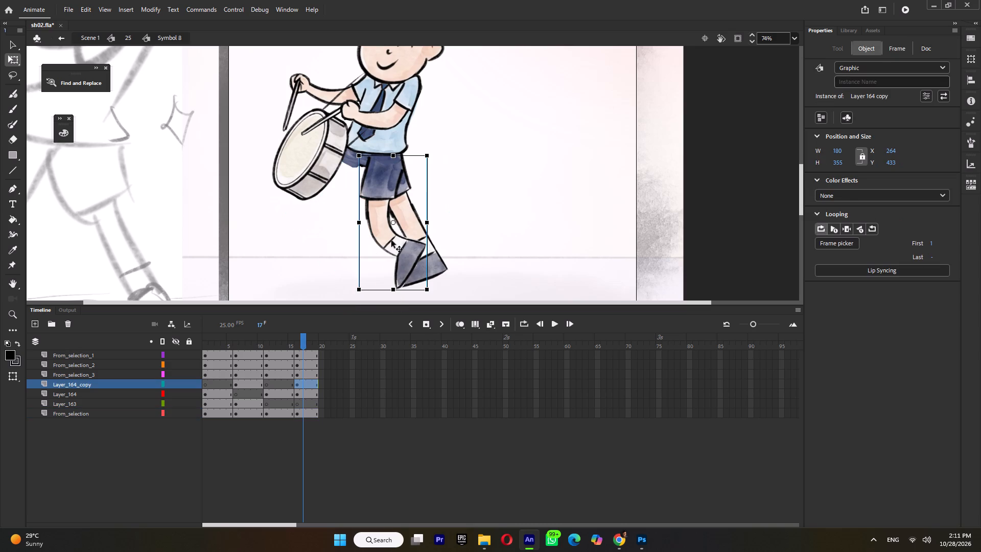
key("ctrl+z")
Move the fourth pose's bent Layer 164 copy leg in place onto the From_selection layer at frame 16.
left_click(391, 240)
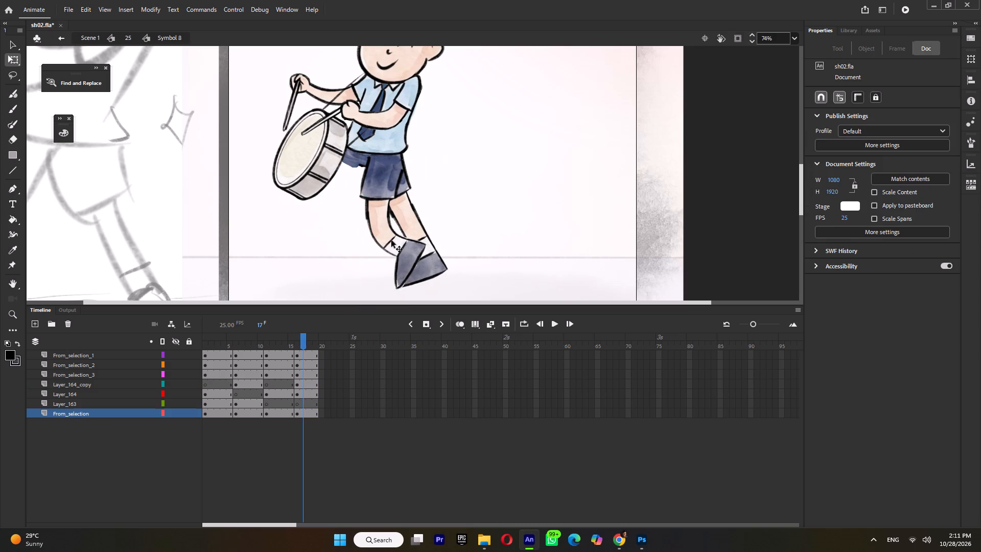
key("ctrl+x")
left_click(299, 414)
left_click(502, 235)
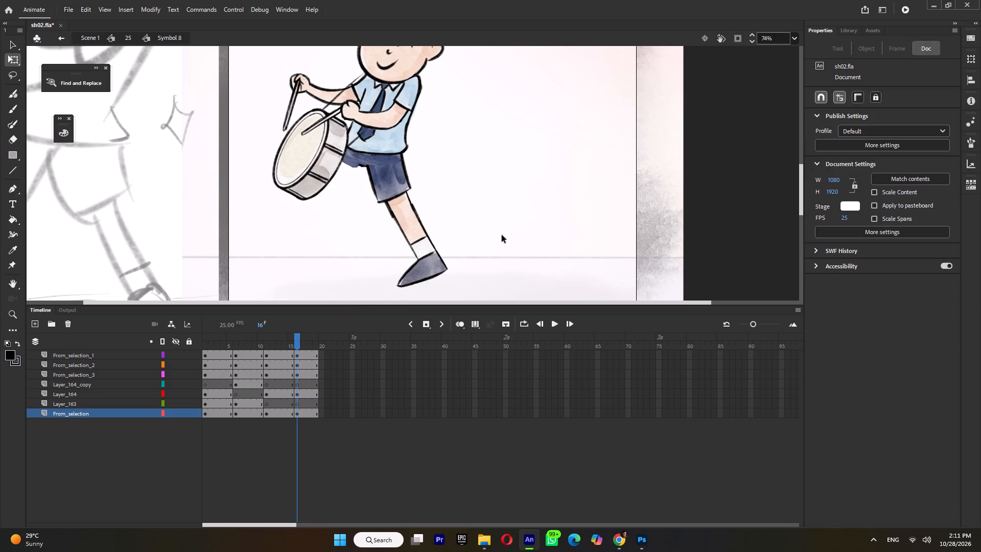
key("ctrl+shift+v")
With the straight leg set aside, place the bent leg under the front hip, pivot it there and scale it to 169.85 × 335.05.
left_click_drag(383, 242, 358, 240)
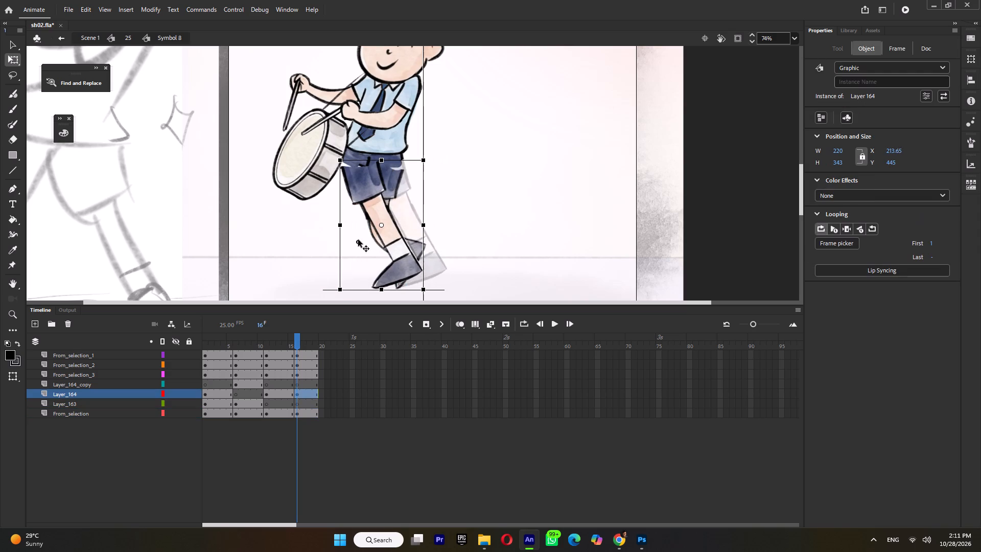
left_click_drag(358, 240, 450, 240)
left_click_drag(391, 231, 363, 225)
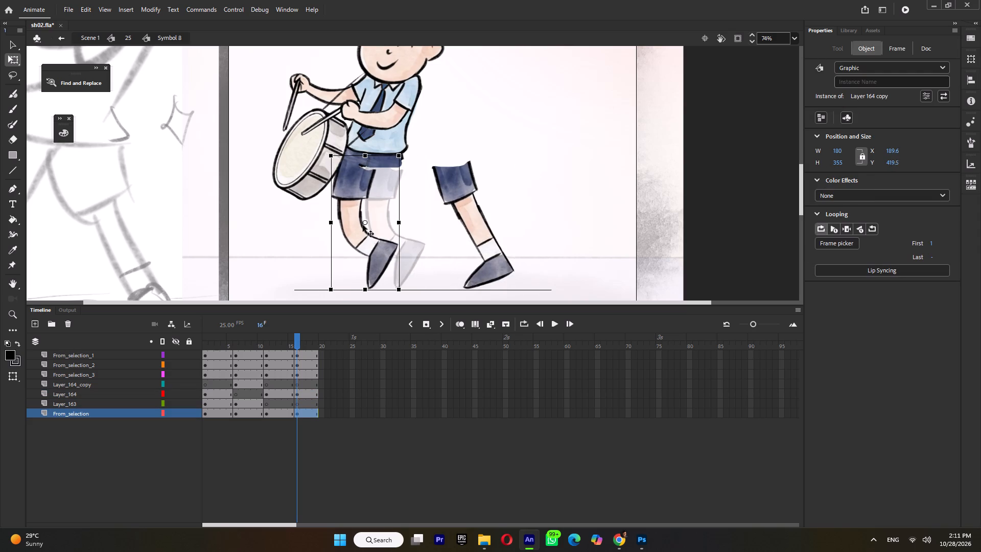
left_click_drag(363, 225, 363, 224)
left_click_drag(365, 216, 352, 157)
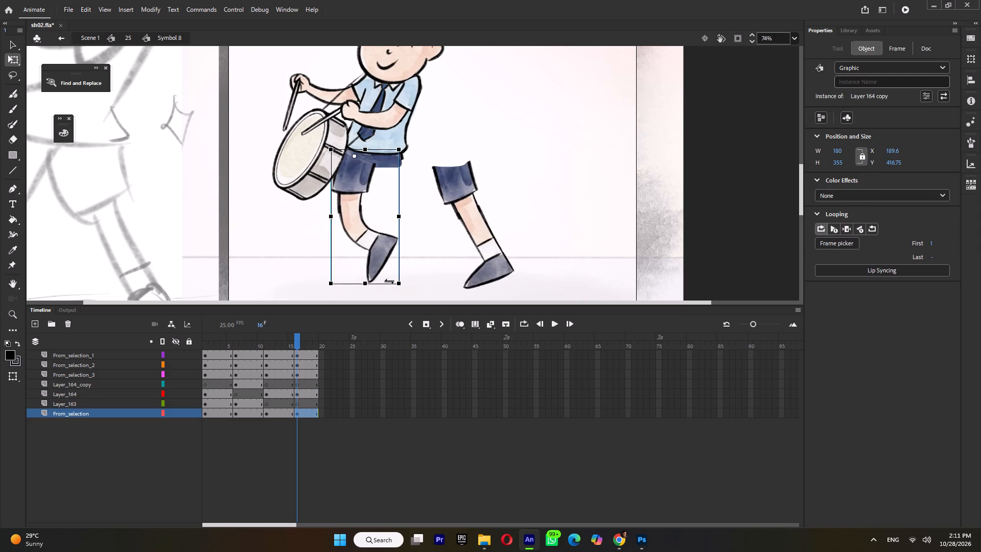
left_click_drag(400, 284, 397, 277, "shift")
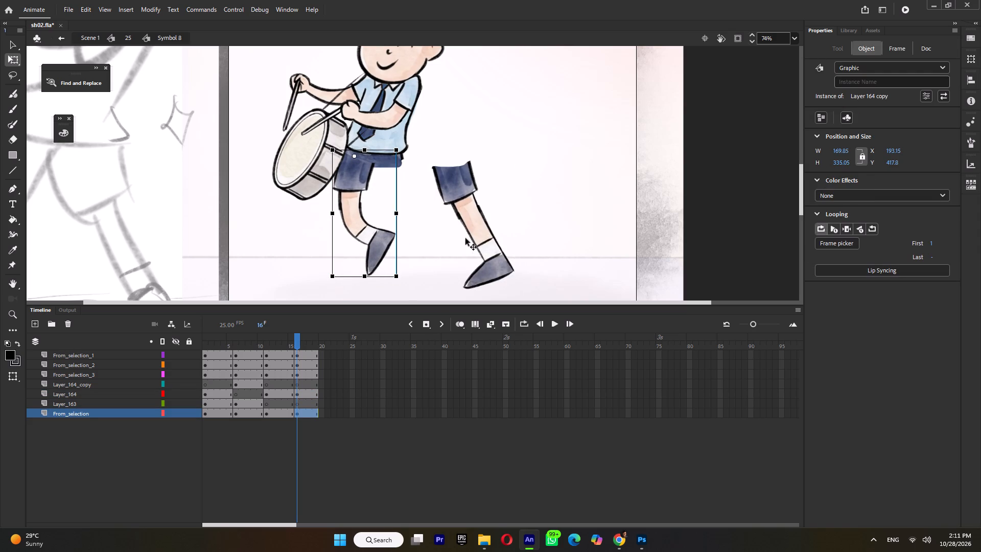
Move the fourth pose's straight Layer_164 leg back under the rear hip at about X 276, Y 445.
left_click(468, 235)
left_click_drag(489, 242, 421, 241)
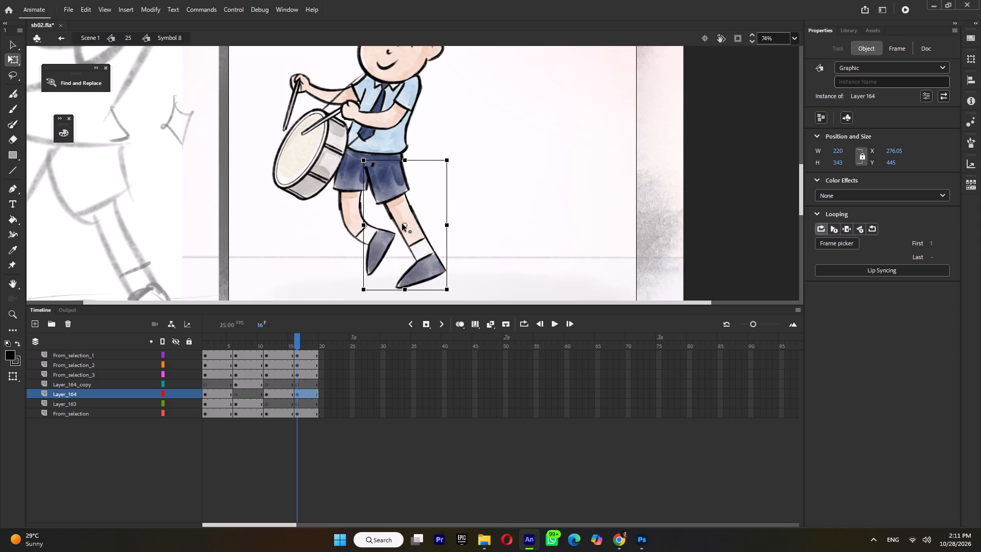
Set the fourth pose's straight leg to pivot at the hip and rotate it forward until it stands upright beneath the body.
left_click_drag(402, 224, 384, 161)
left_click_drag(456, 288, 408, 307)
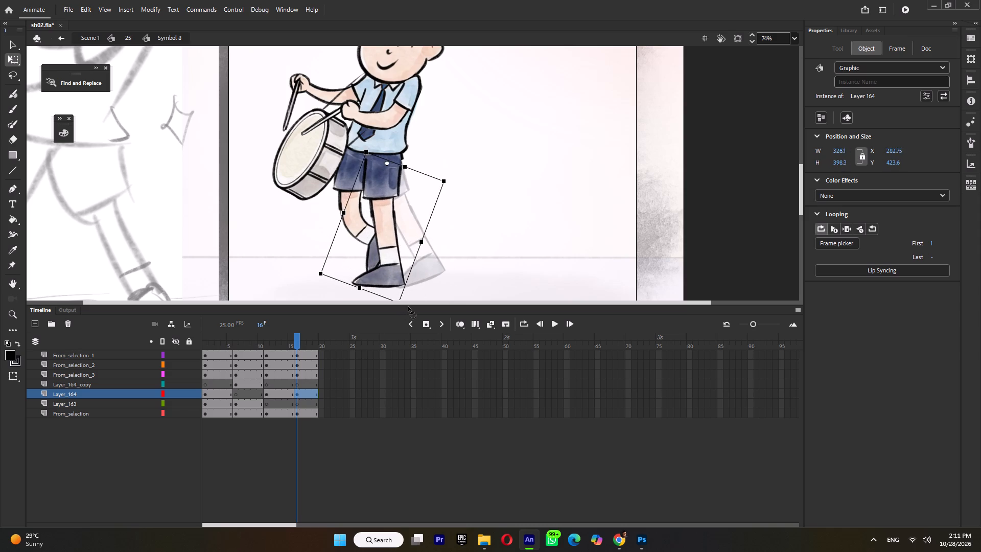
left_click_drag(408, 307, 404, 307)
left_click_drag(251, 338, 267, 342)
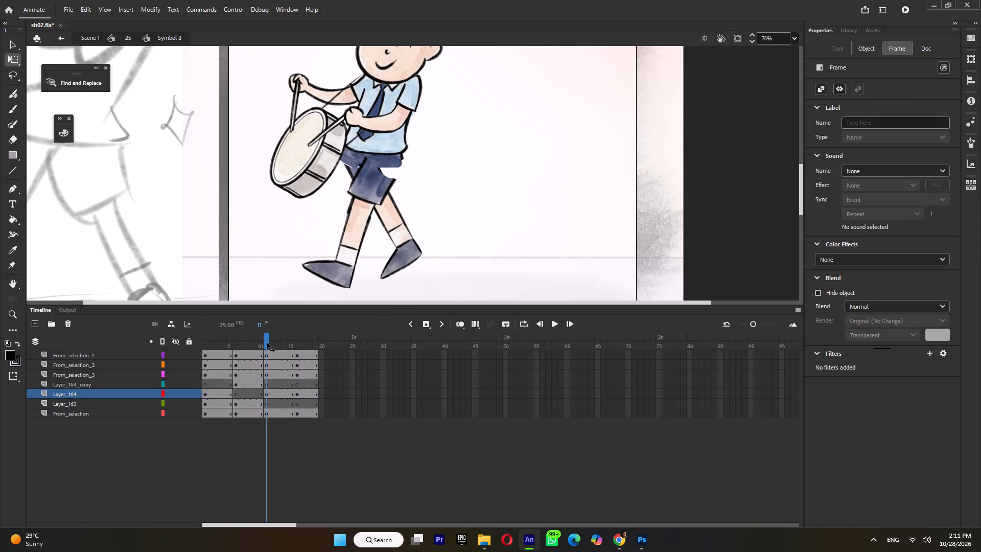
left_click_drag(267, 342, 310, 347)
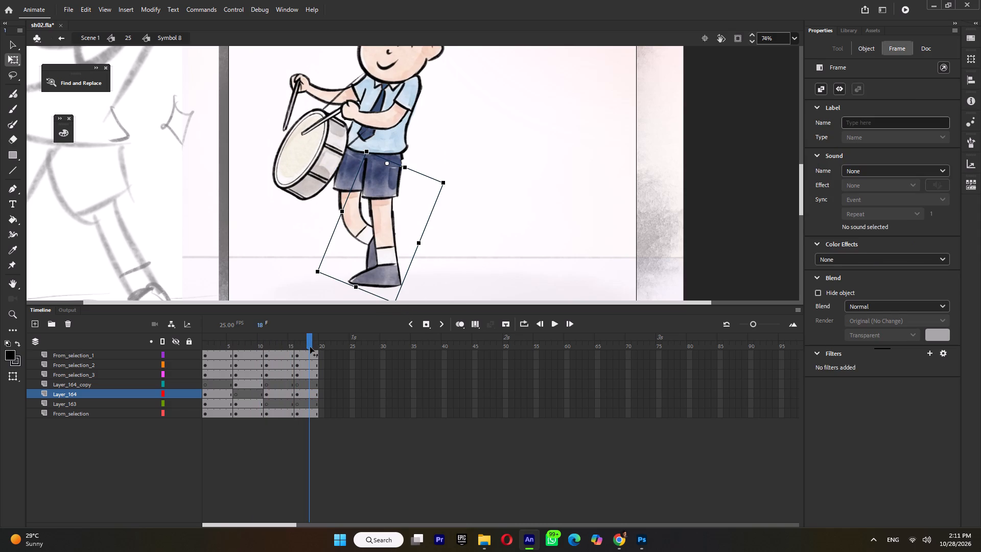
left_click_drag(310, 347, 309, 347)
Lengthen the third and fourth poses by one frame each, ending at frames 16 and 21, and play the cycle.
double_click(309, 340)
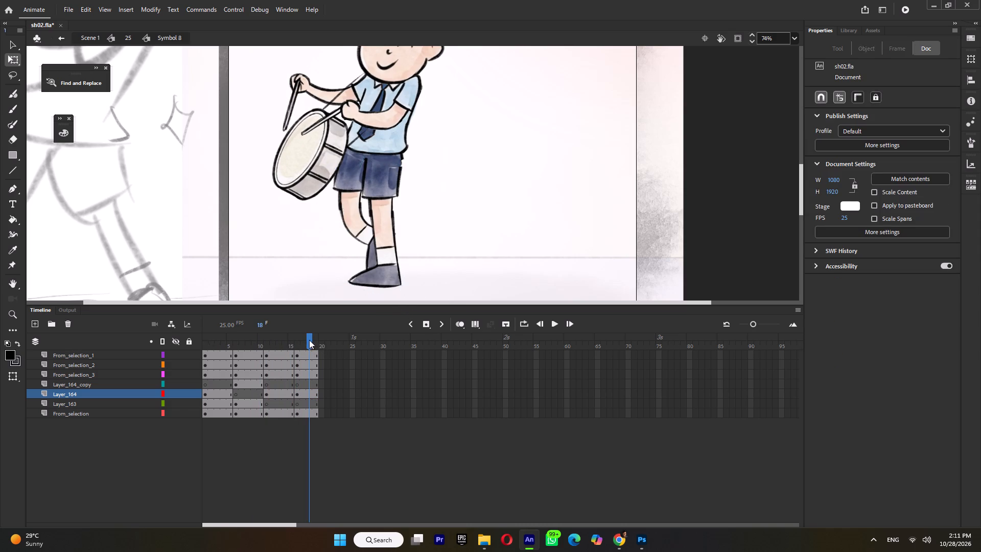
key("F5")
double_click(290, 339)
key("F5")
left_click_drag(253, 338, 204, 348)
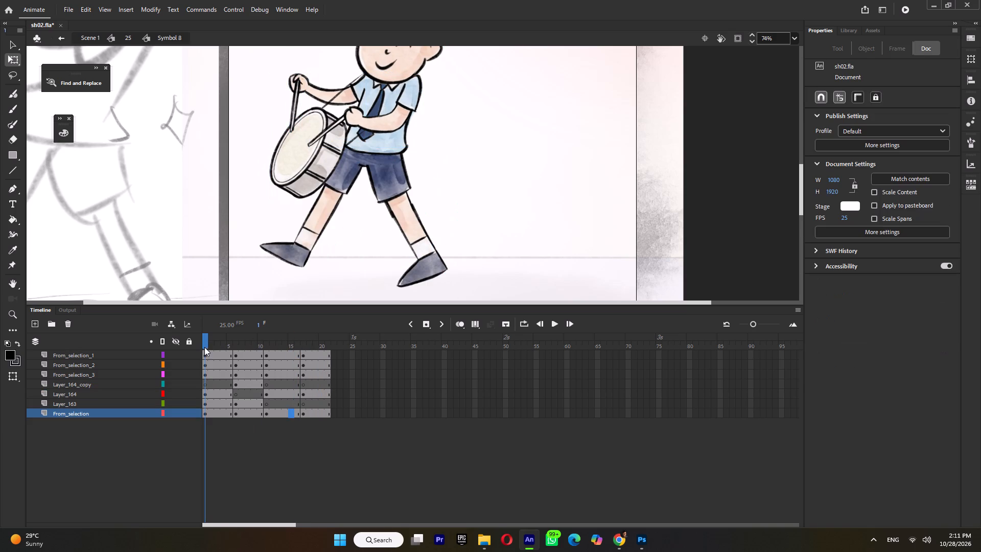
key("Return")
left_click(213, 339)
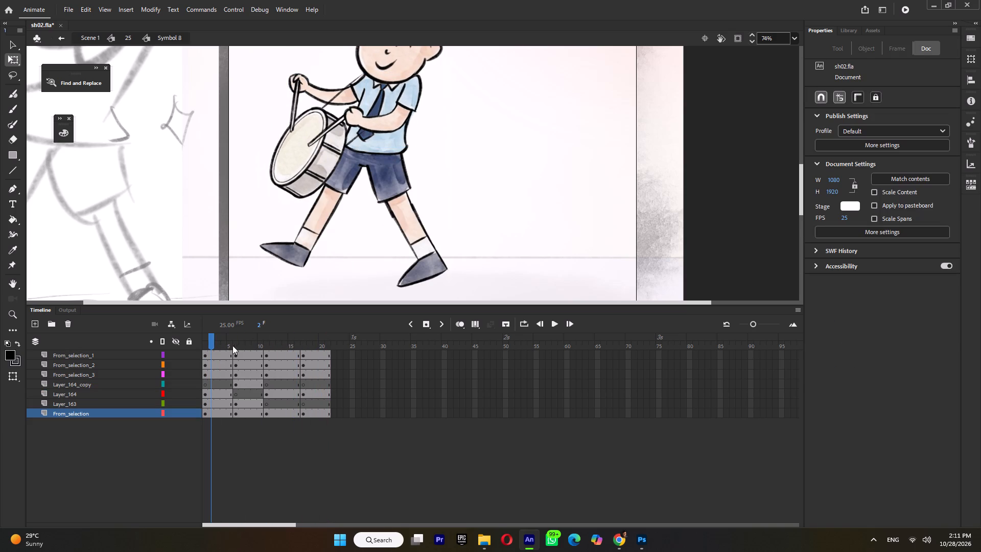
left_click_drag(225, 340, 195, 348)
Add a new layer above From_selection_1 with keyframes at frames 6, 11 and 17 for the shorts touch-ups.
left_click(81, 355)
left_click(36, 321)
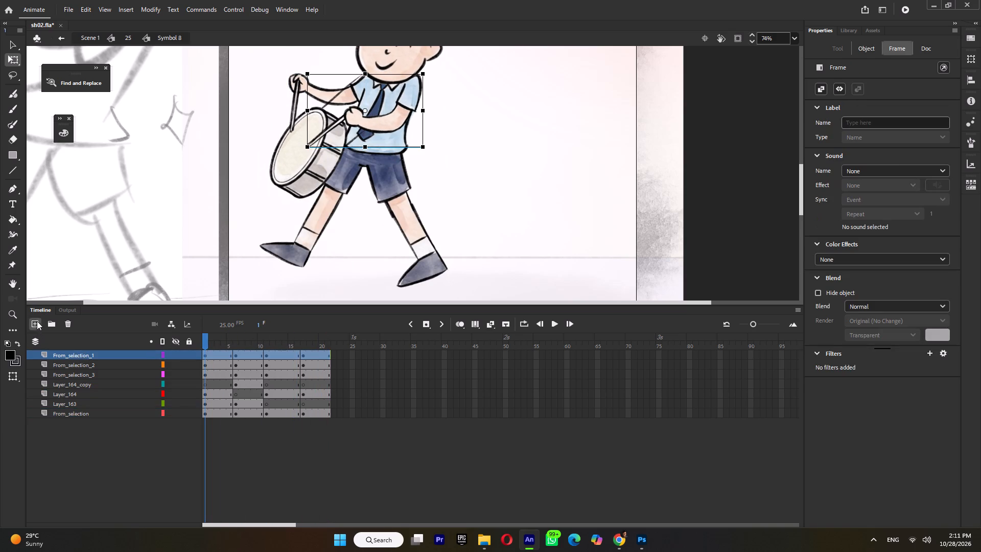
left_click(235, 353)
key("F6")
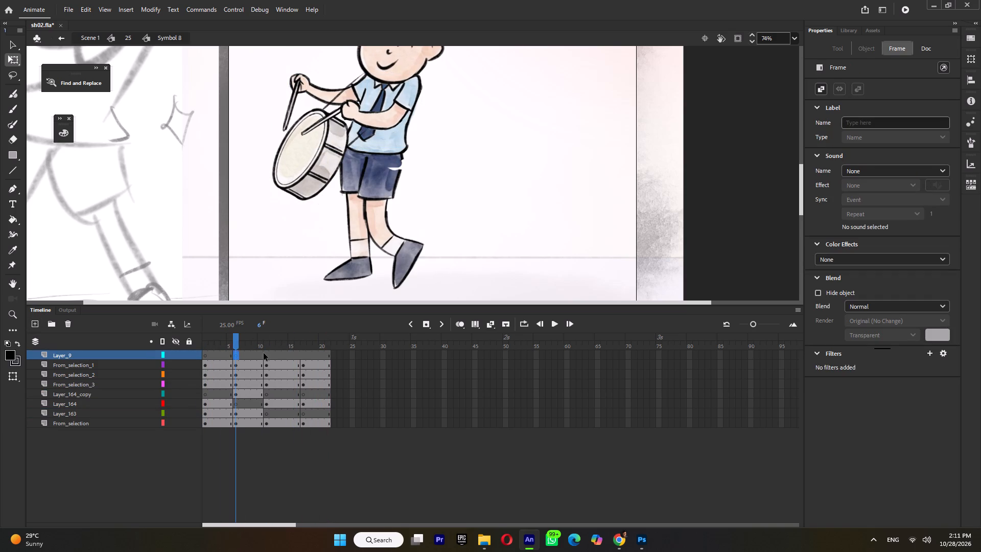
left_click(264, 353)
key("F6")
left_click(303, 354)
key("F6")
Patch the second pose's shorts on the new layer, brushing sampled navy over the white gap and black along the broken back outline.
left_click(244, 356)
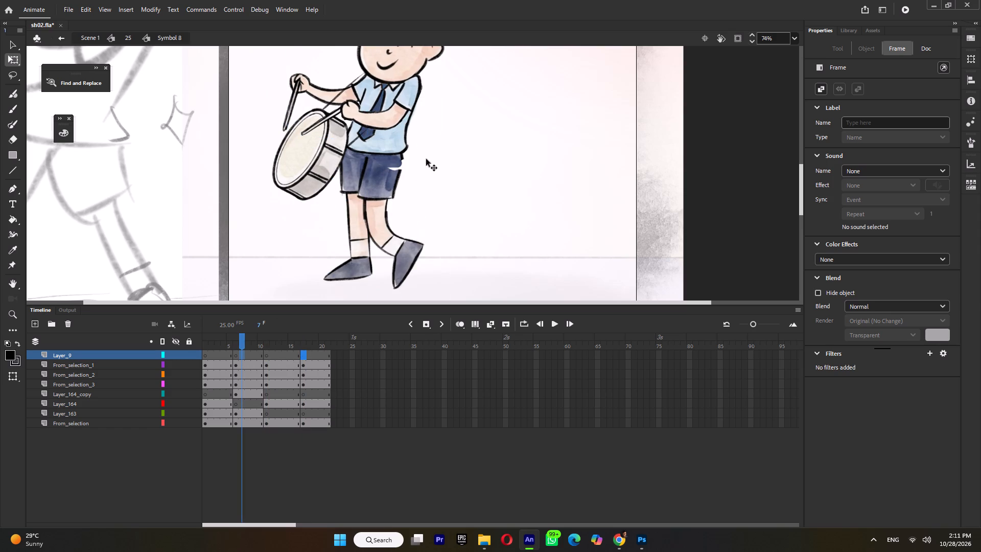
scroll(408, 154, "up", 4, "ctrl")
key("u")
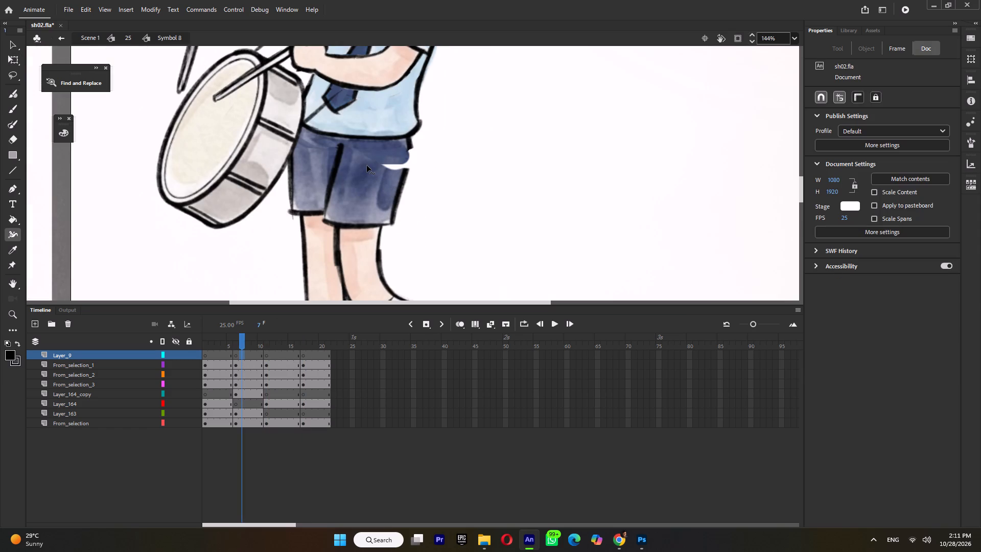
key("i")
left_click(367, 166)
key("b")
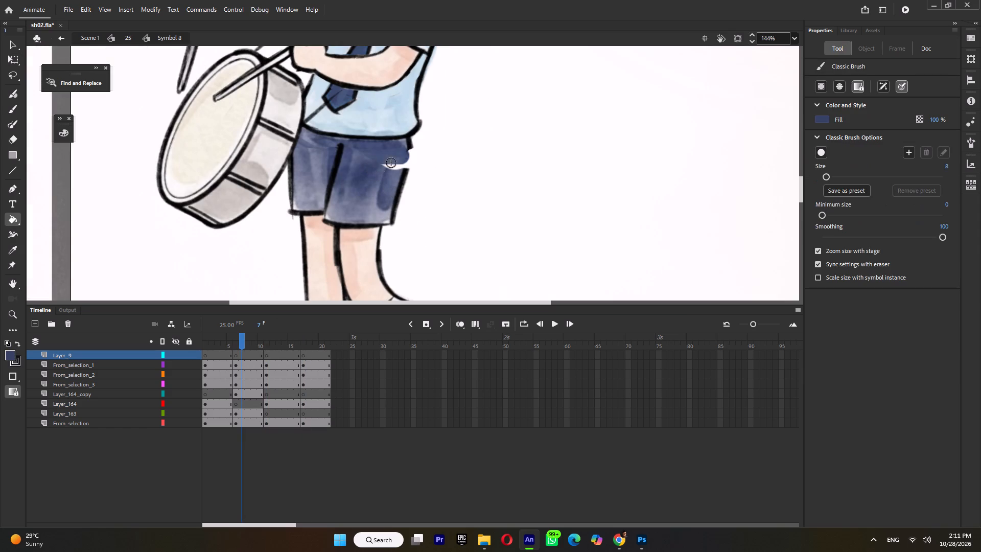
left_click_drag(390, 159, 387, 172)
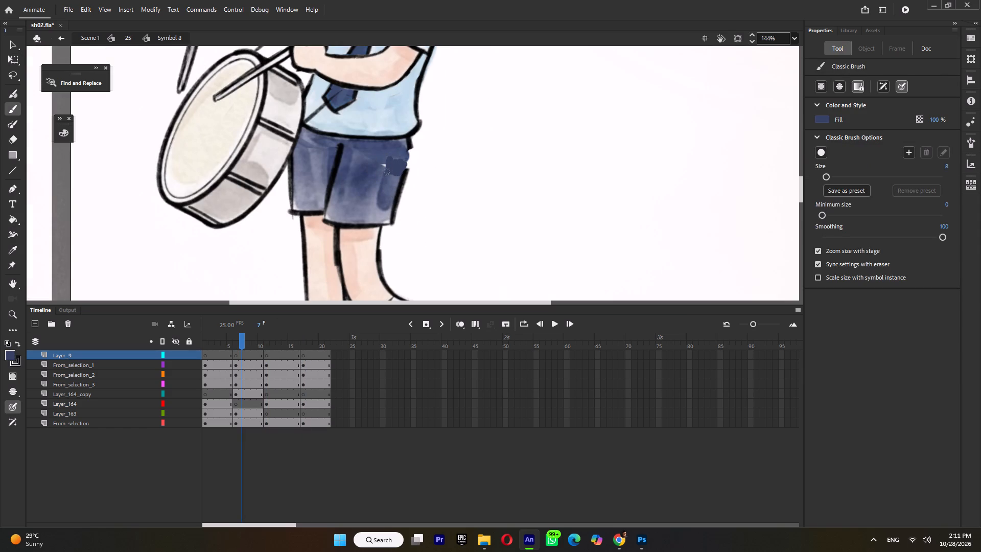
left_click_drag(387, 172, 381, 165)
left_click(820, 119)
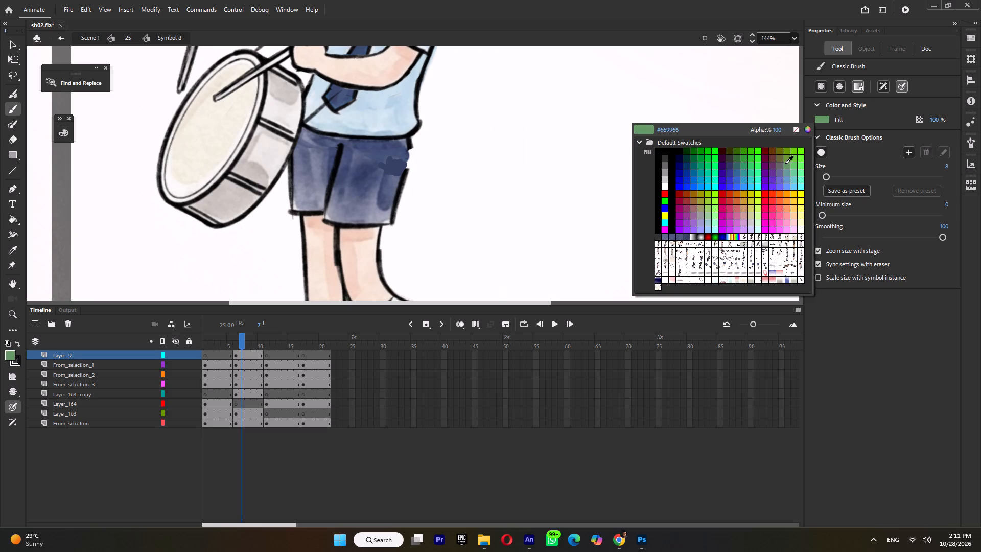
left_click(667, 149)
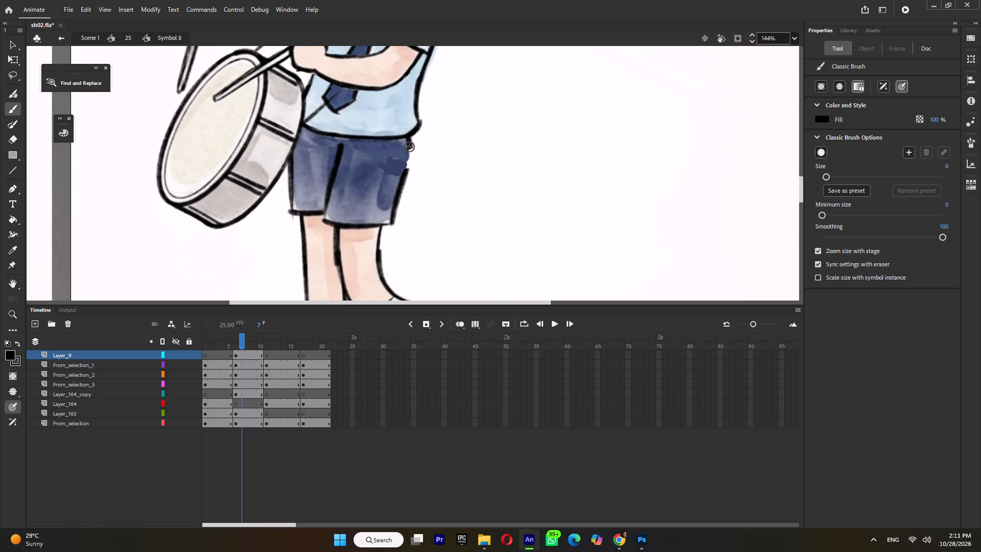
left_click_drag(410, 147, 403, 173)
Brush a black outline across the break in the back edge of the third pose's shorts, redoing it until it follows the curve.
left_click(268, 342)
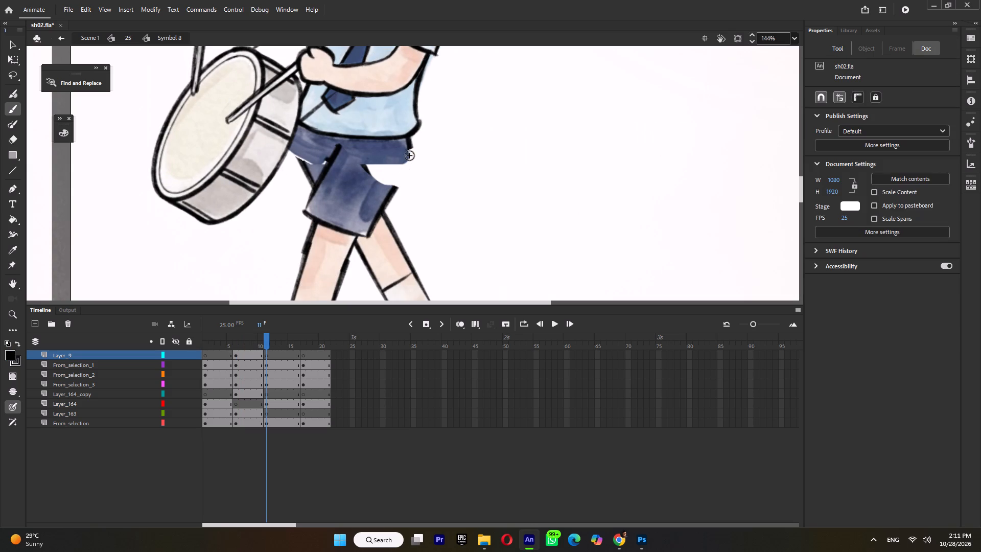
left_click_drag(412, 150, 391, 191)
key("ctrl+z")
left_click_drag(408, 149, 394, 184)
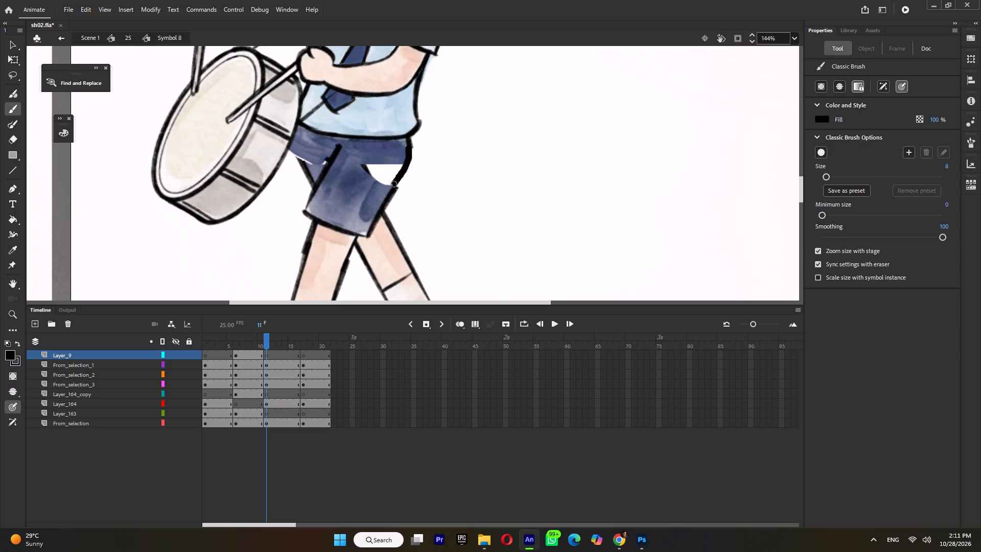
left_click_drag(394, 184, 391, 189)
key("ctrl+z")
left_click_drag(410, 145, 398, 181)
left_click_drag(398, 181, 394, 190)
Fill the white gaps at the back hip and drum-side thigh of the third pose's shorts with blues sampled from the fabric.
key("i")
left_click(382, 151)
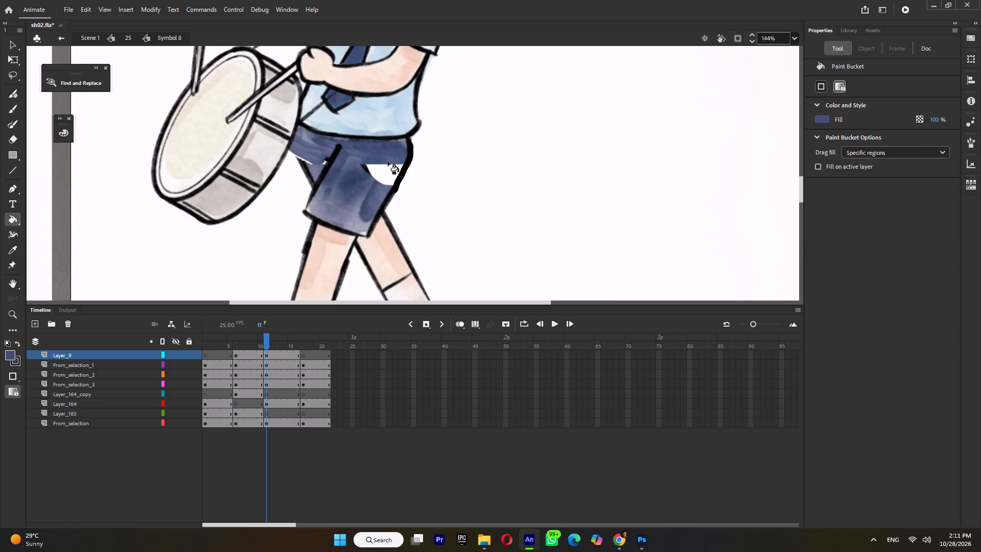
key("b")
left_click_drag(382, 166, 368, 174)
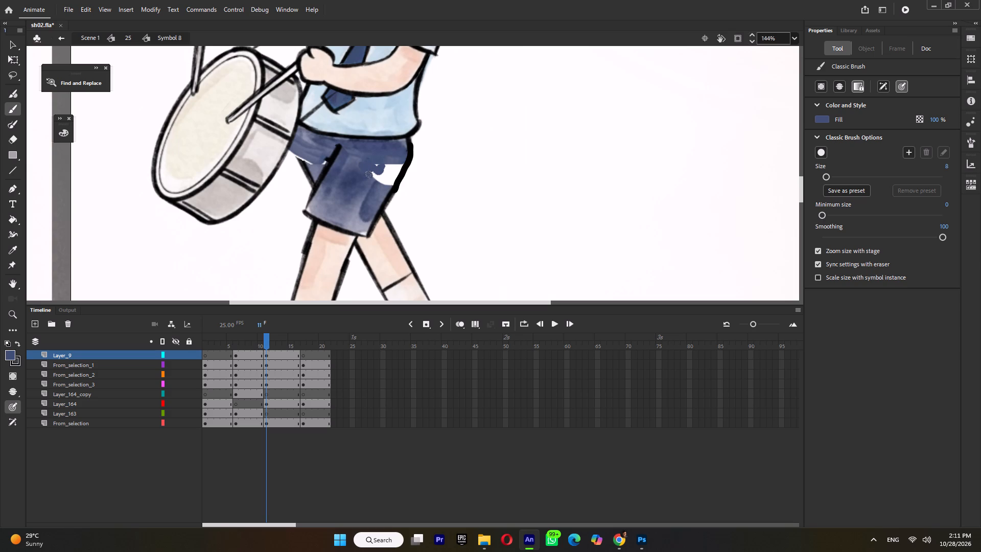
left_click_drag(368, 174, 389, 165)
left_click_drag(389, 165, 390, 186)
left_click_drag(390, 186, 384, 177)
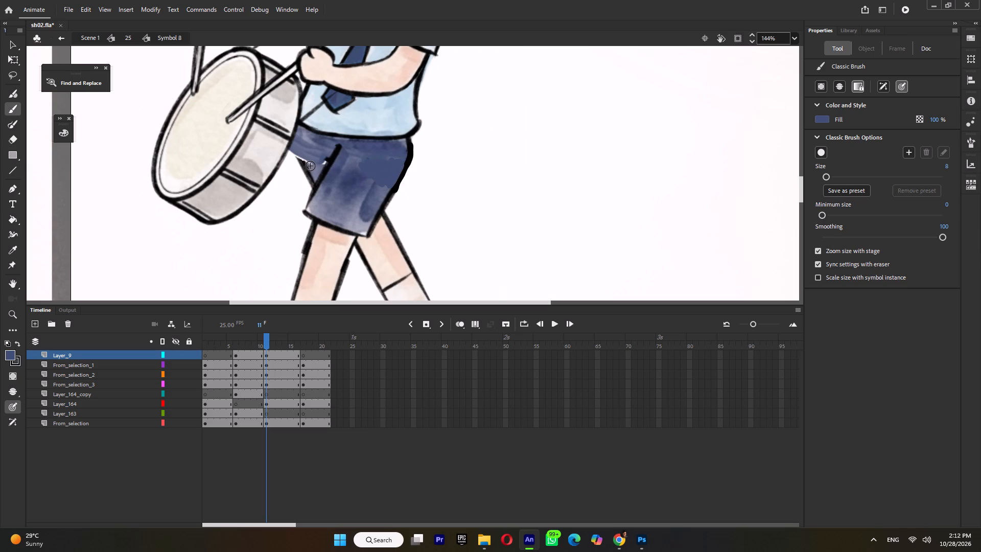
key("i")
left_click(316, 171)
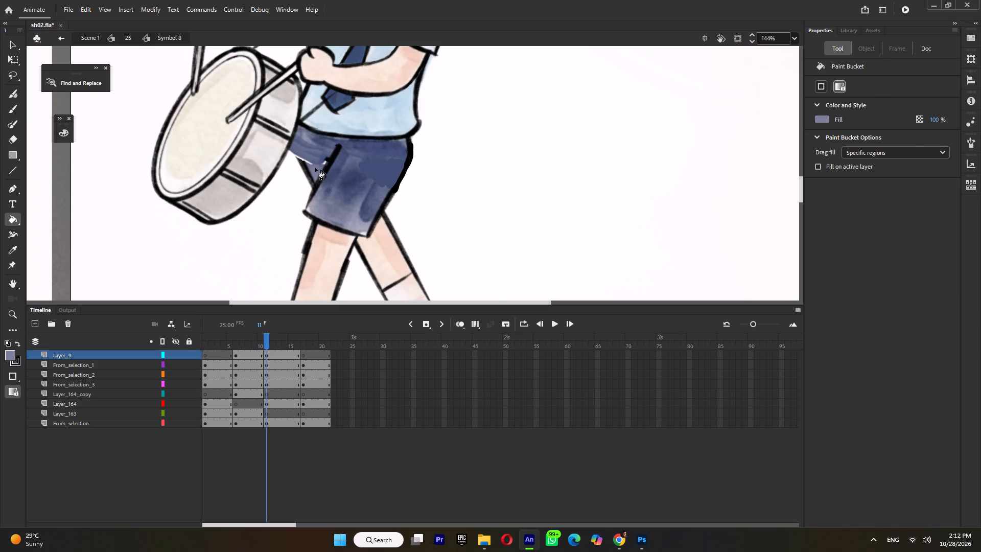
key("b")
left_click_drag(314, 165, 321, 162)
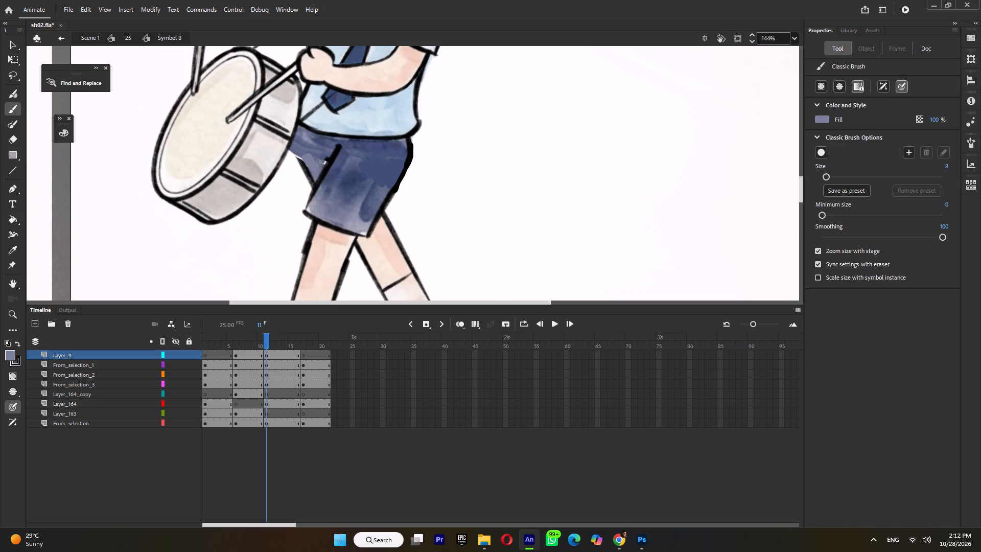
left_click_drag(321, 162, 323, 163)
Cover the thin white gap near the back edge of the fourth pose's shorts with brushed blue sampled from the fabric.
scroll(326, 177, "down", 5, "alt")
scroll(508, 217, "down", 4, "ctrl")
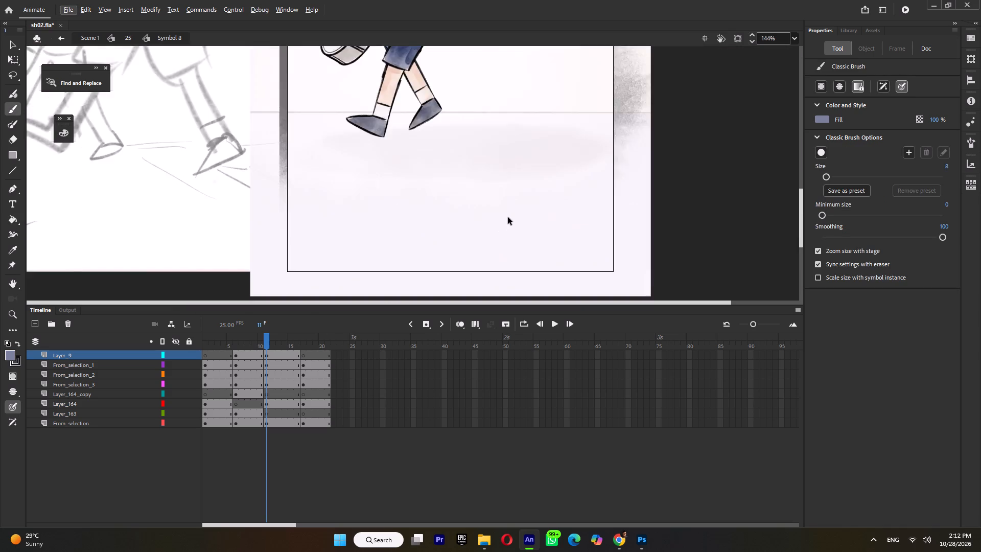
scroll(508, 217, "down", 5, "ctrl")
scroll(439, 91, "up", 3, "ctrl")
left_click(309, 344)
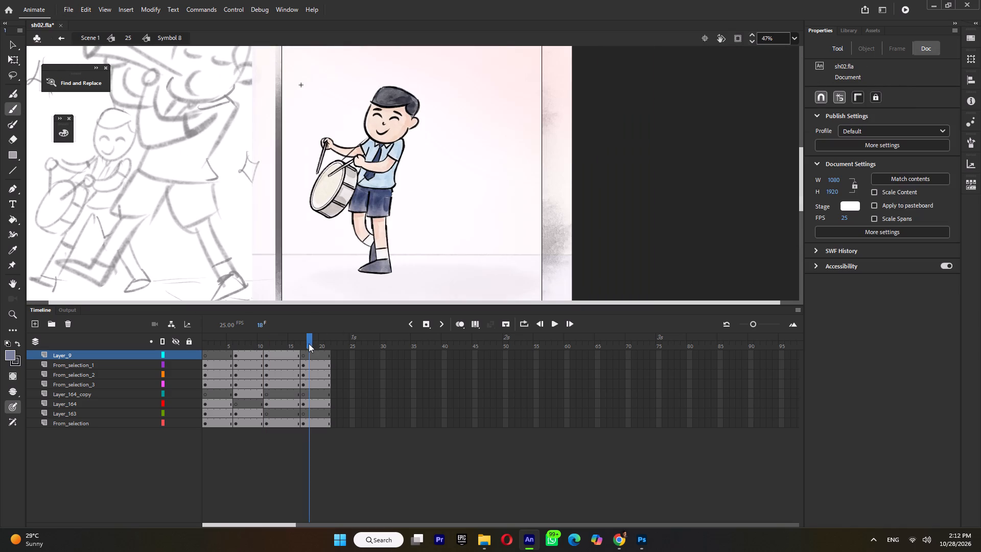
scroll(394, 193, "up", 6, "ctrl")
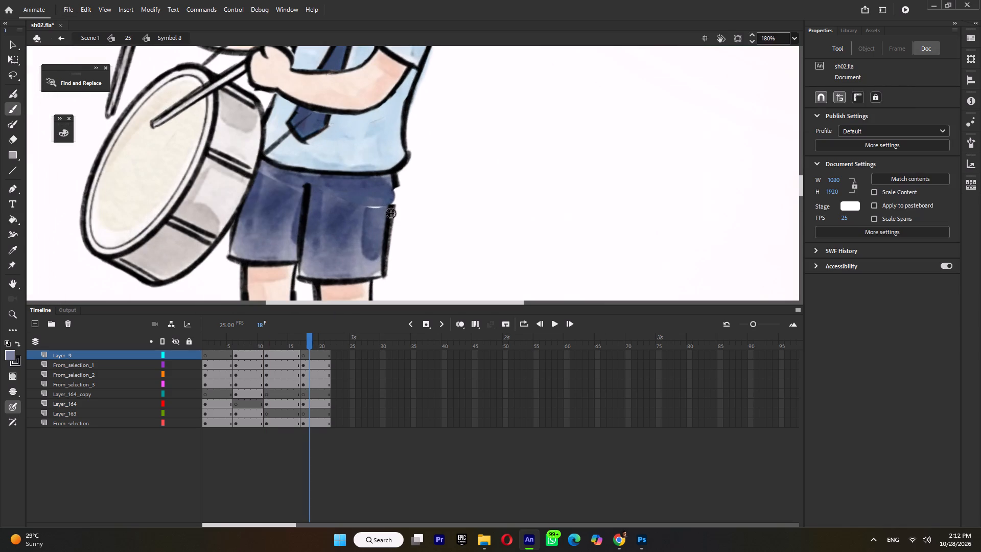
key("i")
left_click(376, 217)
key("b")
left_click_drag(370, 201, 370, 210)
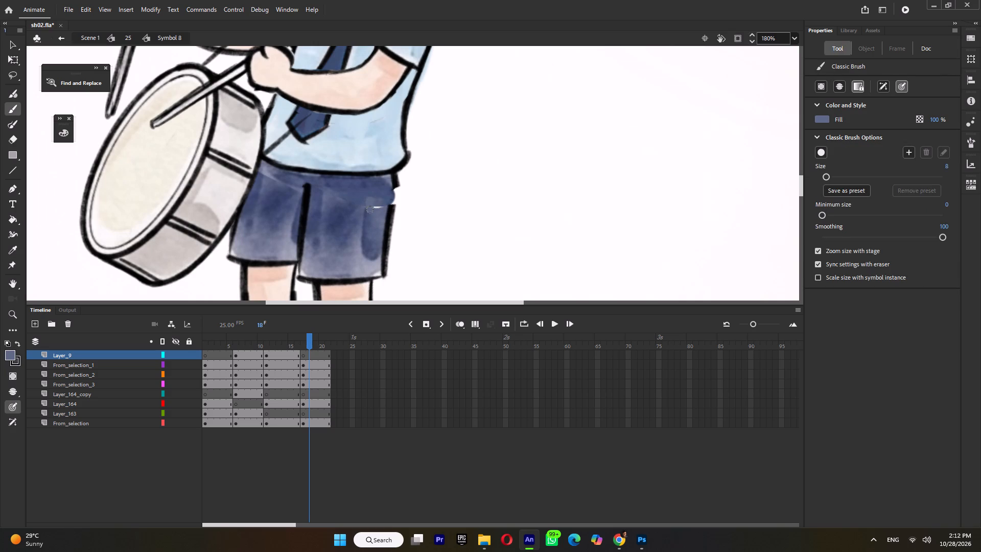
left_click_drag(370, 210, 384, 206)
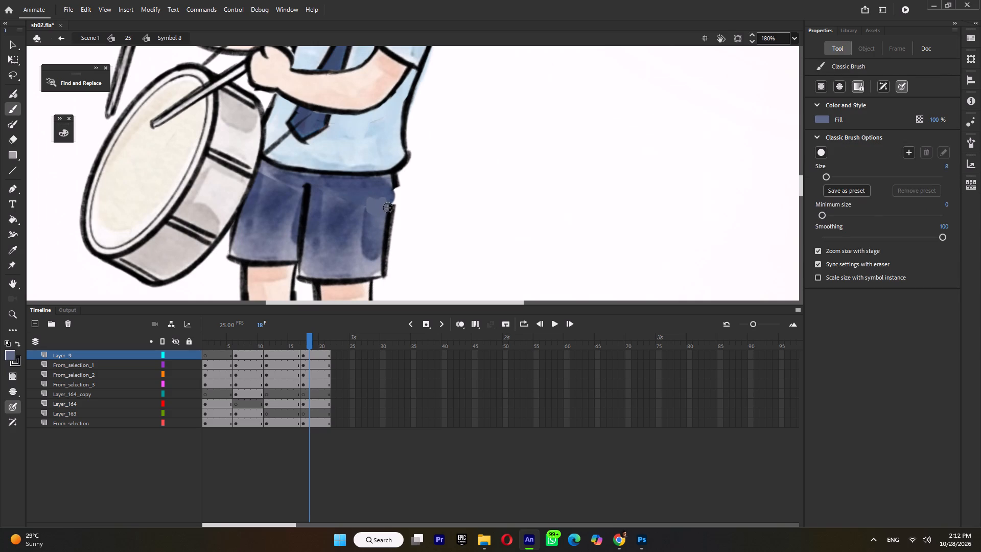
Close the break in the fourth pose's back shorts outline with a brush stroke in the sampled outline black.
key("i")
left_click(391, 211)
key("b")
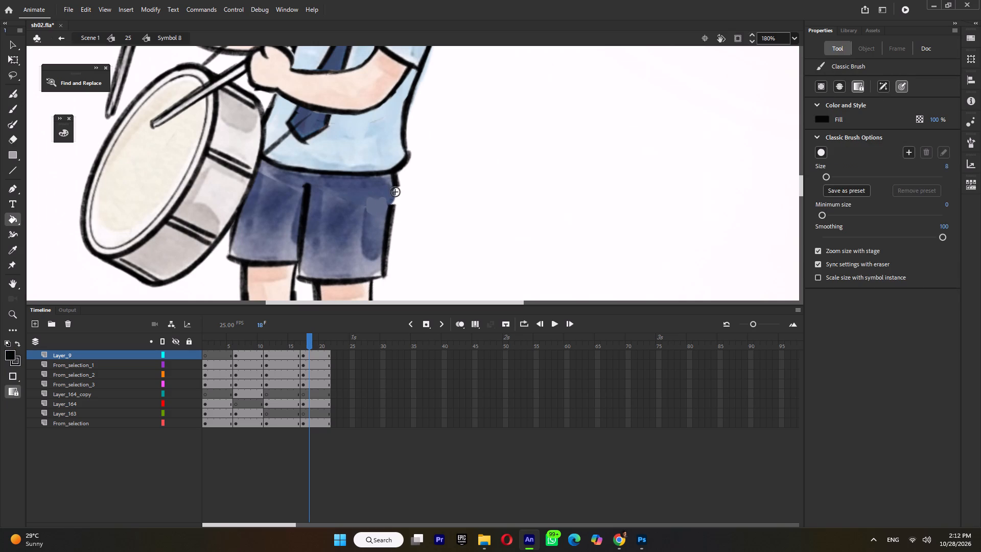
left_click_drag(396, 186, 391, 212)
Group the brushed shorts patch separately on each of the second, third and fourth poses' Layer_9 keyframes.
scroll(423, 251, "down", 5, "ctrl")
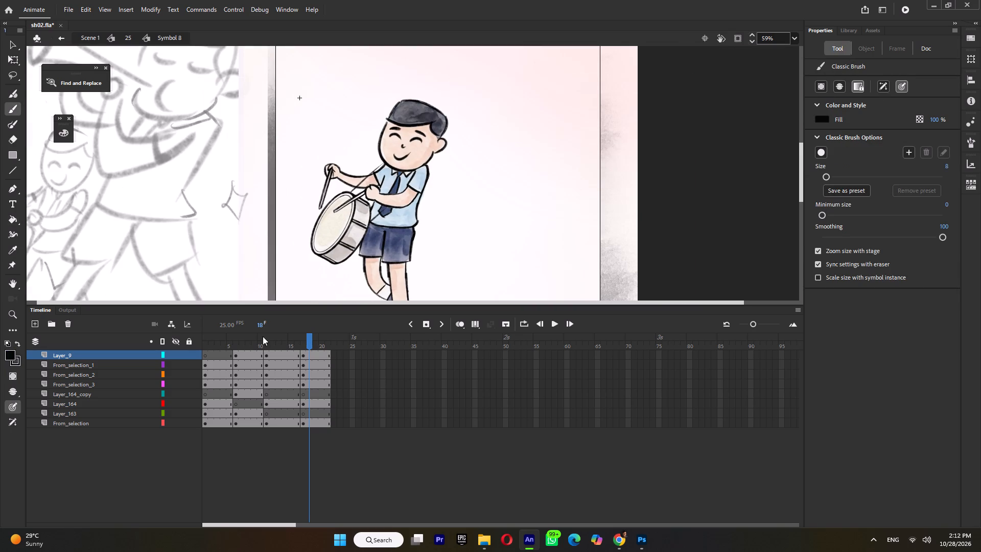
left_click(250, 351)
key("ctrl+g")
left_click(277, 353)
key("ctrl+g")
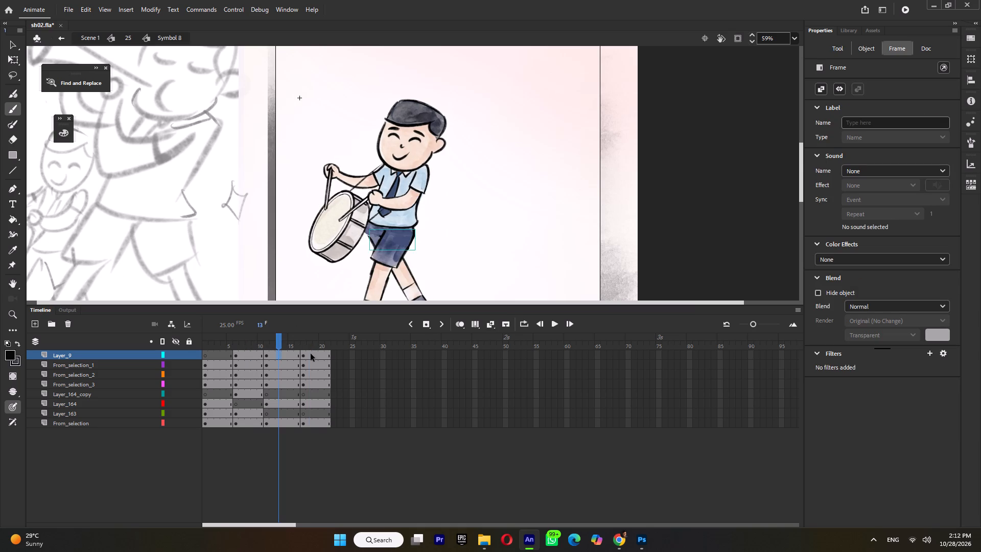
left_click(311, 354)
key("ctrl+g")
Nudge the drummer boy's complete second pose at frame 7 of Symbol 8 slightly upward.
left_click_drag(274, 341, 216, 350)
scroll(379, 177, "down", 5, "ctrl")
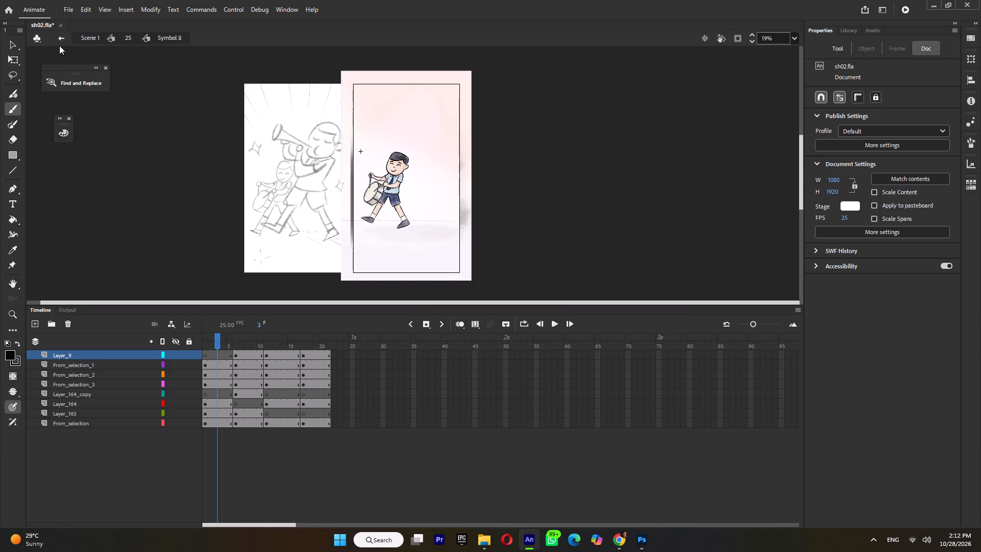
left_click(11, 57)
left_click(240, 341)
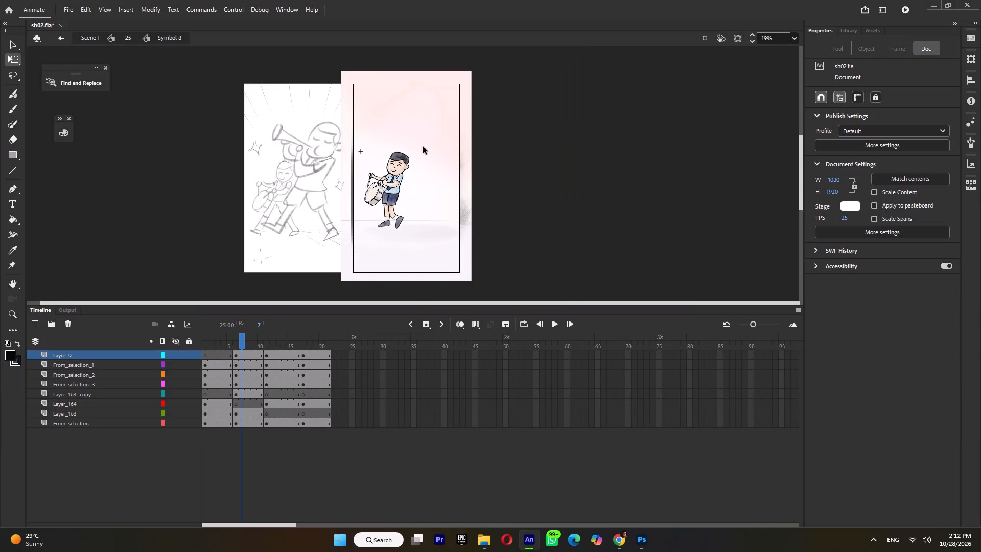
left_click_drag(446, 125, 310, 320)
key("Up")
key("Up")
key("Up")
key("Up")
Nudge the complete fourth pose at frame 20 up by the same small amount, then play the march in shot 25.
left_click(283, 342)
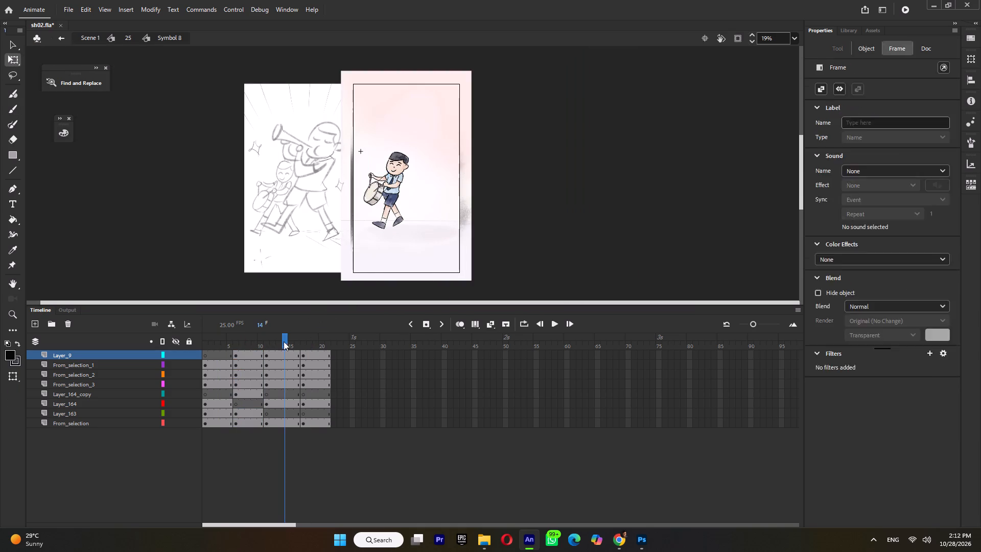
left_click(324, 344)
left_click_drag(444, 117, 314, 295)
key("Up")
key("Up")
key("Up")
key("Up")
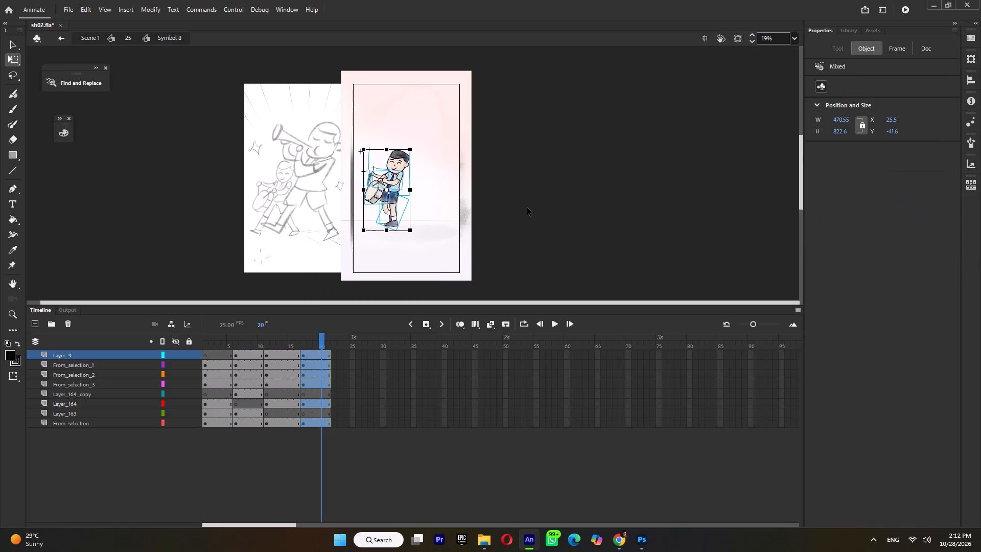
double_click(529, 208)
key("Return")
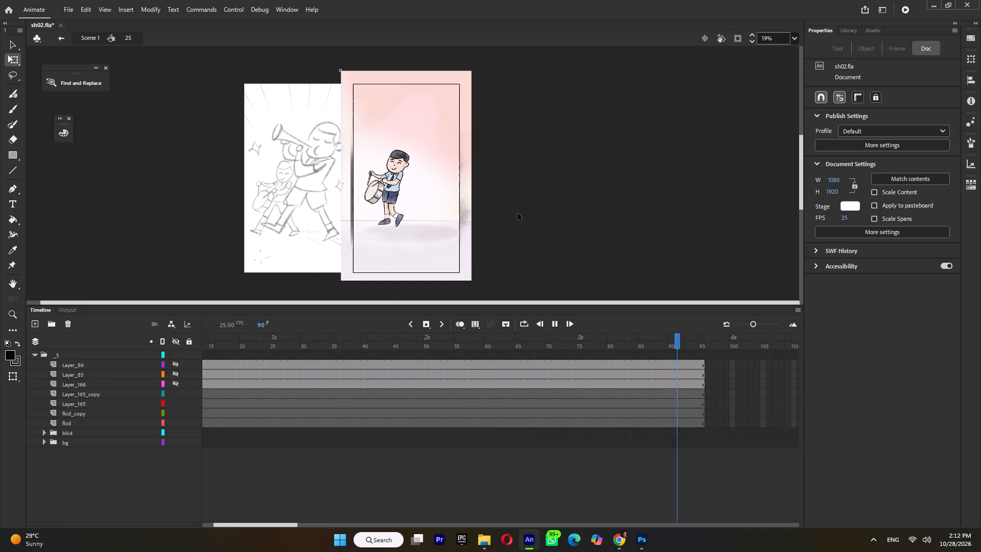
key("Return")
key("Return")
left_click(508, 218)
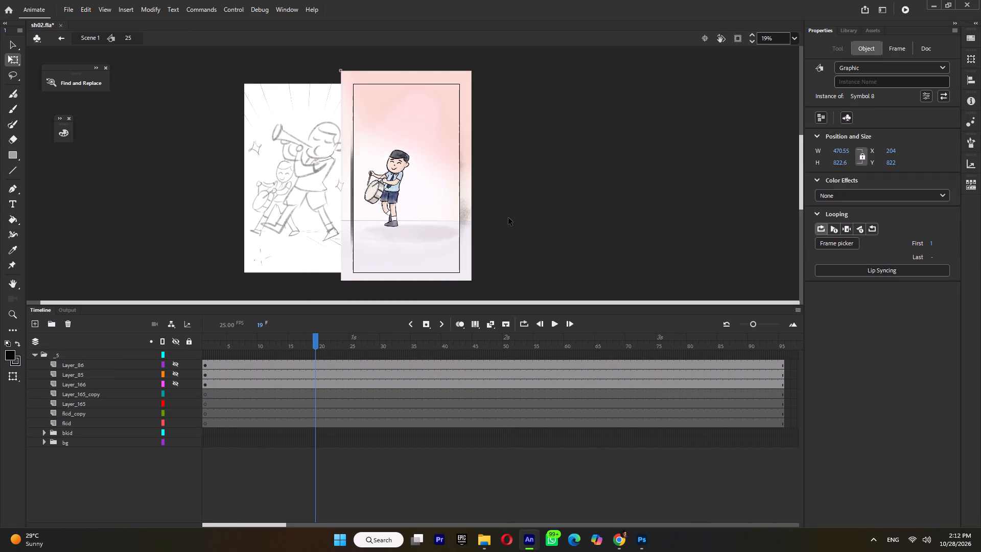
Extend each of the four poses in Symbol 8 by one frame across all layers and play back shot 25.
double_click(394, 205)
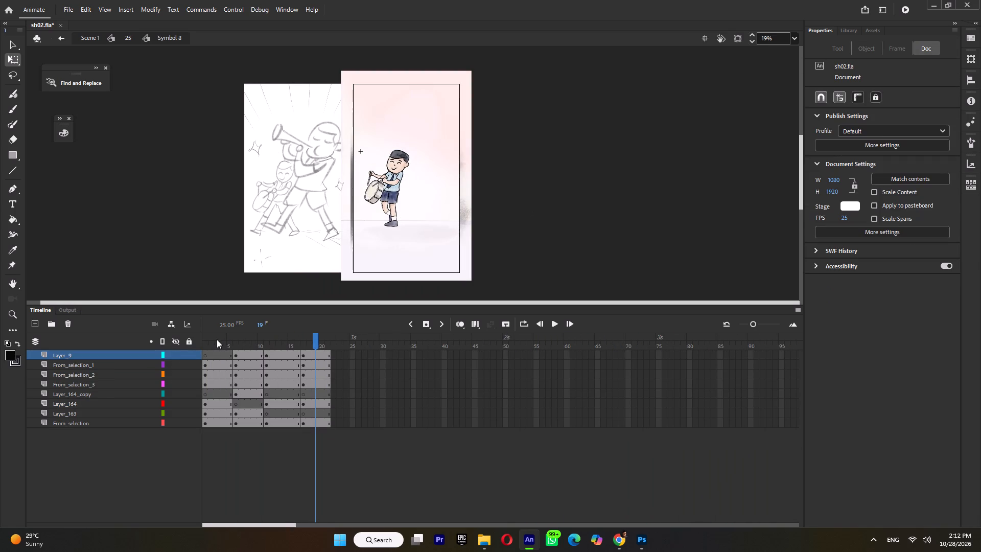
double_click(217, 339)
key("F5")
double_click(249, 340)
key("F5")
double_click(294, 340)
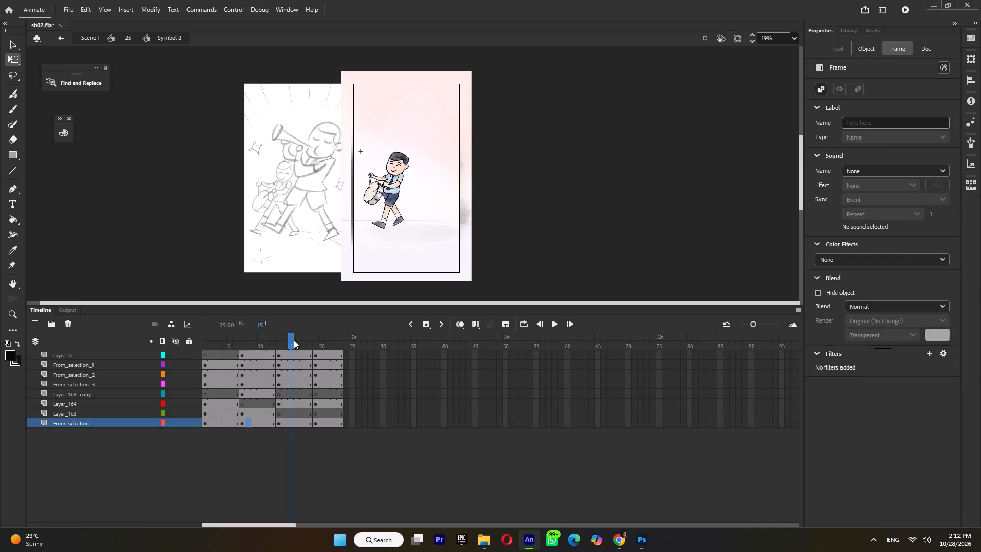
key("F5")
double_click(345, 343)
key("F5")
double_click(519, 242)
key("Return")
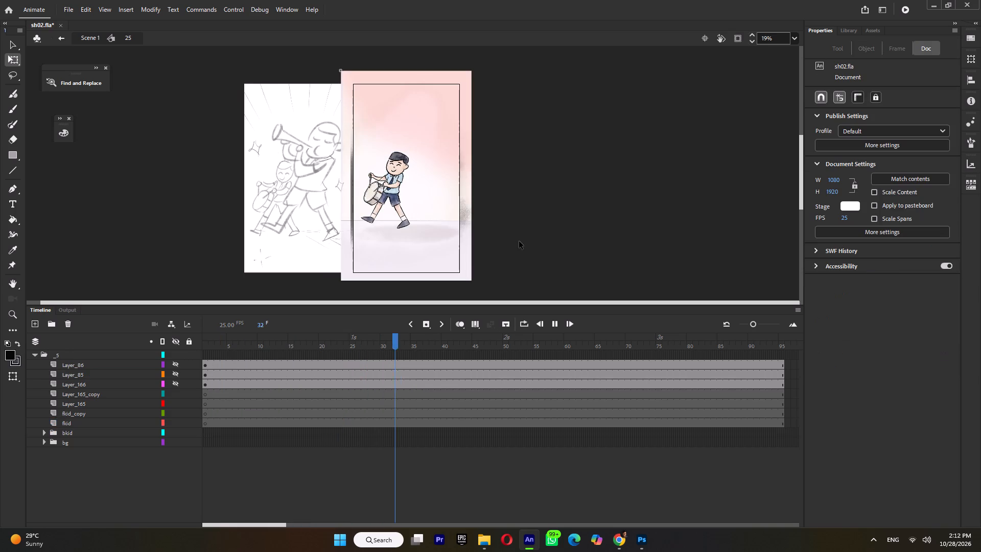
key("Return")
Return to Scene 1 and scrub through the marching-band shot and its cut to the TNT shot.
double_click(519, 241)
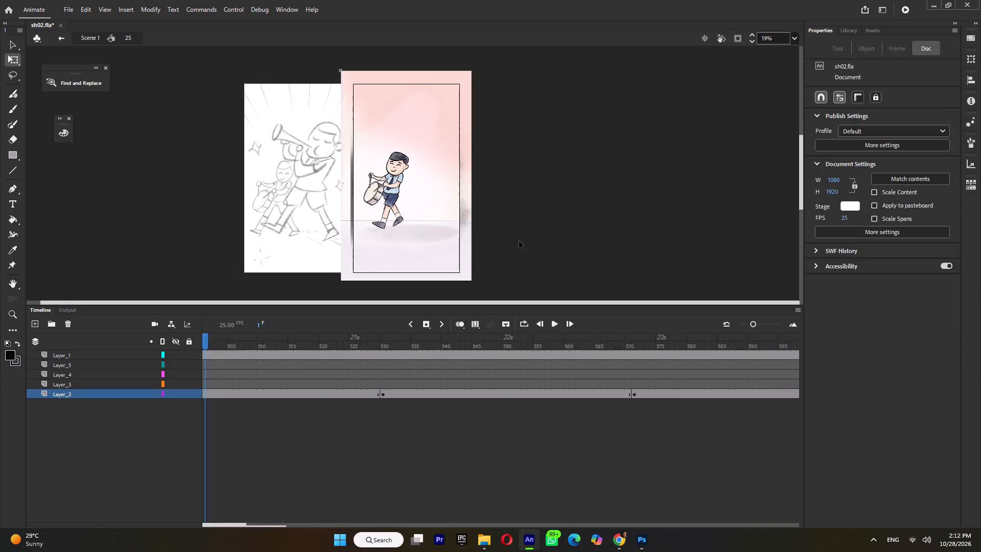
left_click_drag(231, 342, 98, 358)
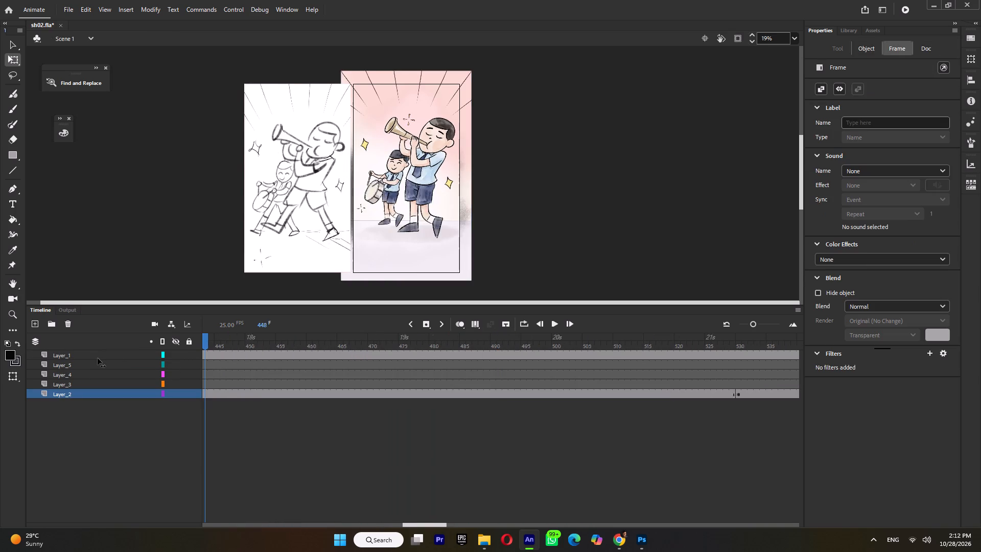
left_click_drag(98, 358, 673, 420)
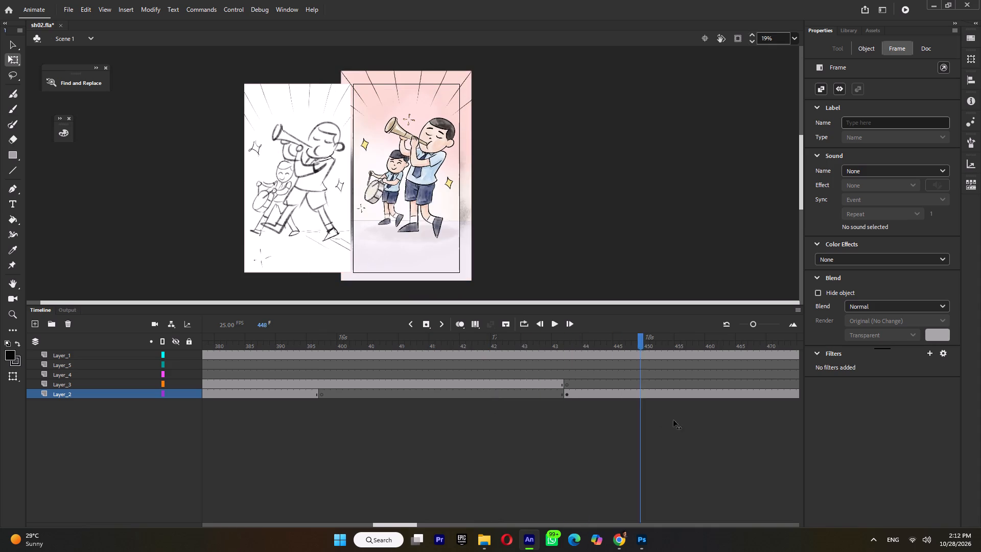
left_click_drag(673, 420, 557, 426)
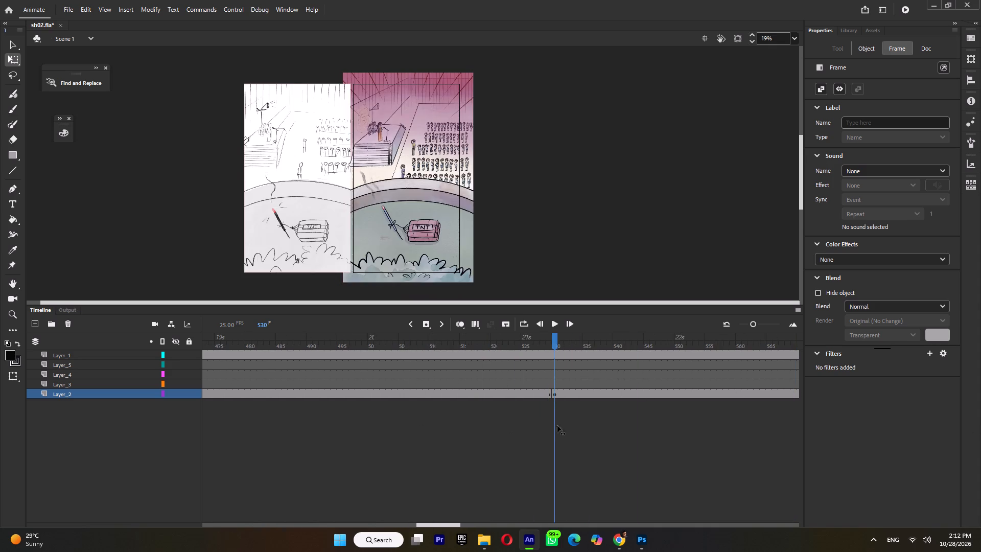
left_click_drag(557, 426, 488, 432)
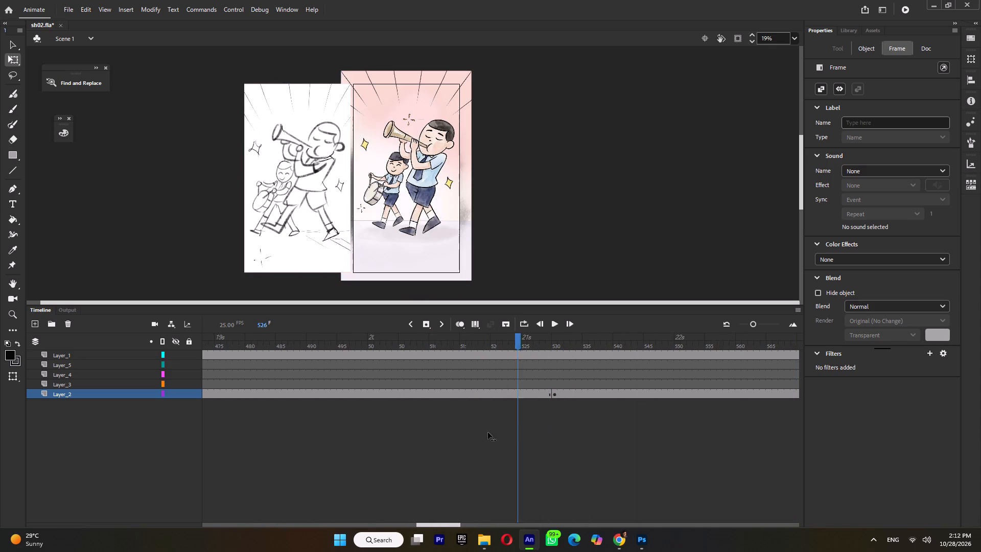
left_click_drag(488, 432, 426, 431)
Show the hidden sparkle and speed-line layers, Layer_86 and Layer_85, in shot 25.
double_click(435, 86)
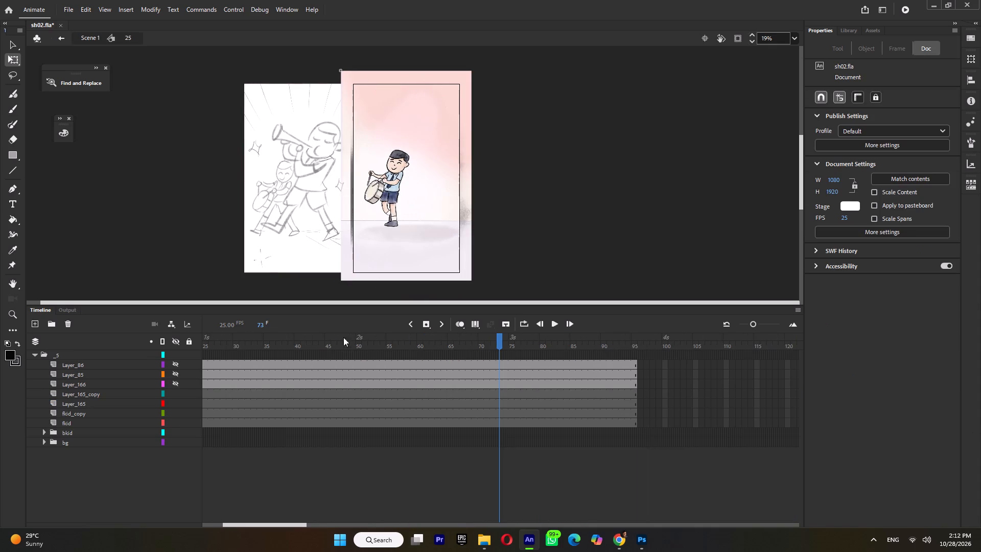
left_click_drag(174, 363, 174, 378)
left_click(552, 166)
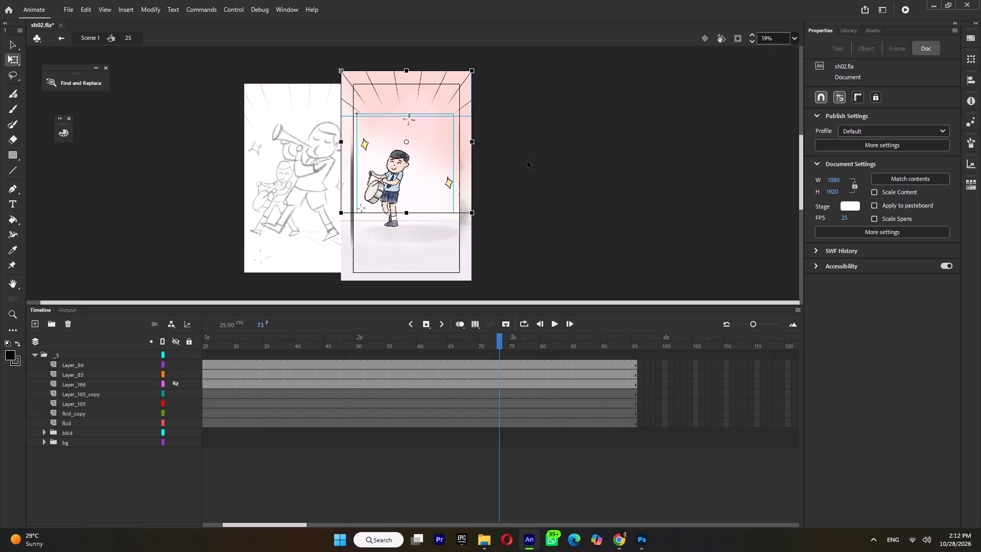
Inside Layer 86, extend the sparkles to frame 14, add a keyframe at frame 8 and flip its bitmap horizontally.
left_click(452, 180)
left_click(452, 180)
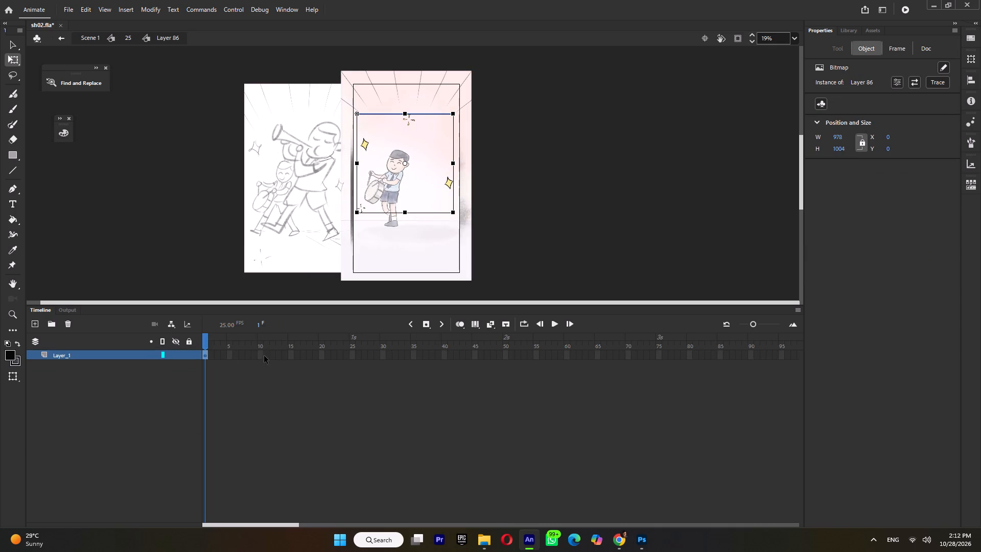
left_click(282, 356)
key("F5")
left_click(247, 354)
key("F6")
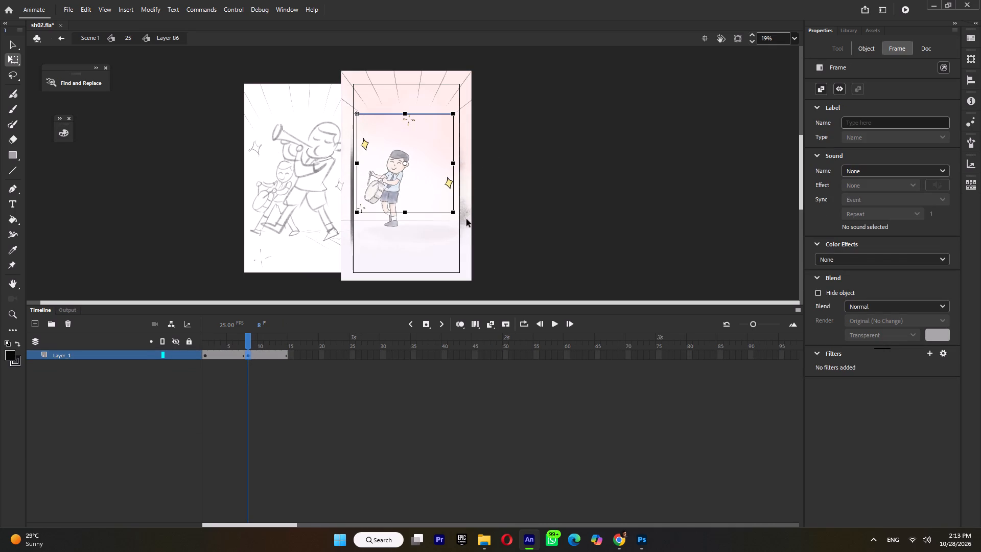
right_click(451, 178)
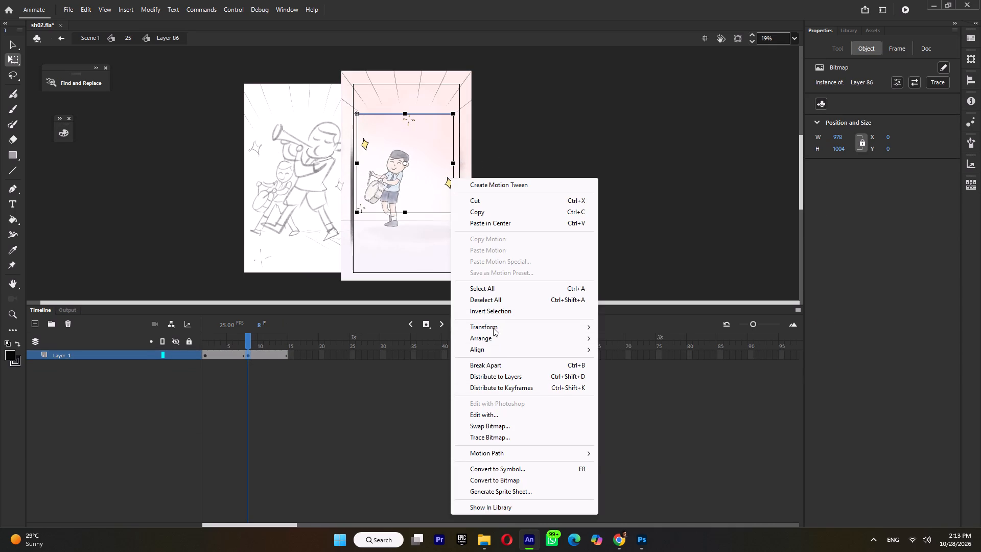
left_click(493, 328)
left_click(632, 438)
left_click(564, 175)
Inside Layer 85, extend the speed lines to frame 12, keyframe frame 7, enlarge them there to about 1483 × 516 and shift them up.
triple_click(420, 75)
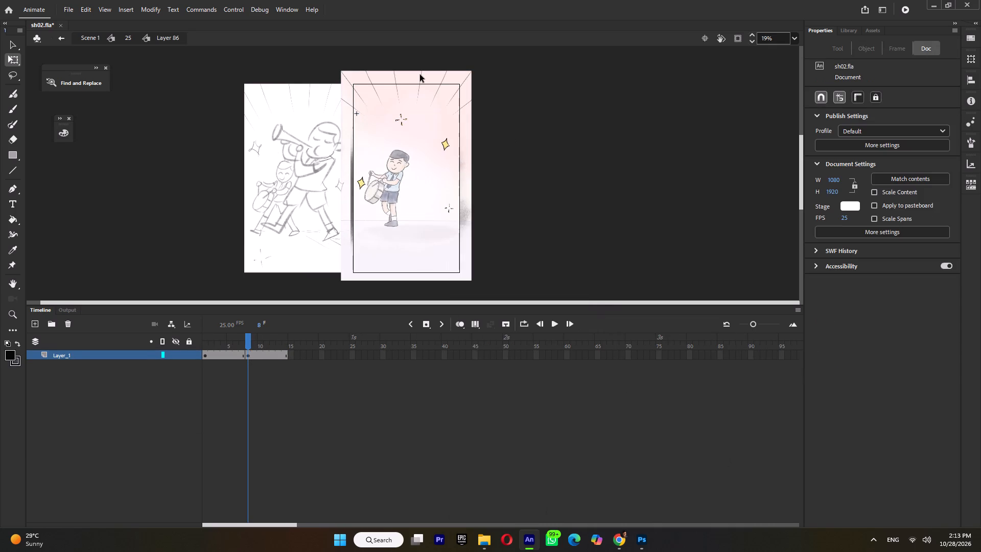
left_click(420, 75)
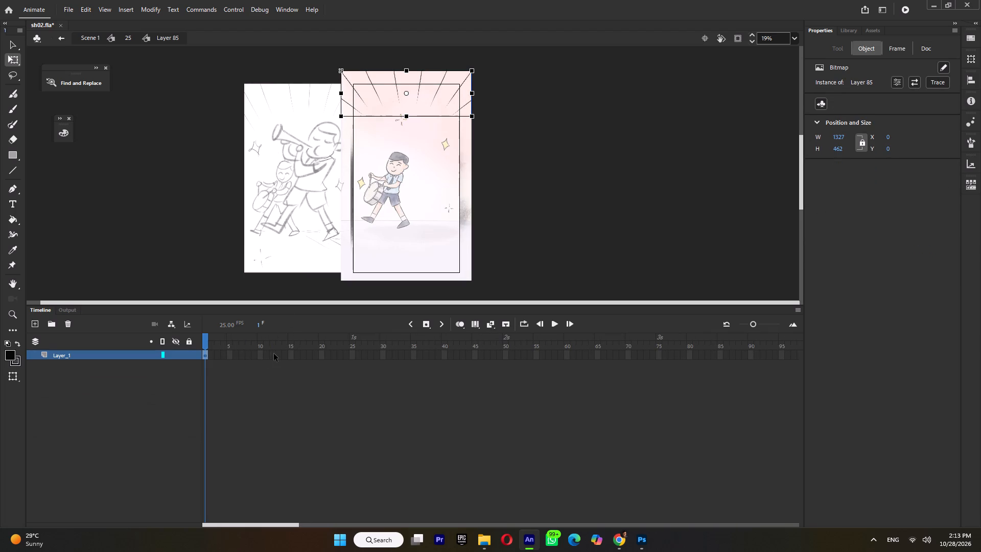
left_click(274, 354)
key("F5")
left_click(239, 355)
left_click(243, 355)
key("F6")
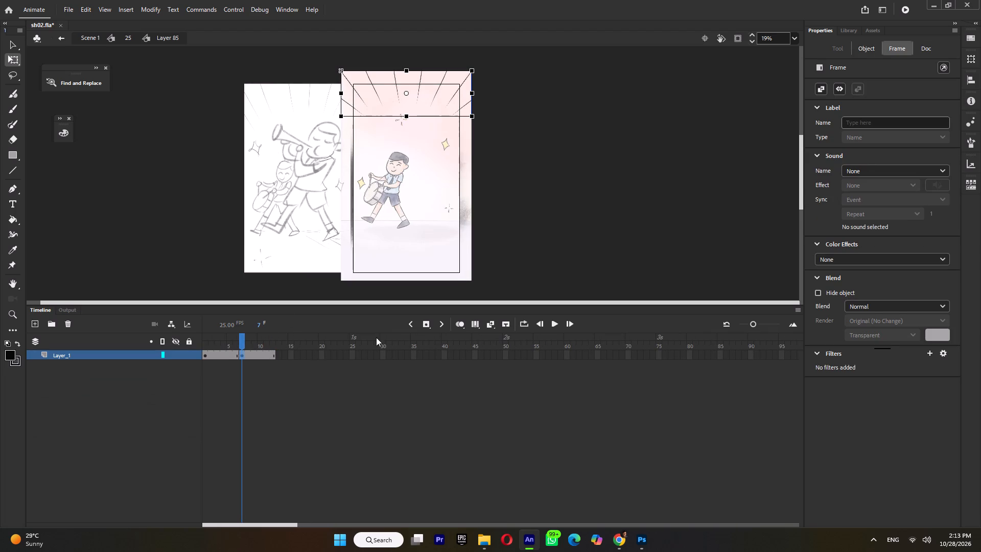
left_click_drag(473, 72, 480, 64, "shift")
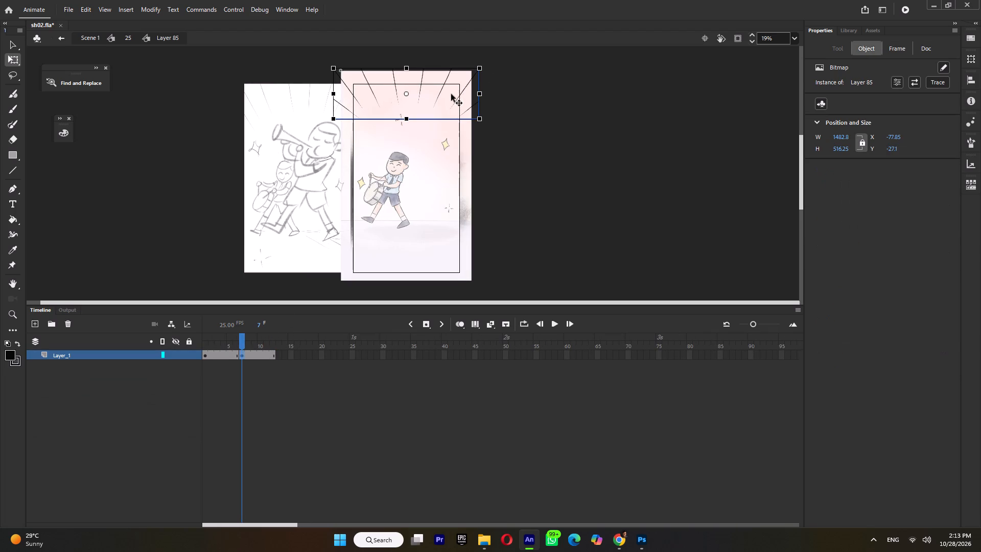
left_click_drag(440, 97, 440, 88)
double_click(532, 109)
key("Return")
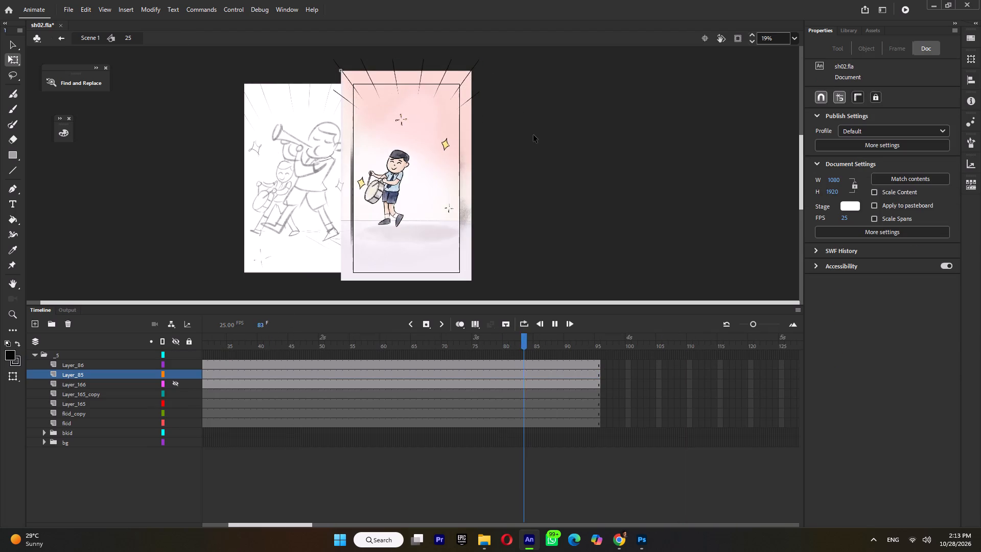
Return to Scene 1, play the marching shot and scrub through the following shots to review them around the TNT shot.
double_click(571, 156)
key("Return")
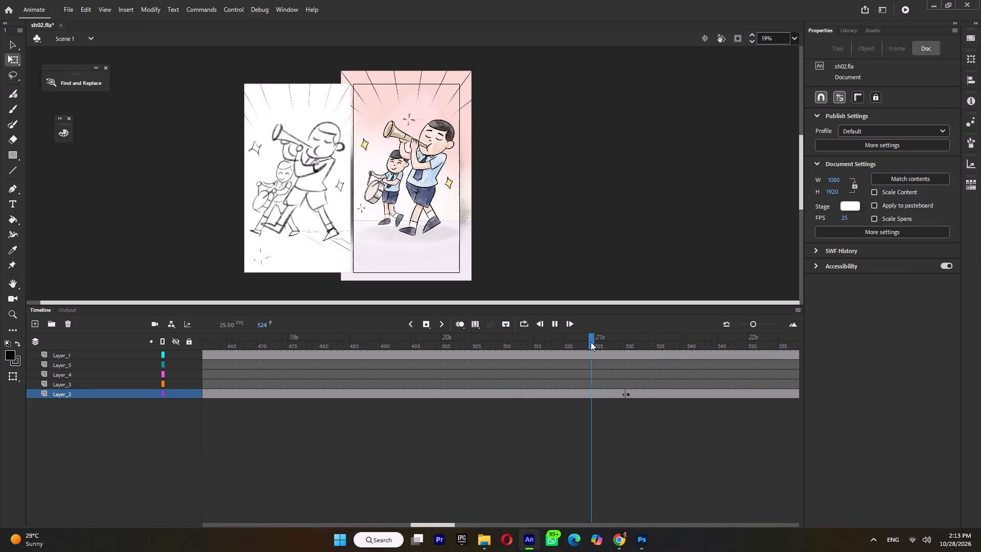
key("Return")
left_click_drag(613, 346, 868, 374)
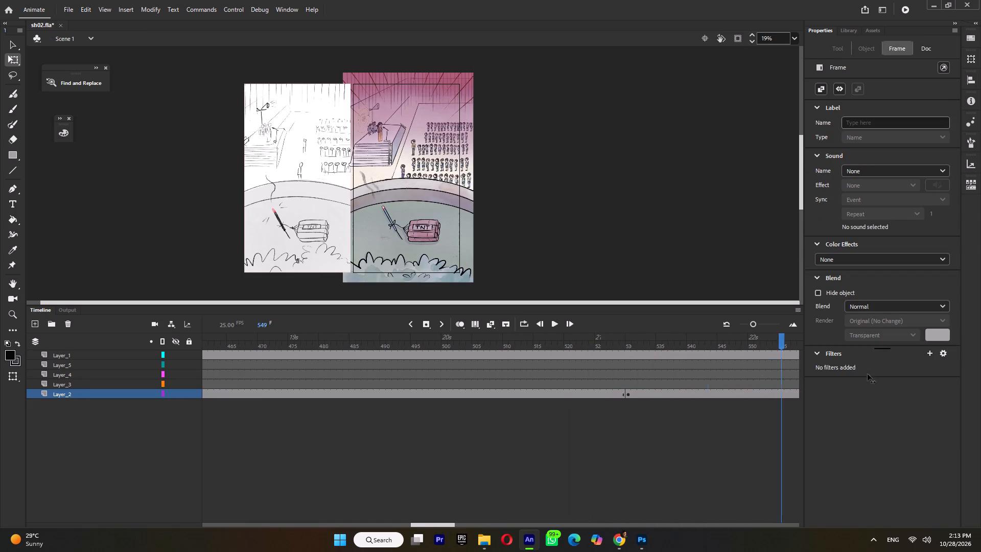
left_click_drag(868, 374, 300, 400)
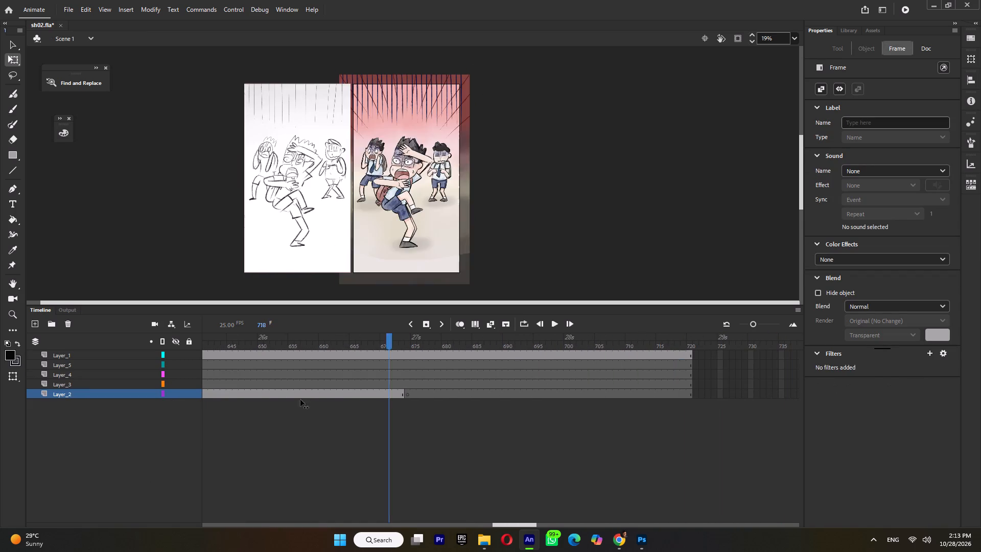
left_click_drag(300, 400, 64, 425)
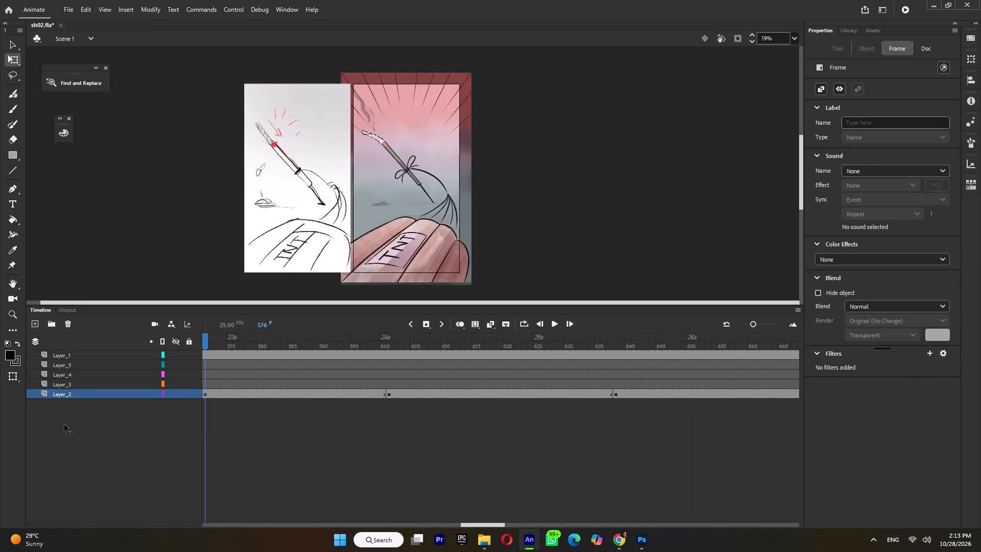
left_click_drag(64, 425, 8, 412)
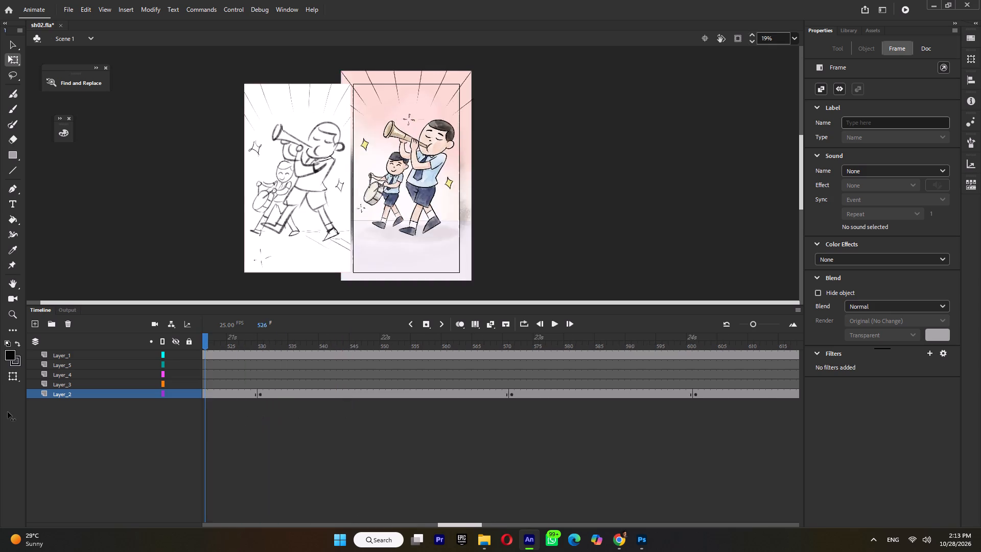
left_click_drag(8, 412, 539, 403)
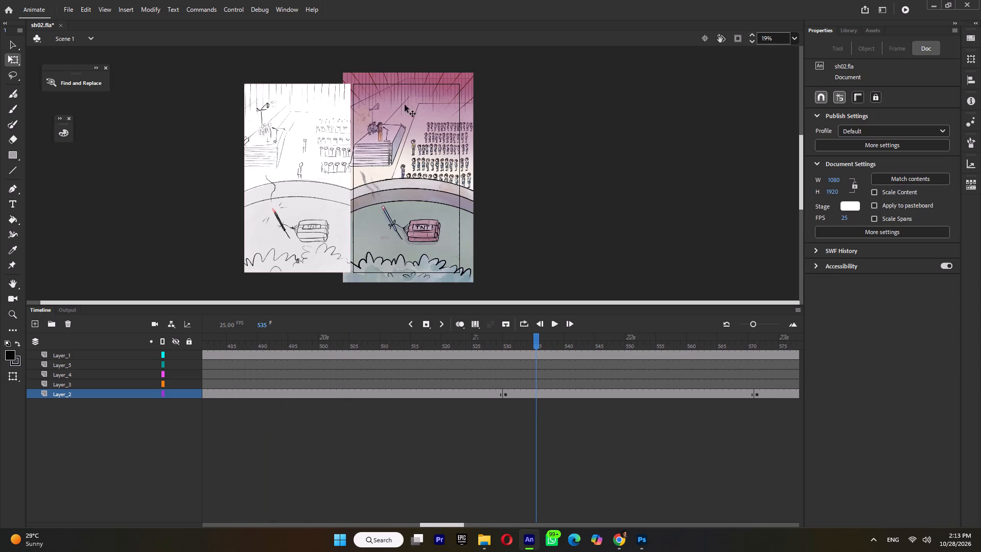
left_click(399, 67)
left_click(389, 85)
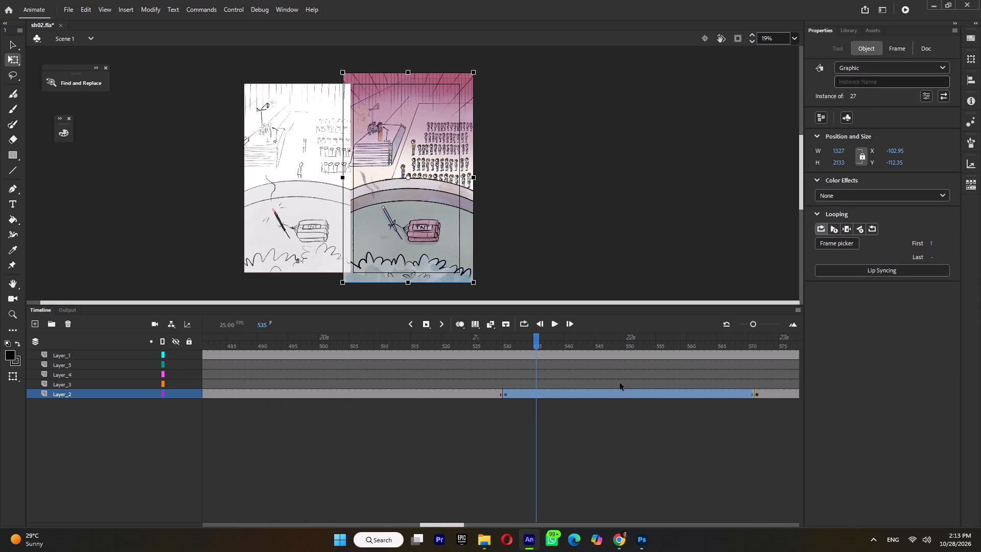
left_click_drag(562, 339, 536, 377)
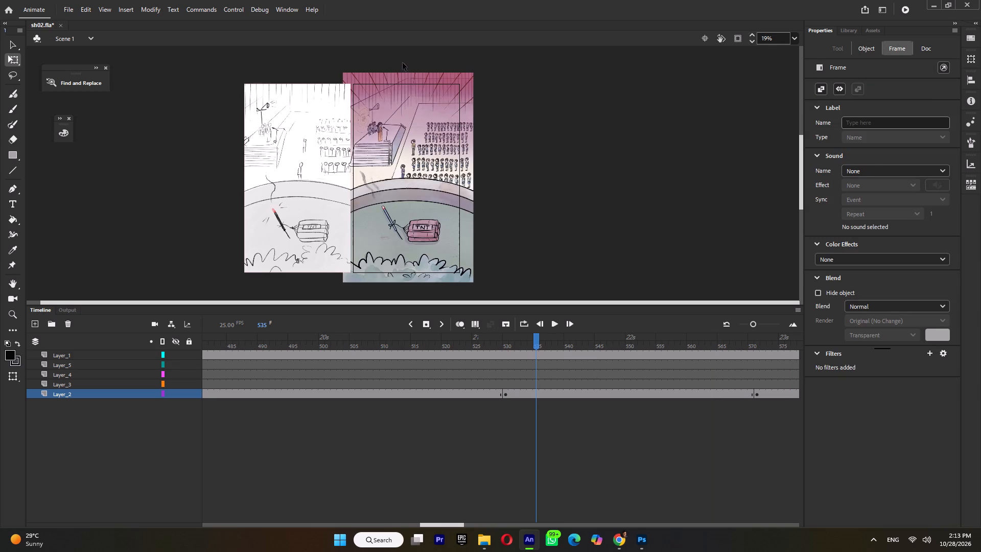
Open shot 27, expand its _7 folder and apply the Guide setting to the hidden red folder.
double_click(400, 86)
left_click(34, 354)
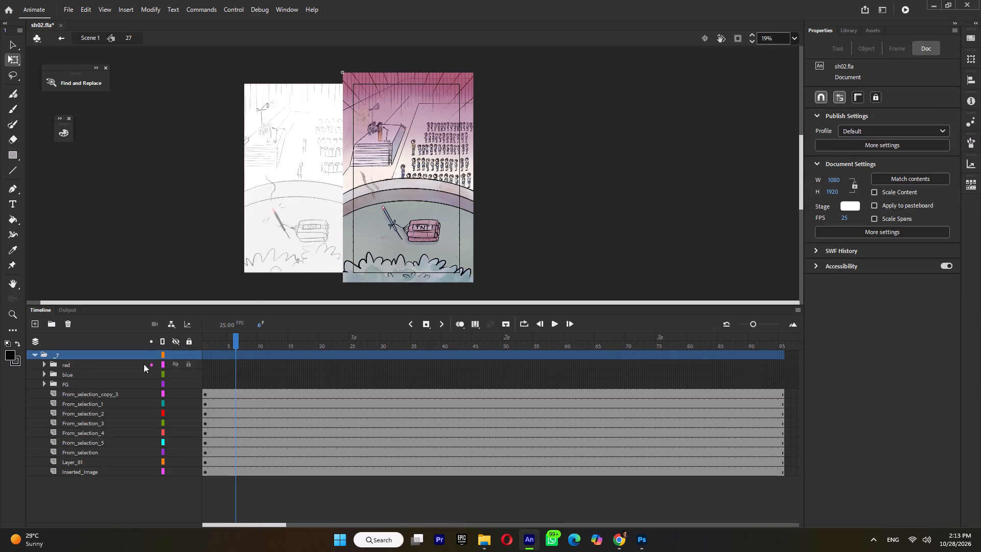
left_click(68, 366)
right_click(68, 366)
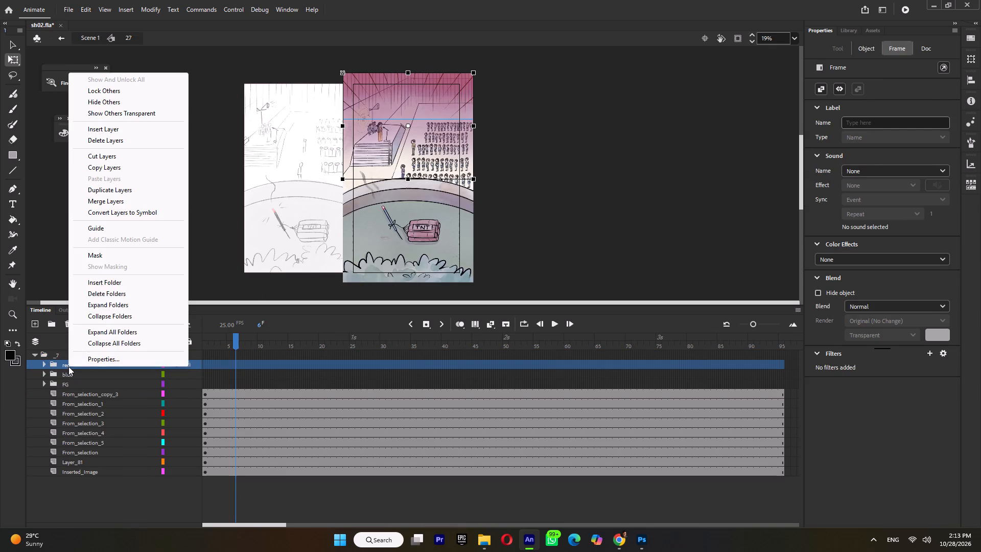
left_click(101, 229)
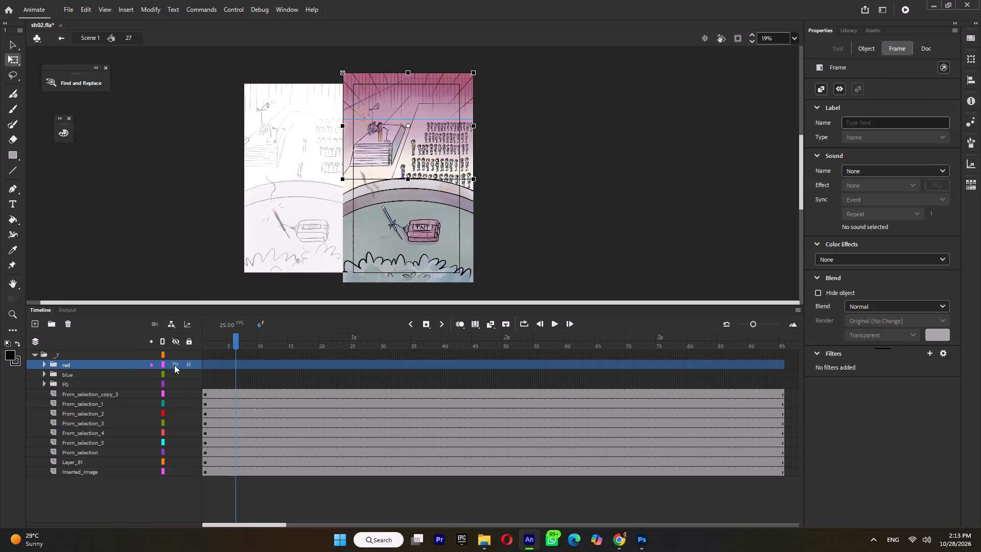
Hide the red folder in shot 27, toggling the blue folder's visibility and leaving it shown.
left_click(177, 363)
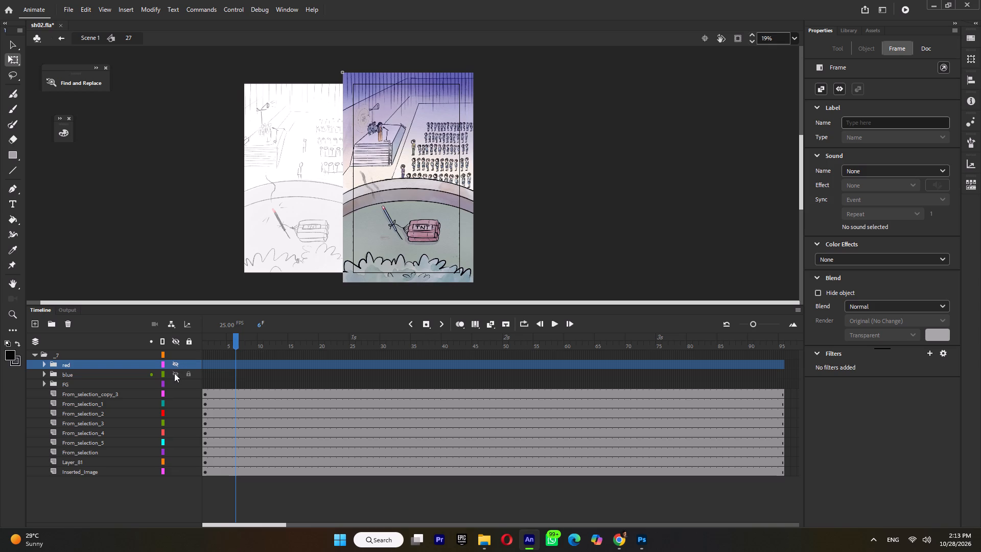
left_click(174, 374)
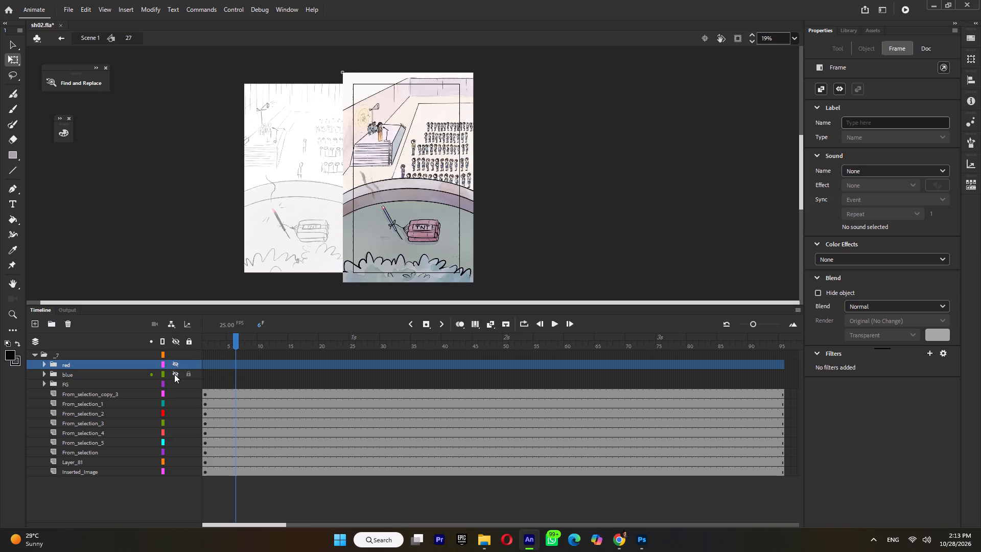
left_click(174, 373)
Check what overlays the smoke in shot 27, expand the FG folder and lock its Layer_82.
double_click(157, 203)
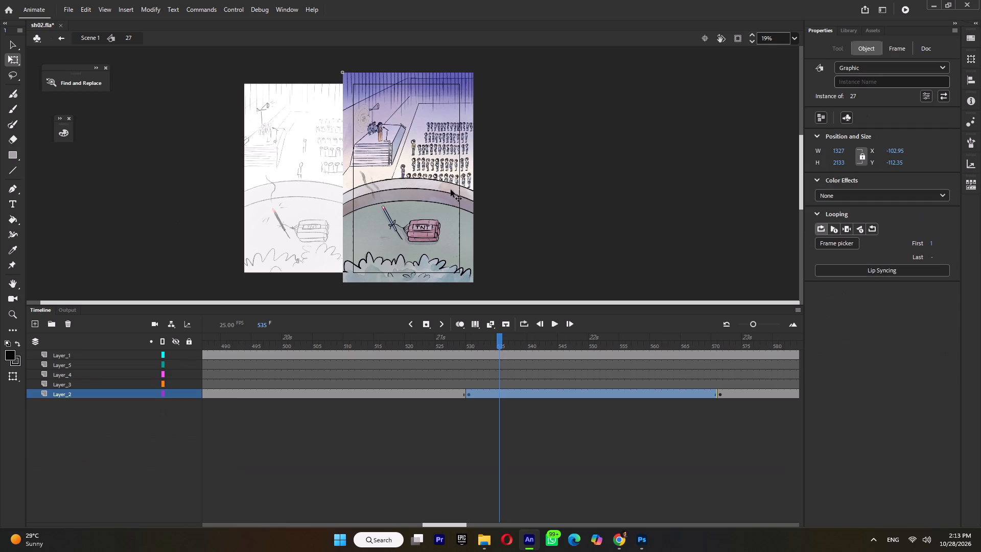
double_click(423, 220)
left_click(365, 185)
left_click(365, 185)
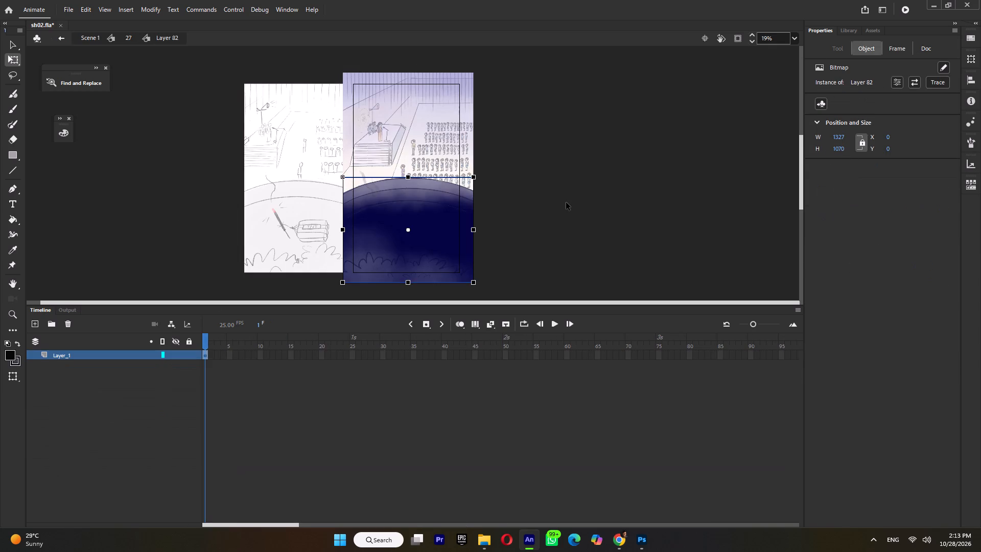
double_click(566, 202)
left_click(44, 384)
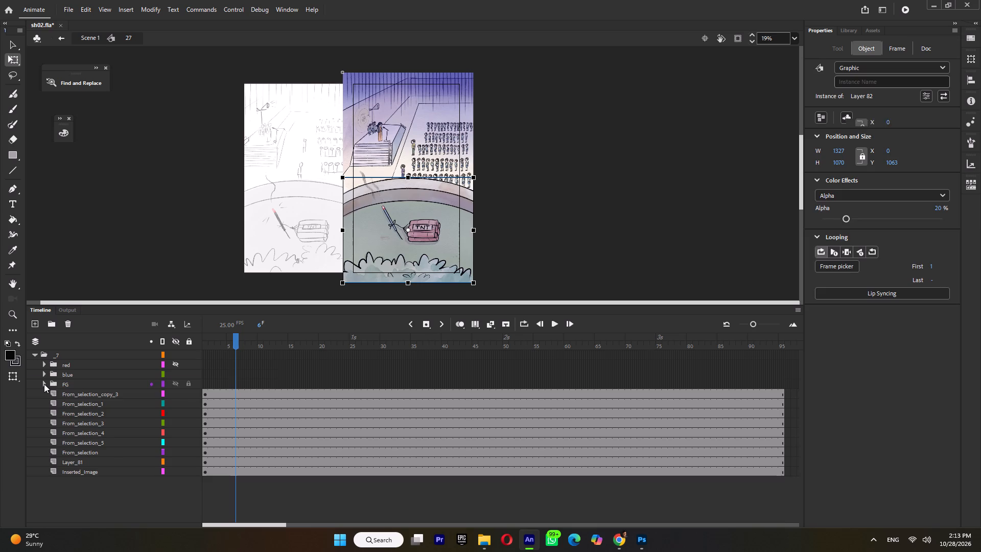
left_click(84, 397)
left_click(85, 405)
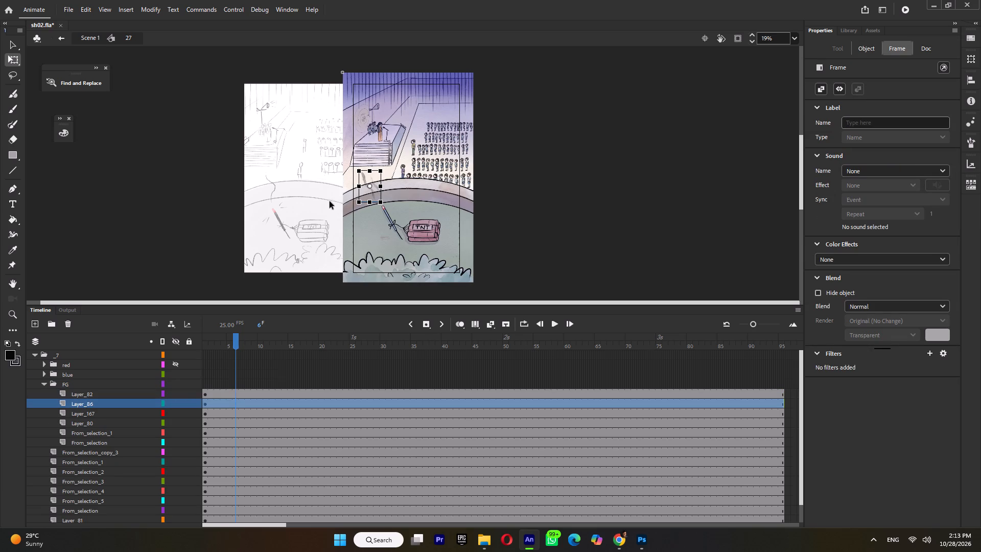
left_click(188, 393)
Open the smoke symbol Layer 86, extend its timeline to frame 12 and add a keyframe at frame 7.
scroll(379, 183, "up", 1, "ctrl")
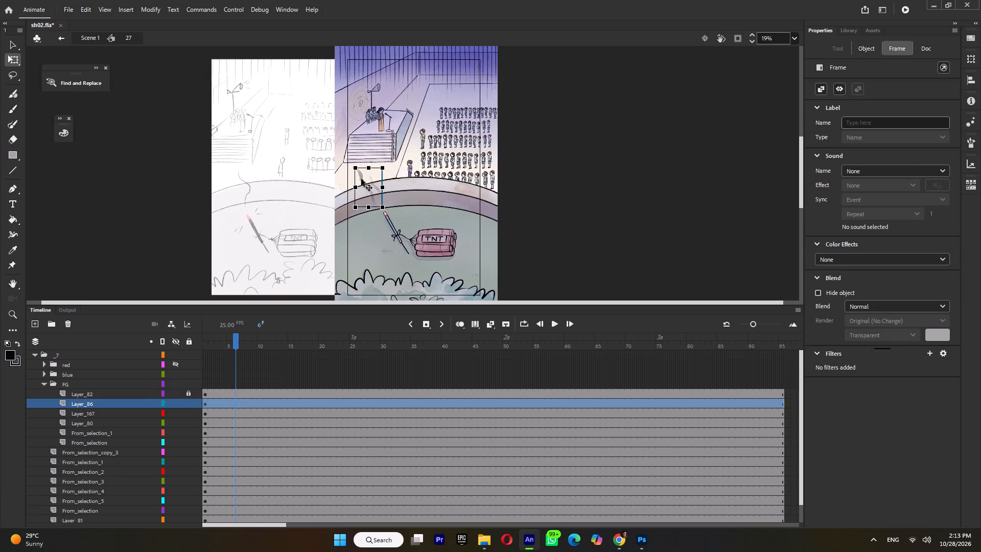
double_click(360, 179)
left_click(360, 178)
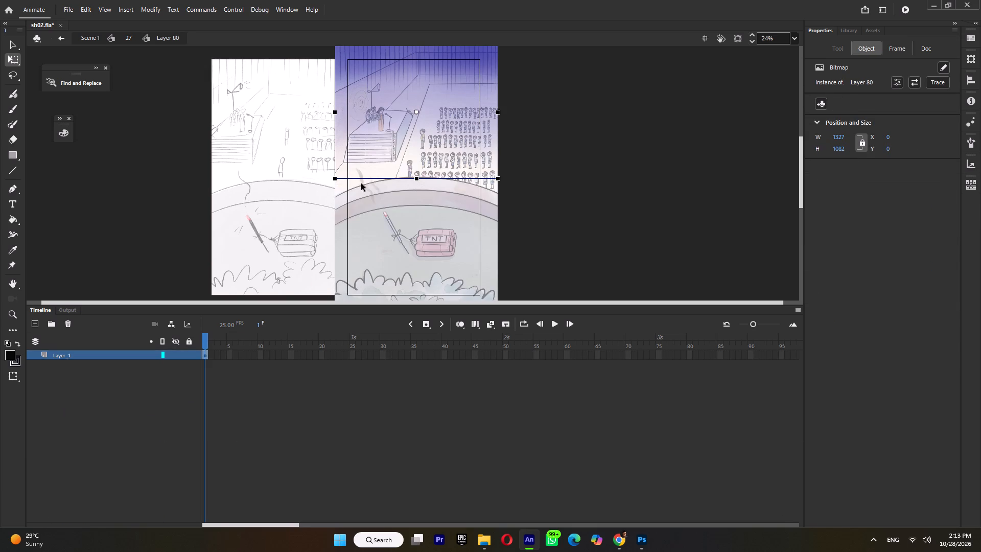
triple_click(367, 191)
left_click(368, 191)
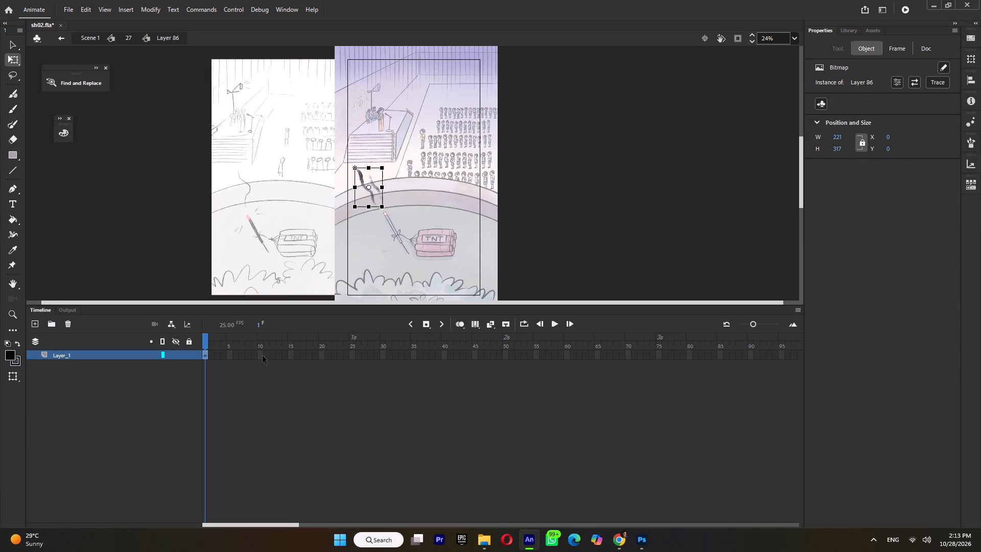
left_click(264, 356)
key("F5")
key("F5")
left_click(241, 355)
key("F6")
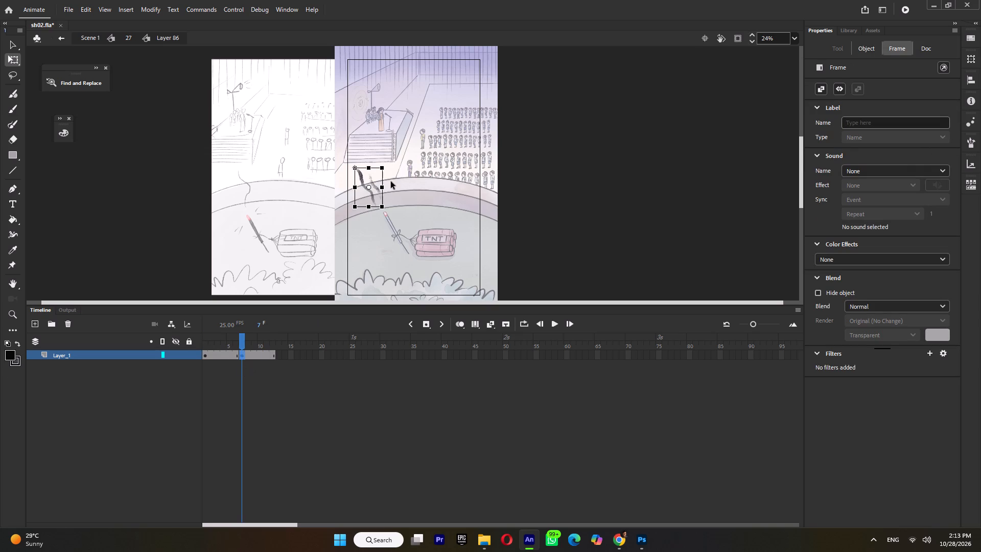
At frame 7, shift the smoke bitmap up and left, flip it horizontally and rotate it, and return to shot 27.
scroll(365, 178, "up", 5, "ctrl")
left_click_drag(314, 198, 304, 182)
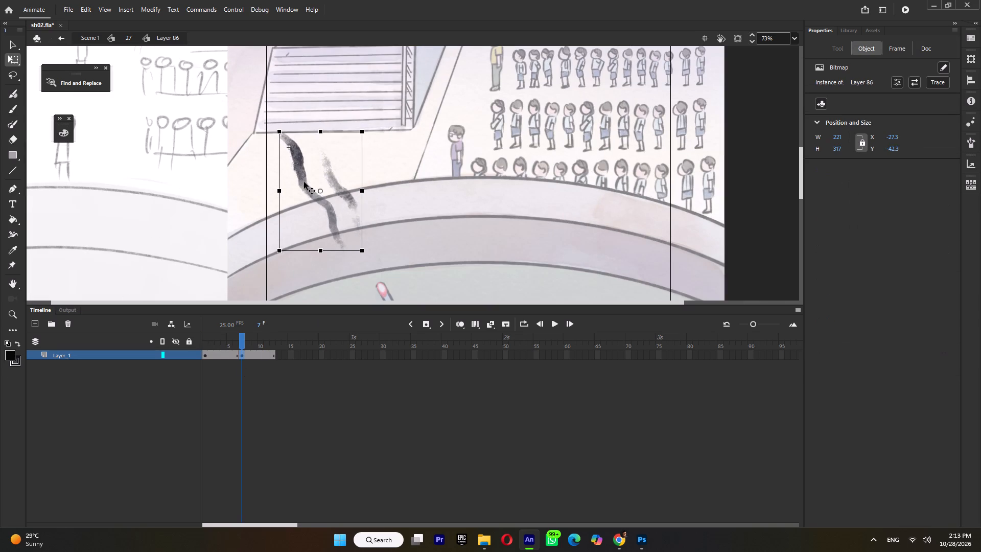
right_click(304, 182)
left_click(370, 334)
left_click(478, 445)
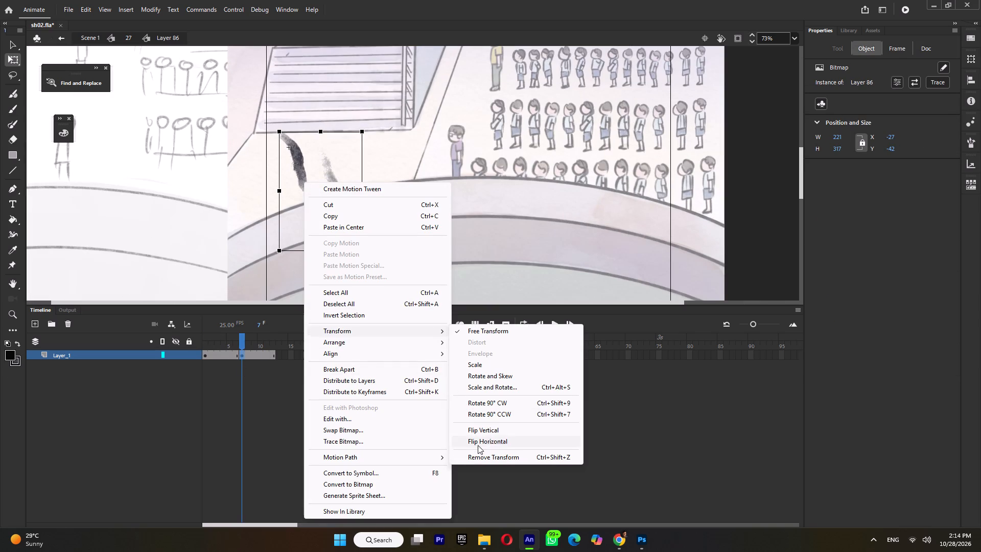
left_click_drag(367, 133, 309, 152)
left_click(242, 342)
double_click(446, 224, "ctrl")
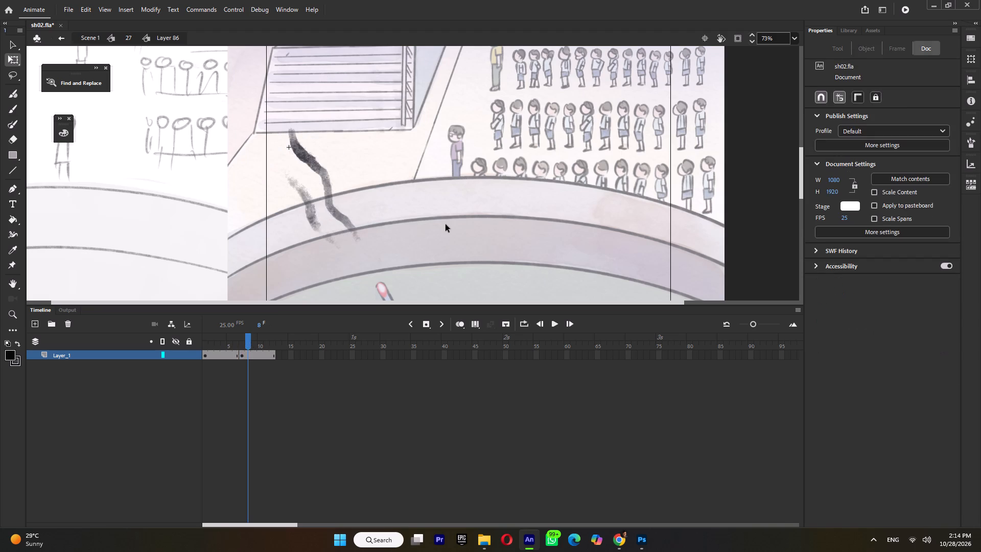
scroll(448, 221, "down", 6, "ctrl")
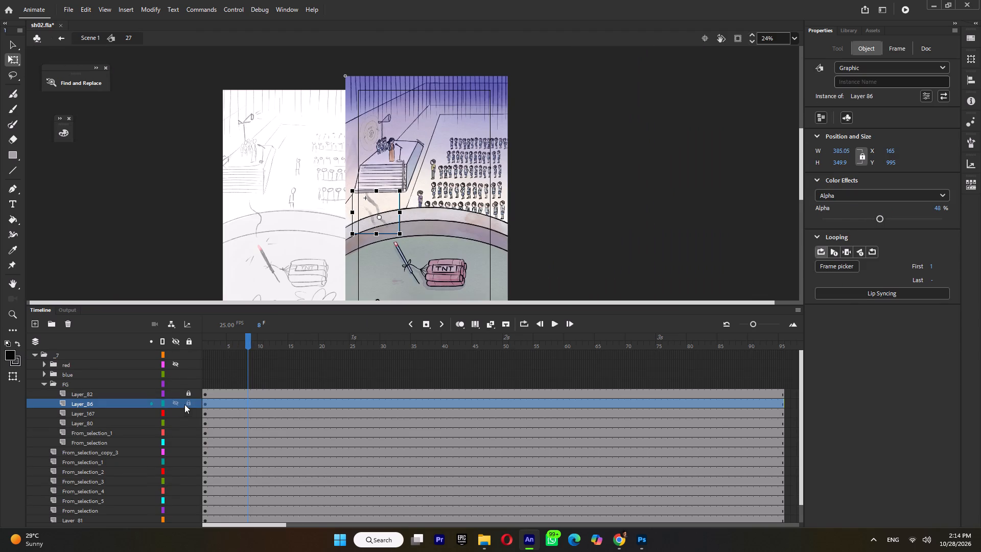
Lock Layer_86 and the blue folder, and convert the woman on stage from From_selection_copy_3 and From_selection_1 into one graphic symbol.
left_click(186, 402)
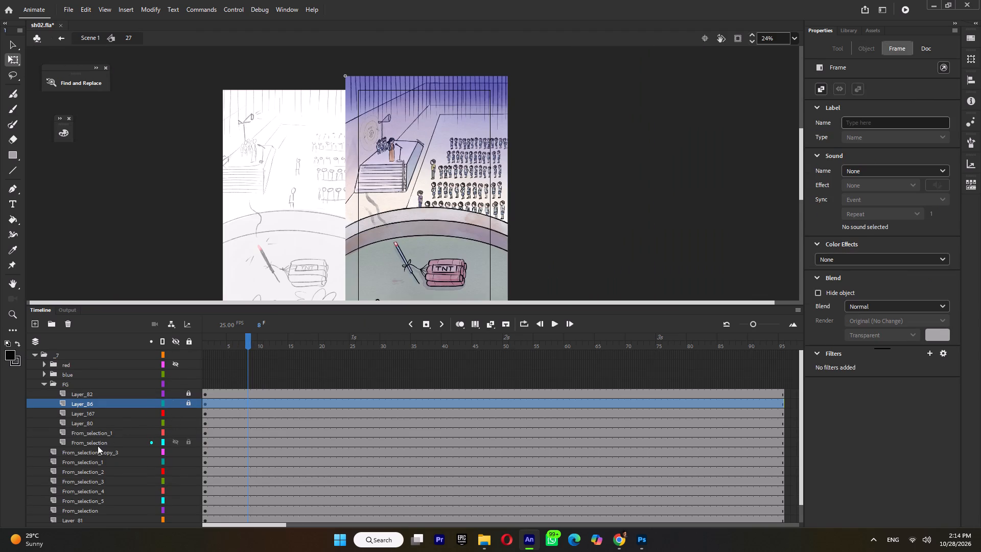
left_click(389, 156)
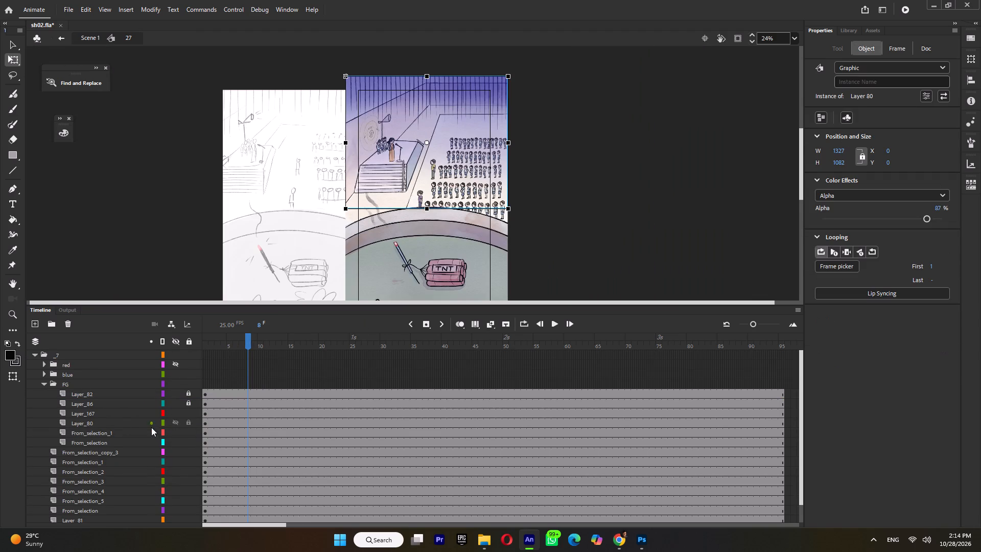
left_click(189, 374)
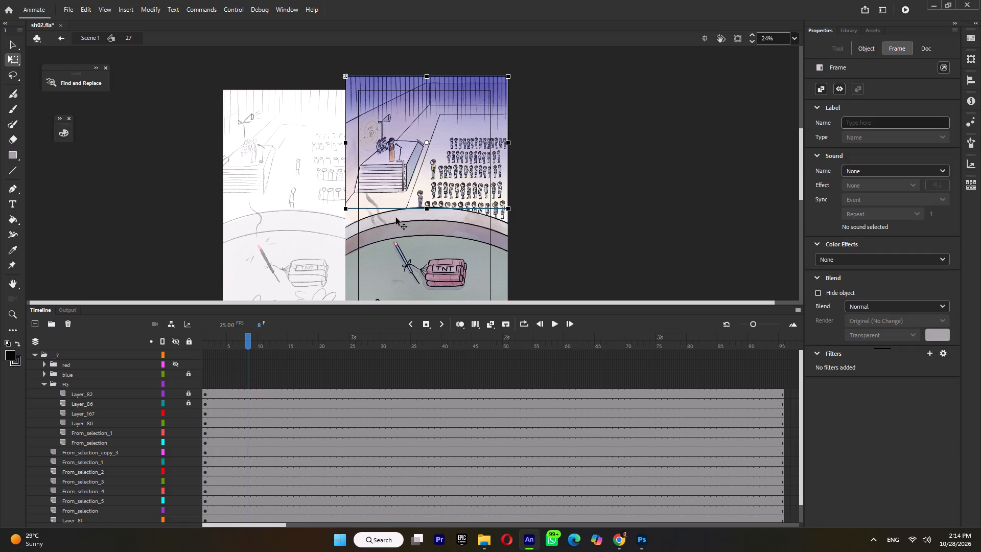
left_click(393, 157)
scroll(395, 152, "up", 5, "ctrl")
scroll(337, 173, "up", 3, "ctrl")
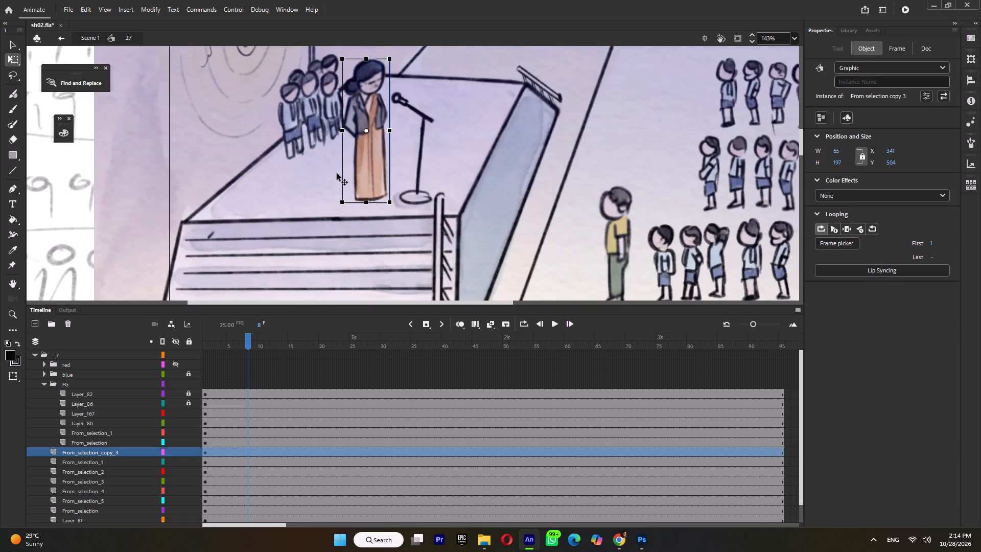
left_click(85, 463, "shift")
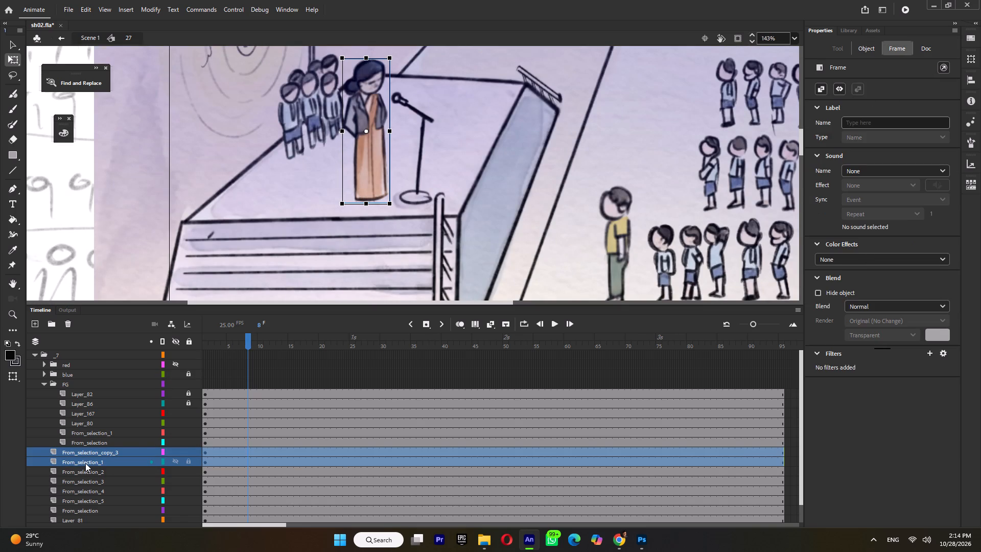
key("F8")
left_click(538, 127)
Inside the woman's symbol, distribute both drawings to keyframes, place the second at frame 8, extend it by seven frames and return to shot 27.
double_click(363, 161)
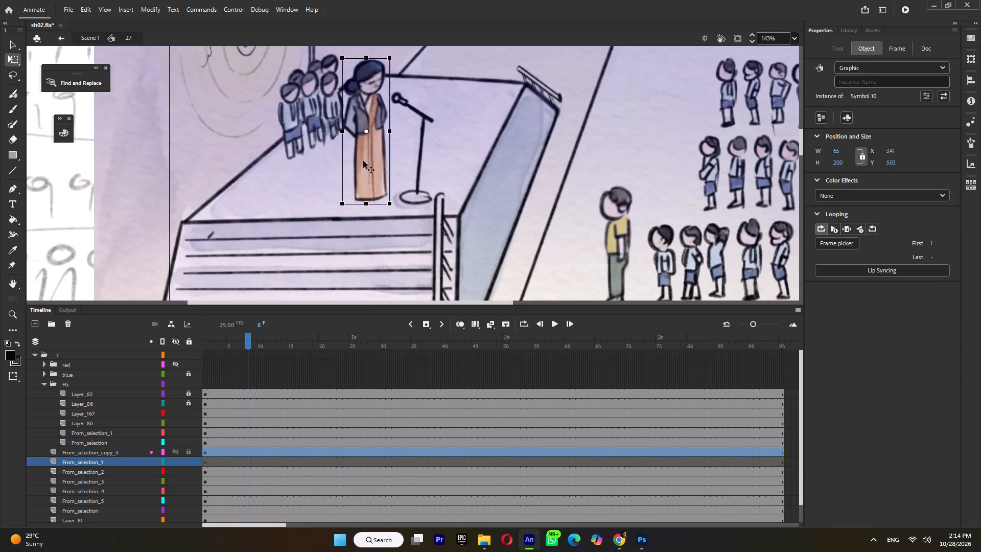
left_click_drag(303, 137, 452, 238)
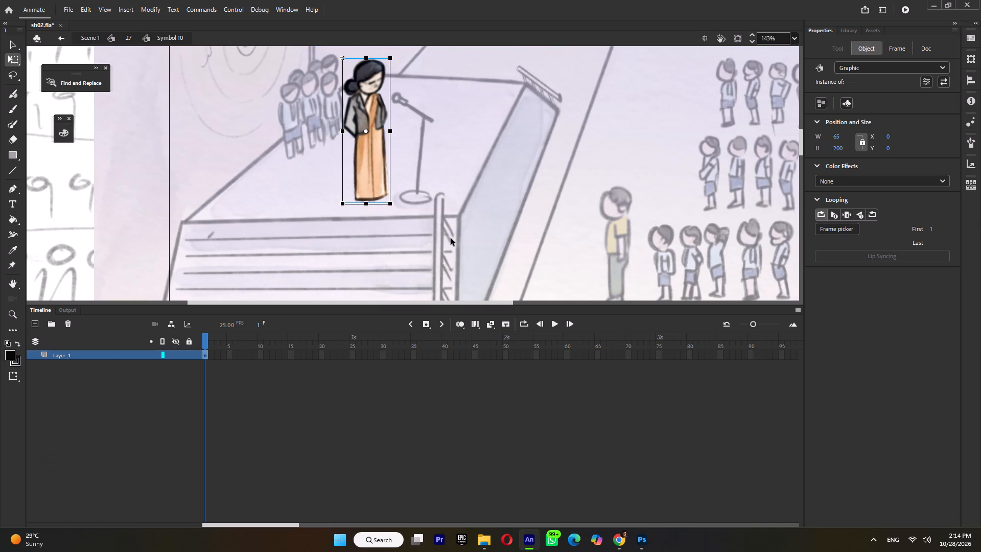
key("ctrl+shift+k")
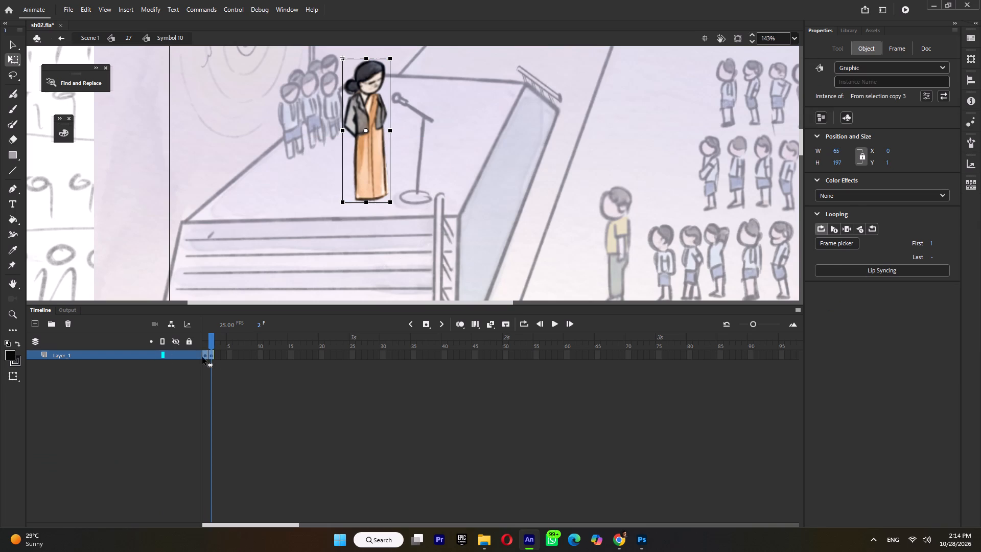
left_click(204, 356)
key("F5")
key("F5")
key("F5")
key("F5")
key("F5")
key("F5")
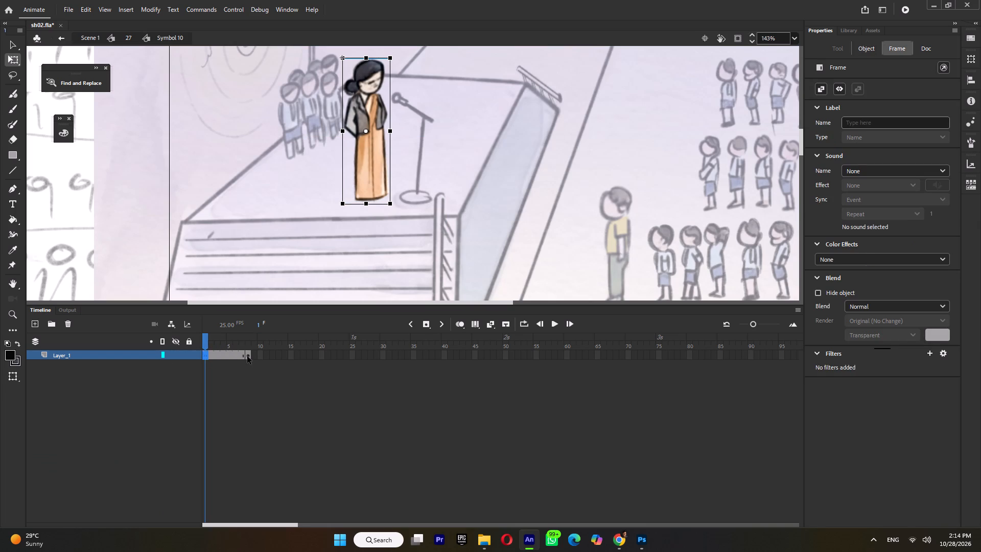
left_click(247, 356)
key("F5")
key("F5")
key("F5")
key("F5")
key("F5")
key("F5")
key("F5")
double_click(228, 261)
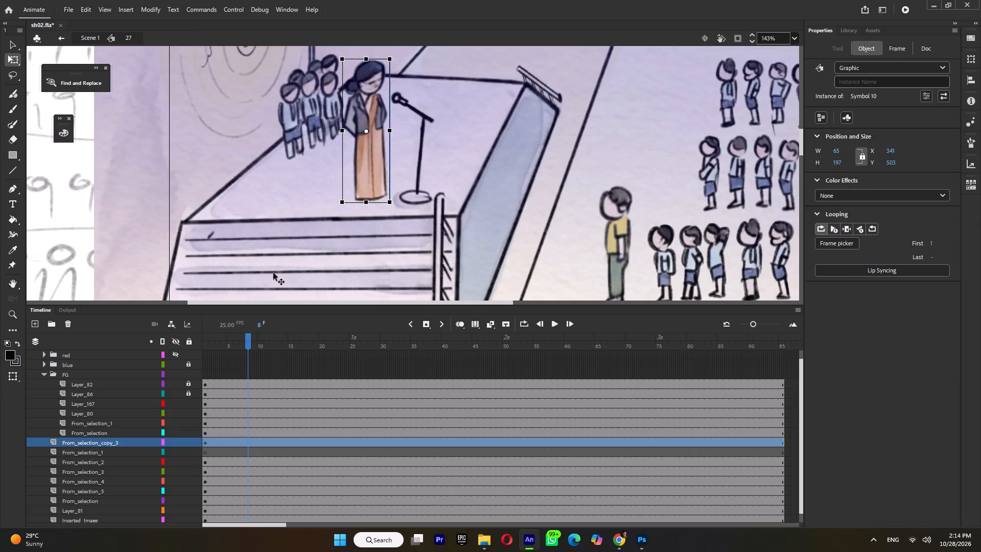
Unlock the blue folder in shot 27.
scroll(330, 226, "down", 5, "ctrl")
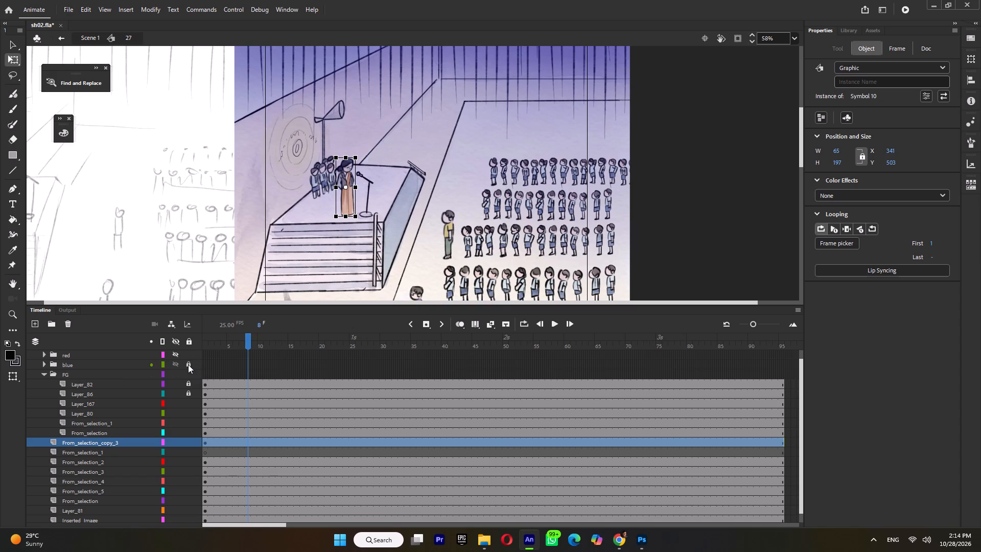
left_click(188, 363)
Inside Layer 81, extend the vertical lines to frame 13, keyframe frame 8, shift them up 60 px there and return to shot 27.
scroll(338, 258, "down", 4, "ctrl")
double_click(380, 180)
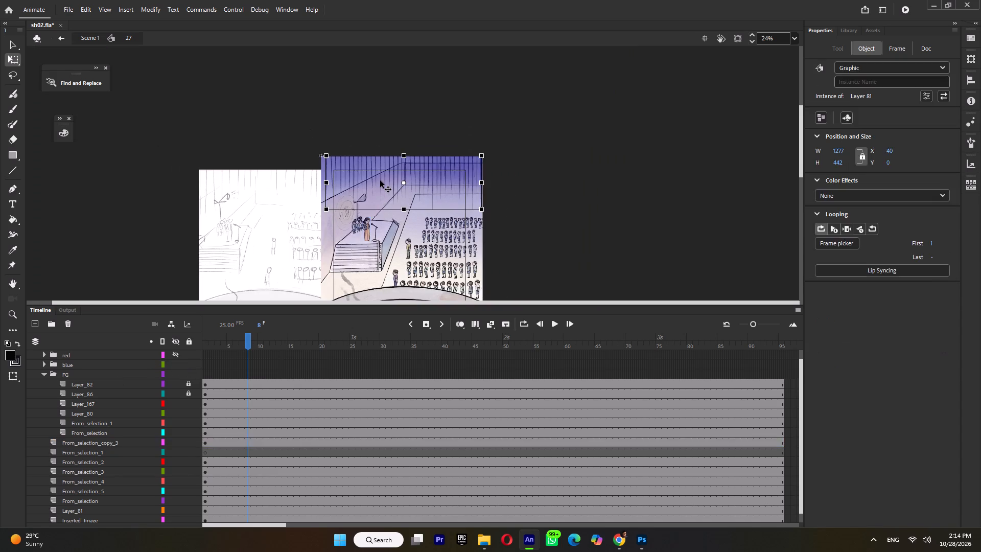
left_click(281, 354)
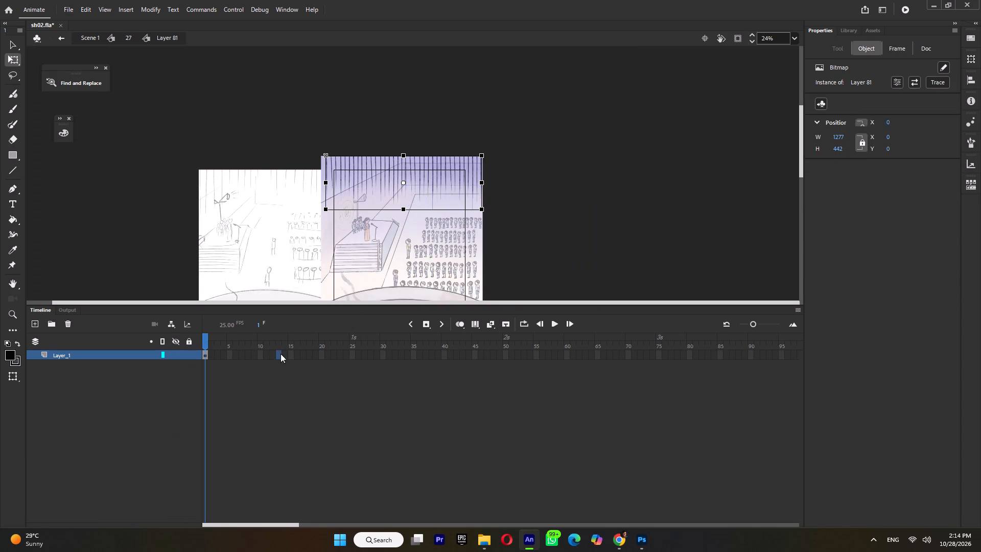
key("F5")
left_click(245, 353)
left_click(246, 355)
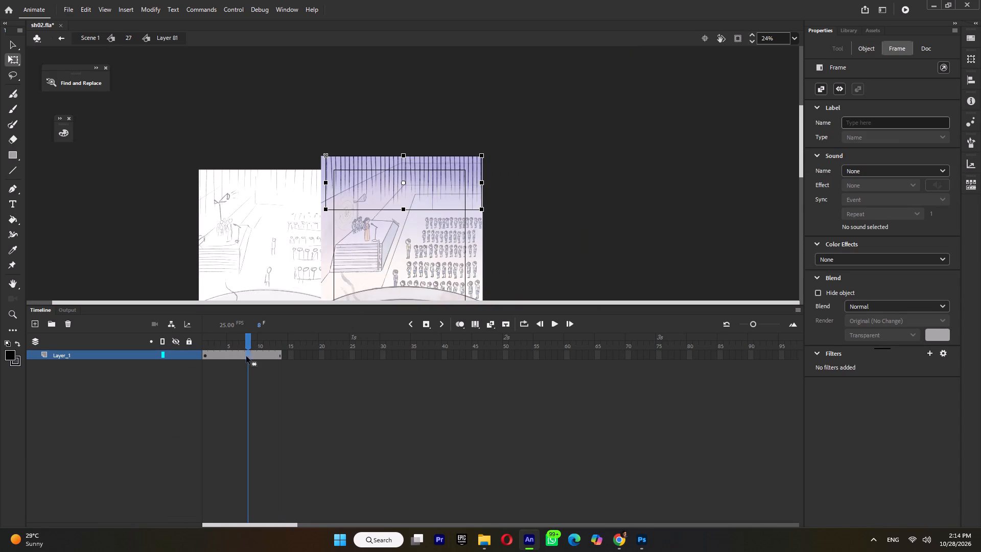
key("F6")
key("shift+Up")
key("shift+Up")
key("shift+Up")
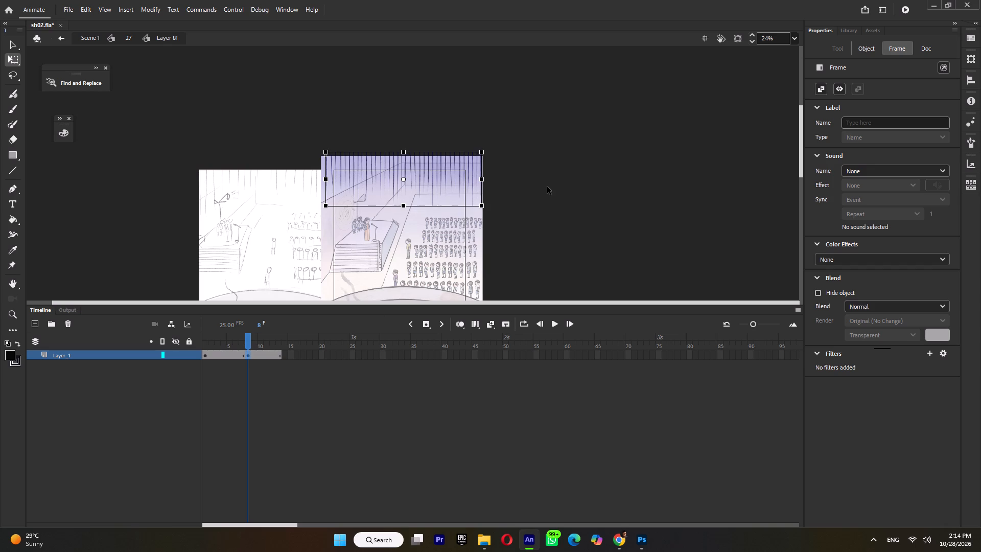
key("shift+Up")
key("shift+Up")
key("shift+Up")
double_click(547, 202)
Preview shot 27's animation, return to Scene 1 and save the file.
key("Return")
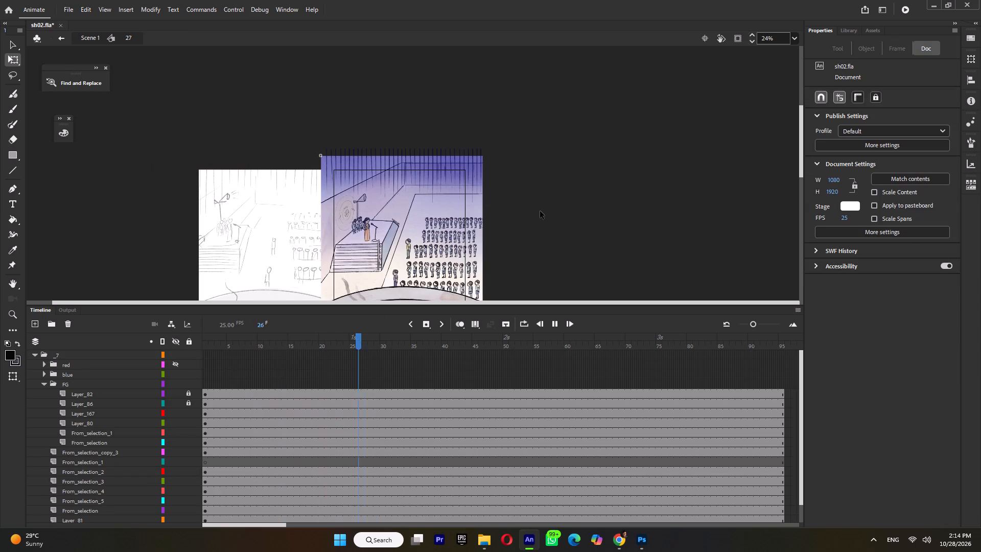
key("Return")
double_click(538, 229)
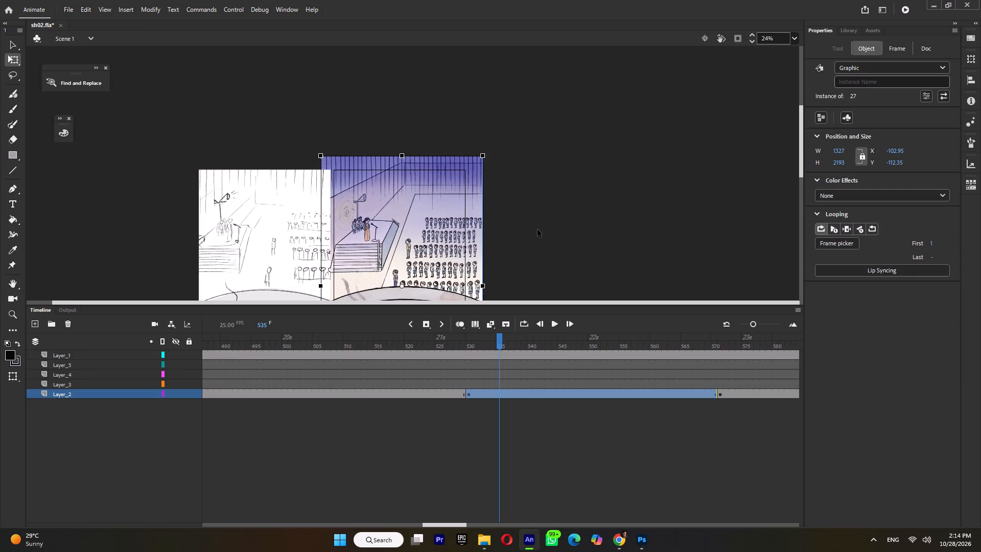
scroll(538, 229, "down", 4, "ctrl")
key("ctrl+s")
Play Scene 1 from the end of the previous shot, scrub through shot 27 and examine the following burning-fuse shot around frame 578.
left_click(455, 346)
key("Return")
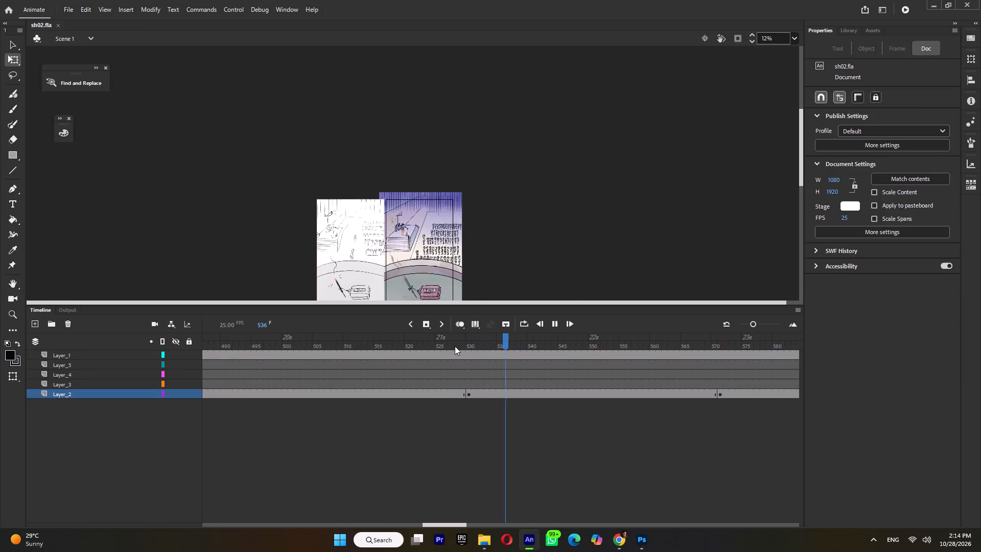
key("Return")
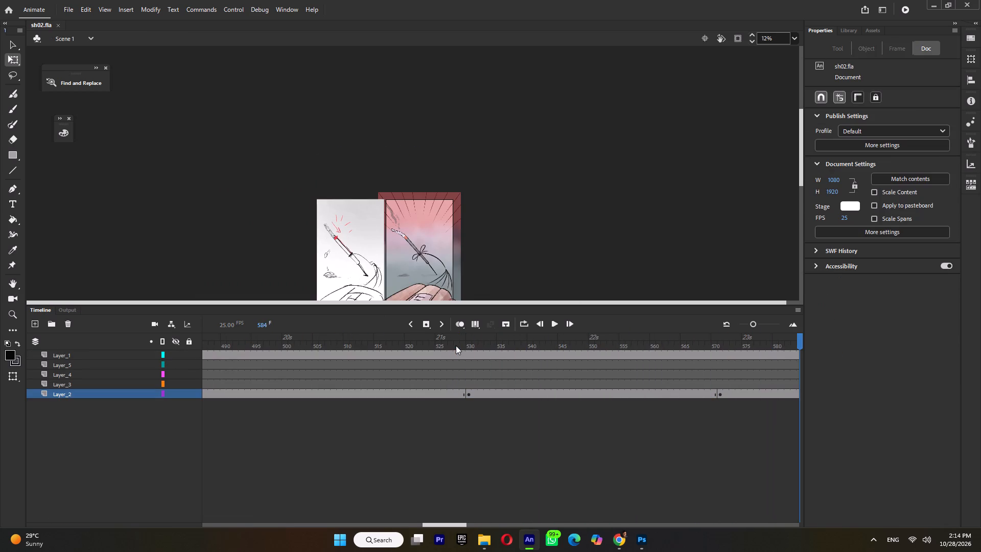
left_click_drag(474, 339, 770, 379)
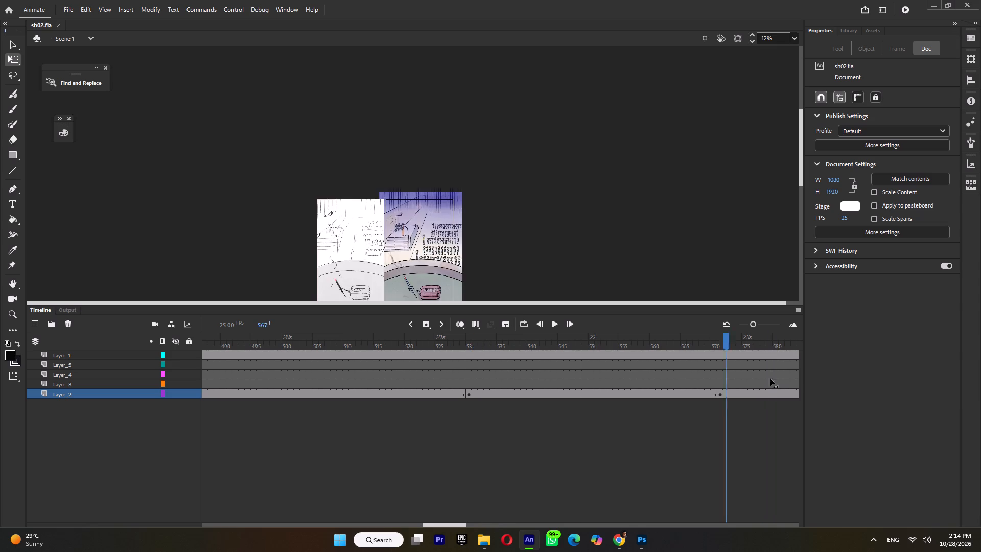
left_click_drag(770, 379, 428, 392)
scroll(410, 245, "down", 3, "ctrl")
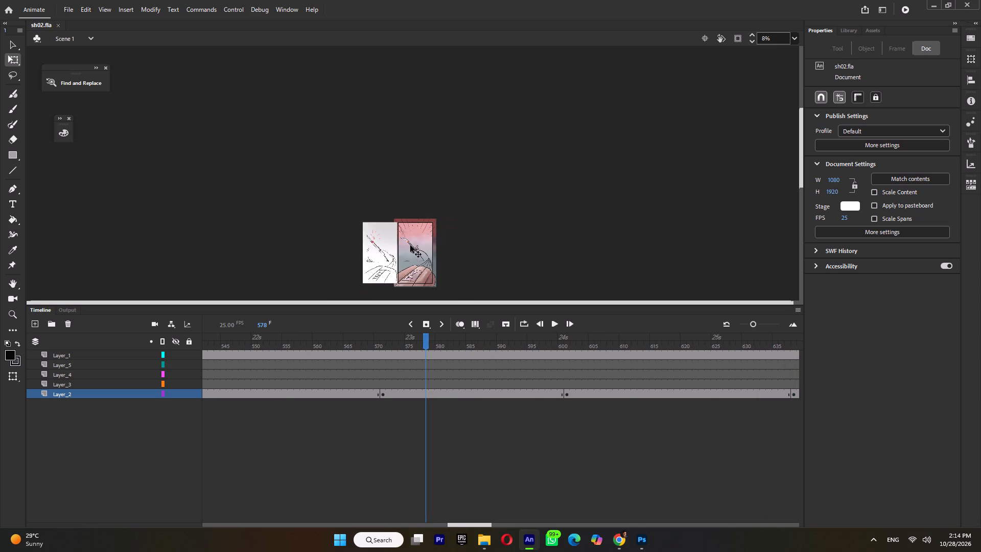
scroll(416, 271, "up", 4, "ctrl")
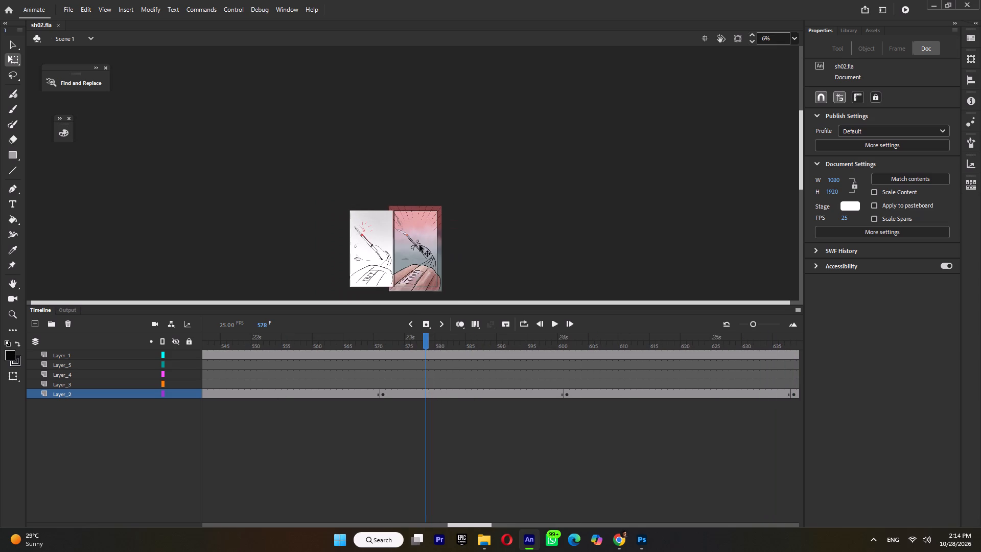
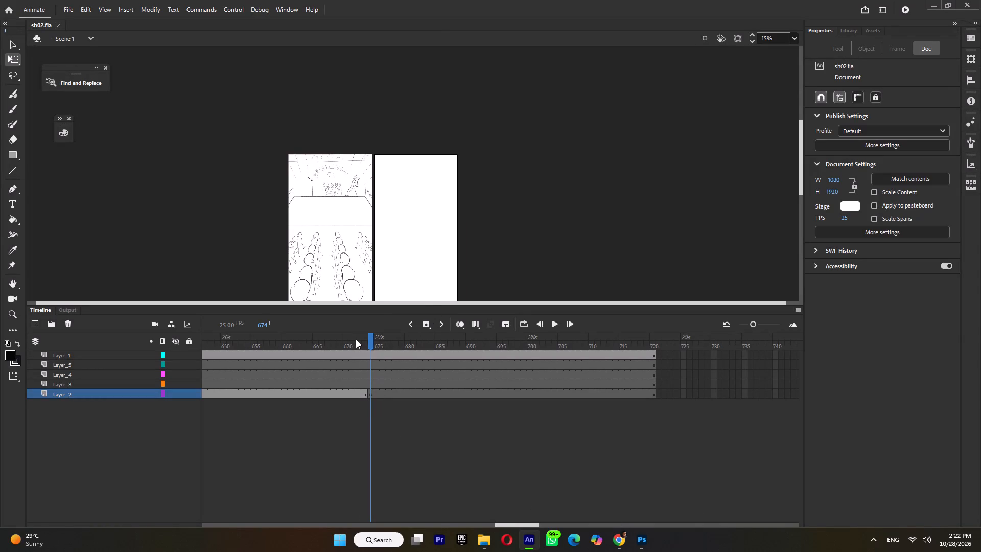
Scrub Scene 1 between frames 527 and 581 to review the assembly shot and its cut to the burning-fuse shot at frame 571.
left_click_drag(356, 339, 77, 394)
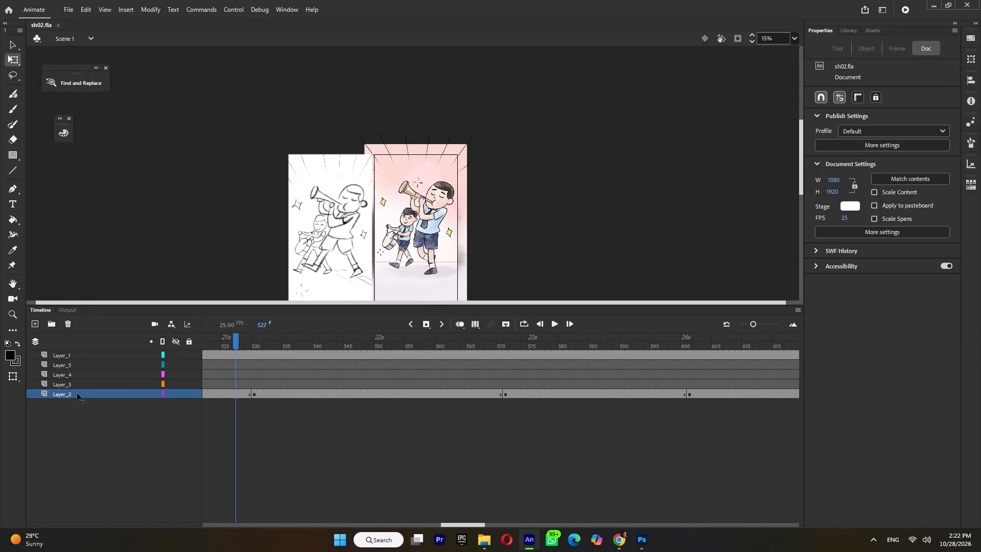
left_click_drag(77, 394, 758, 458)
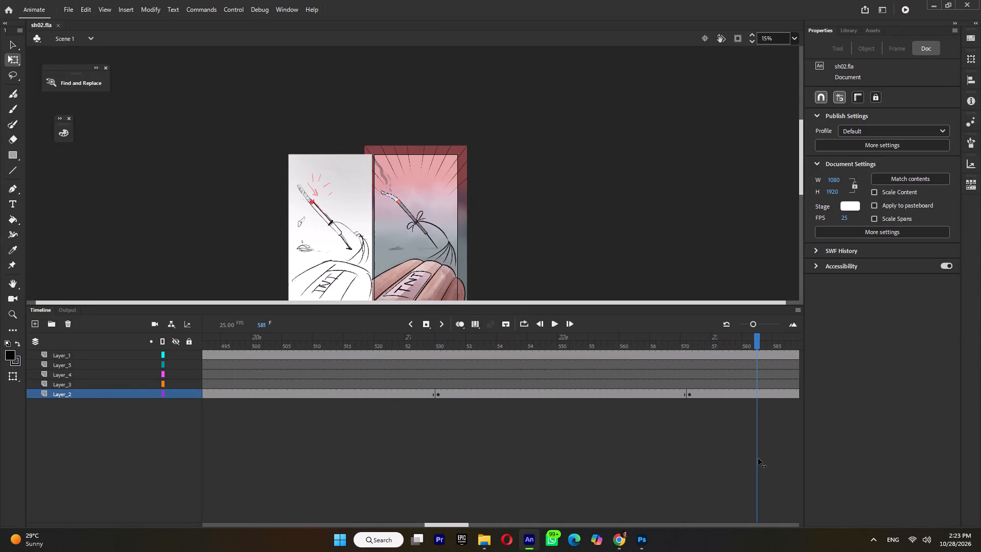
left_click_drag(758, 458, 689, 461)
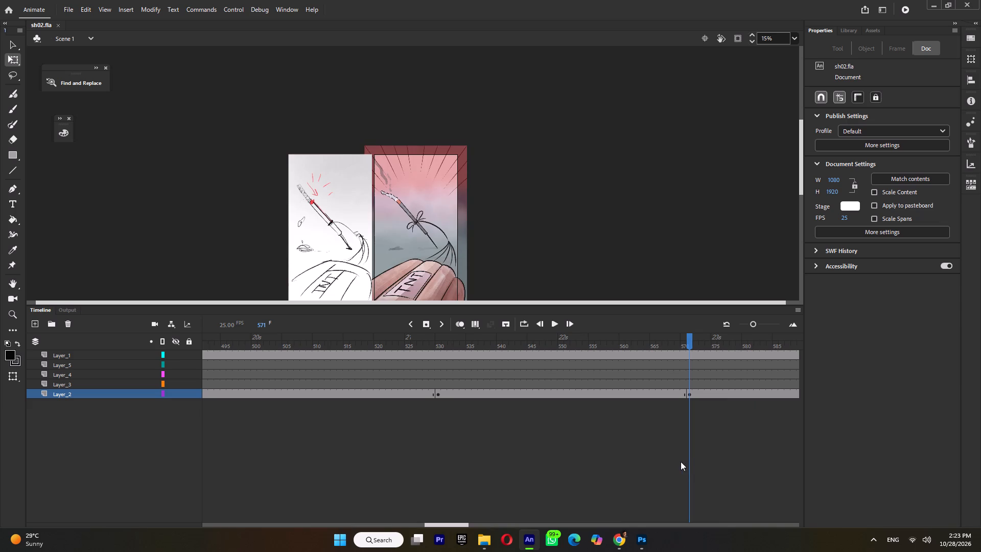
scroll(402, 209, "up", 4, "ctrl")
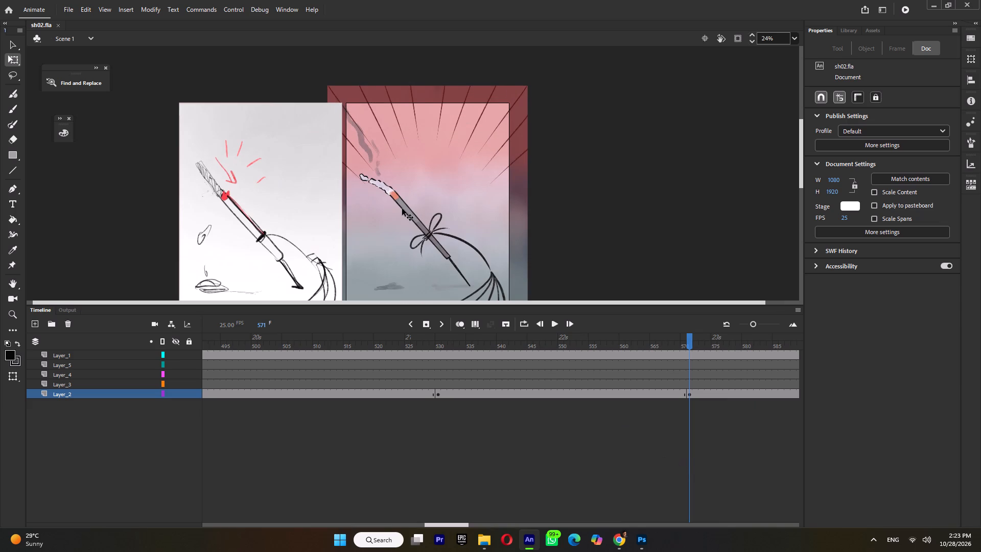
left_click_drag(442, 337, 515, 353)
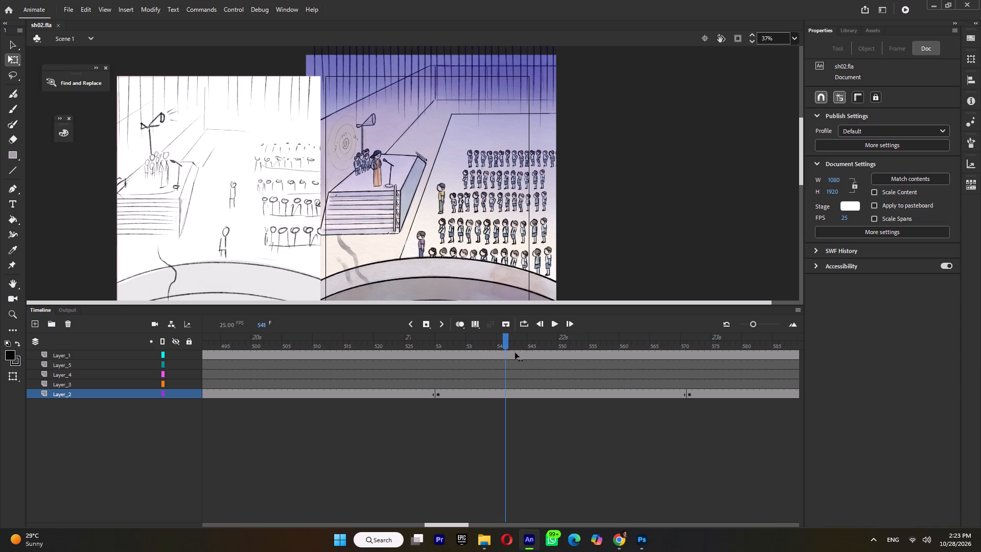
left_click_drag(515, 353, 694, 384)
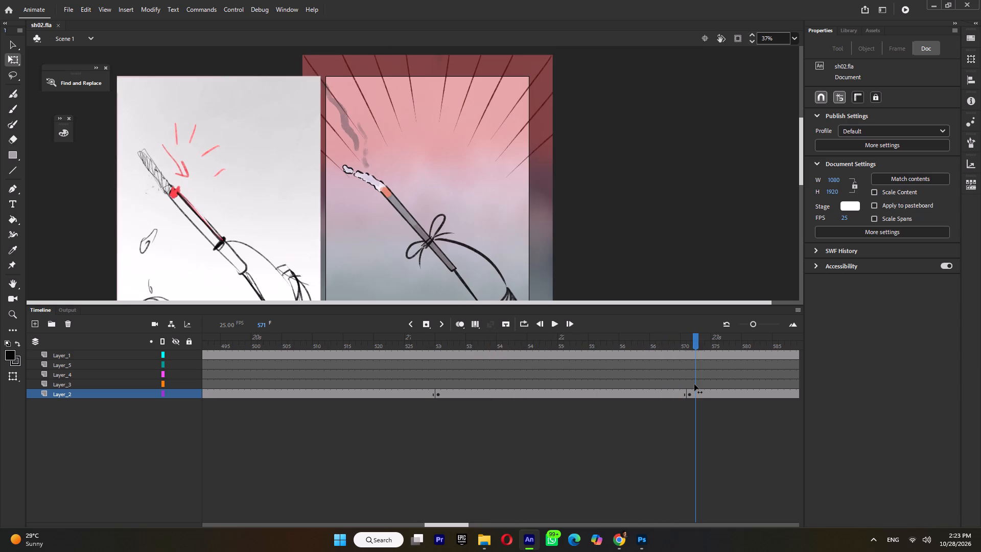
left_click_drag(694, 384, 466, 394)
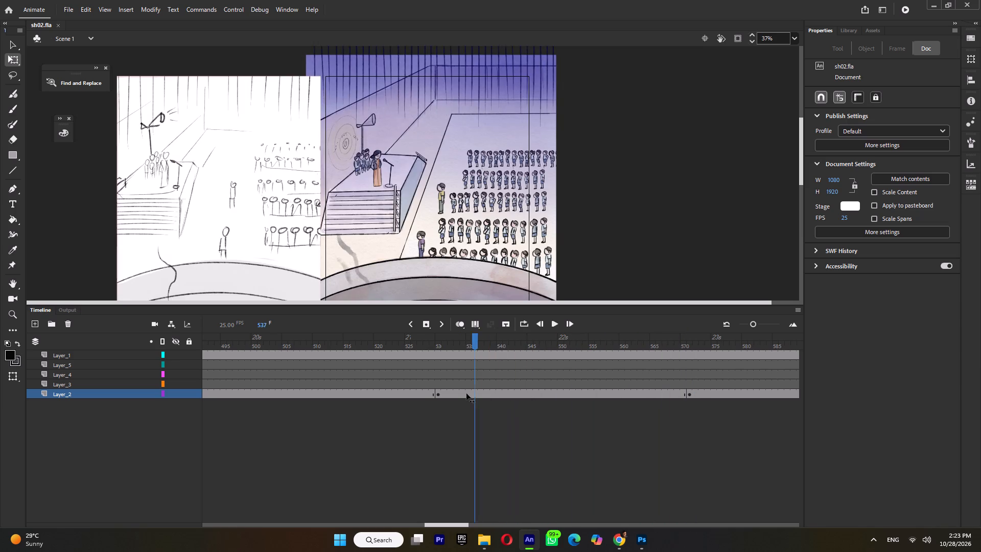
left_click_drag(466, 394, 538, 405)
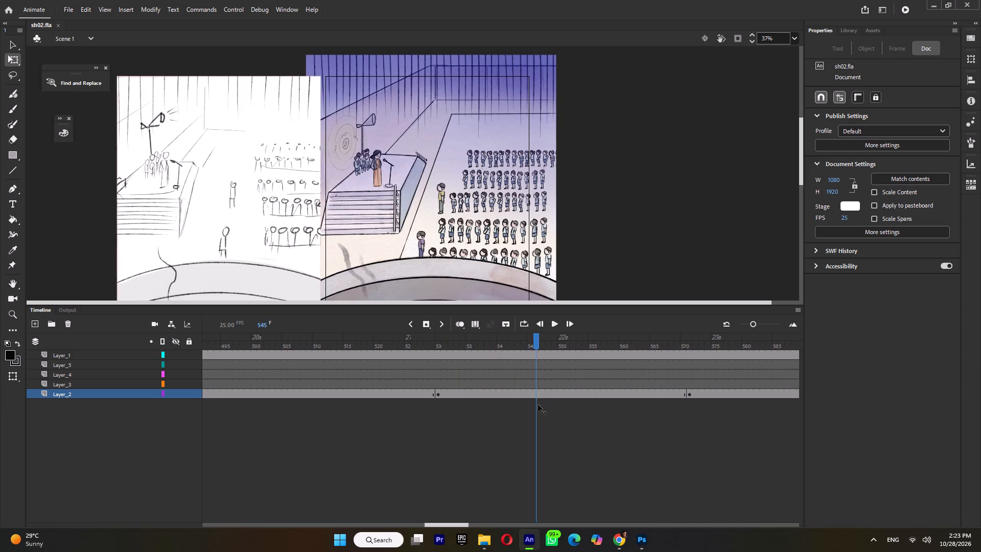
left_click_drag(538, 405, 684, 419)
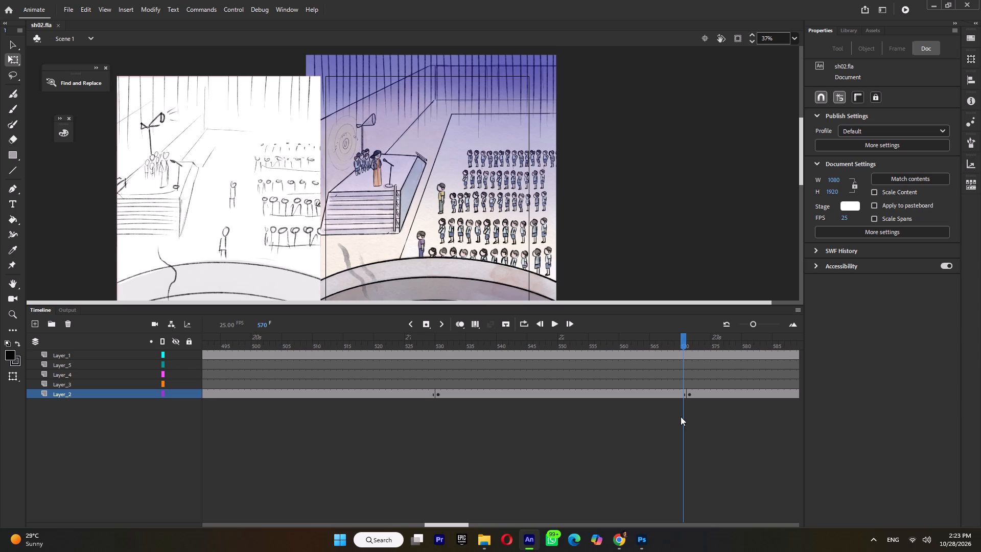
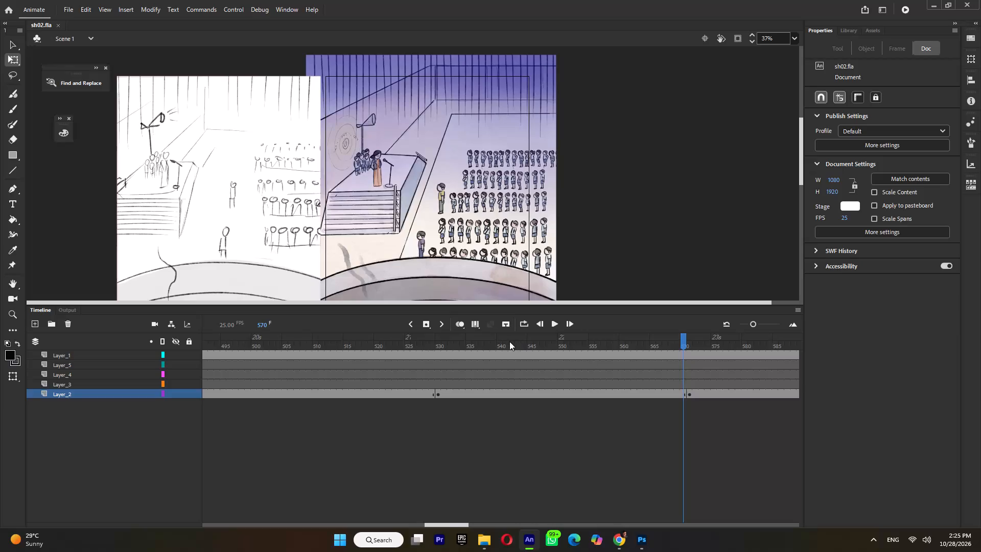
Open the burning-fuse shot's symbol 28 from frame 571 and expand its _8 folder to check which artwork New_group holds.
left_click_drag(693, 341, 749, 375)
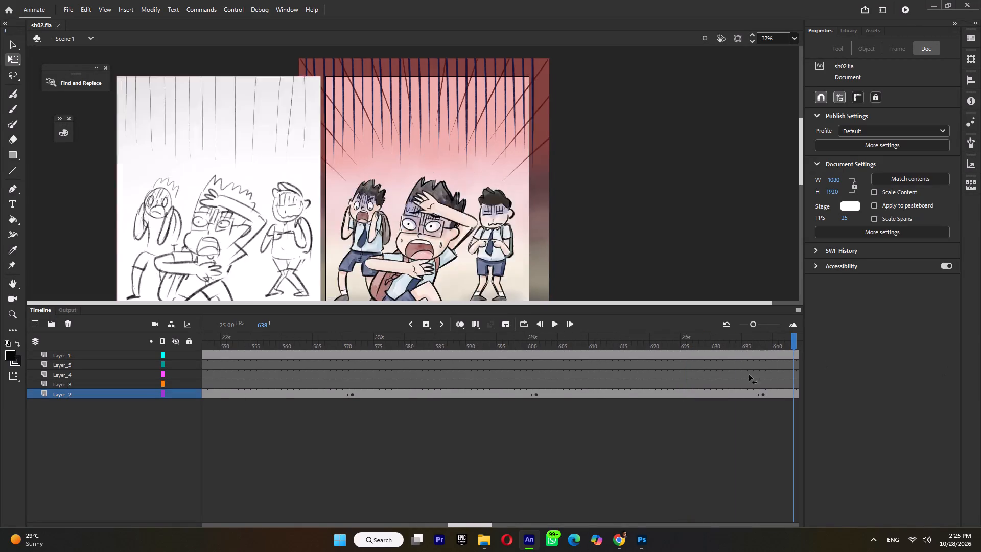
left_click_drag(749, 375, 364, 406)
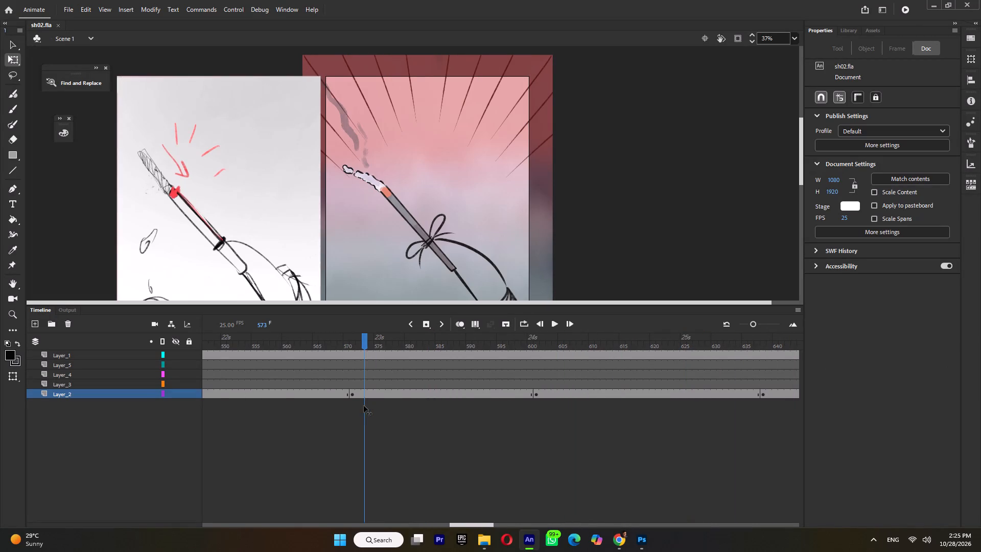
left_click_drag(364, 406, 350, 411)
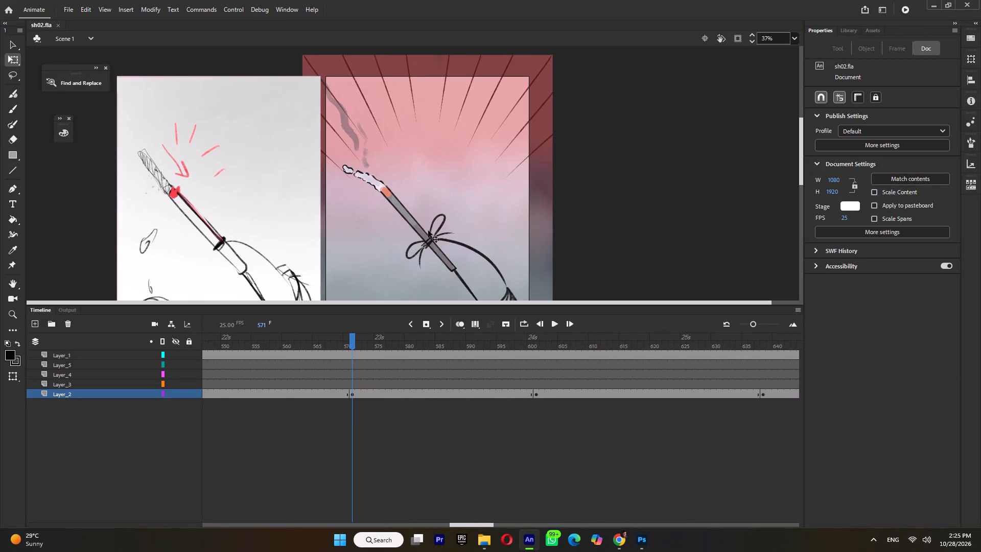
double_click(420, 230)
left_click(400, 212)
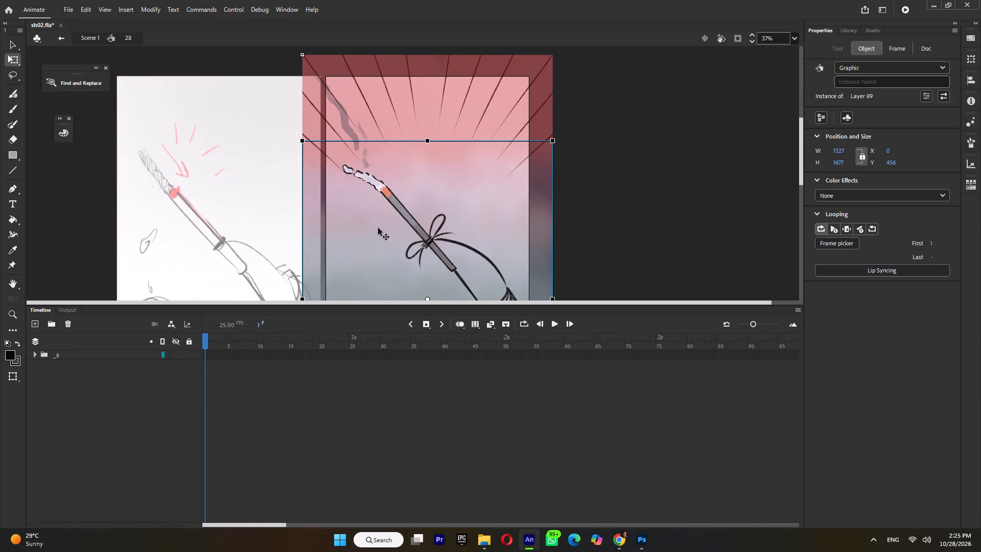
left_click(36, 355)
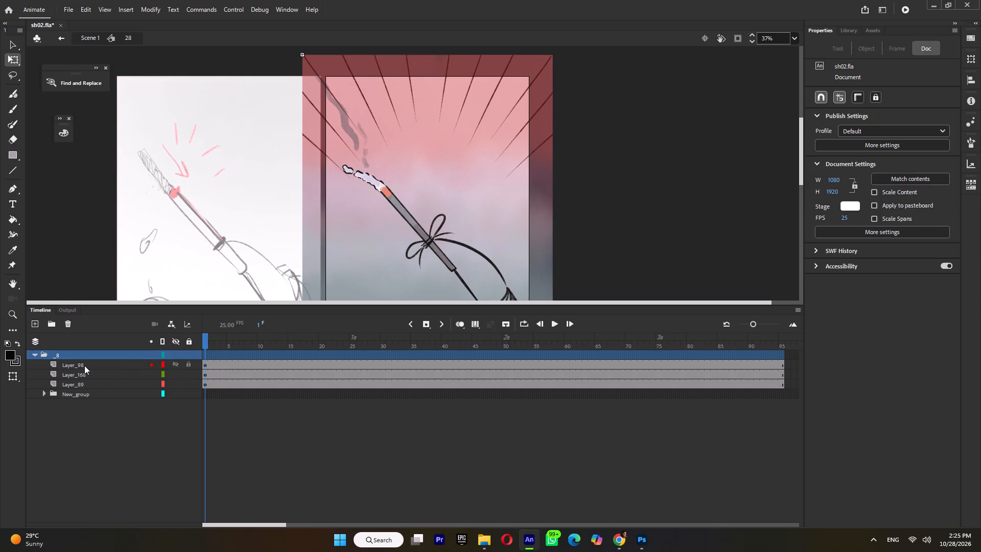
left_click(78, 390)
left_click(75, 396)
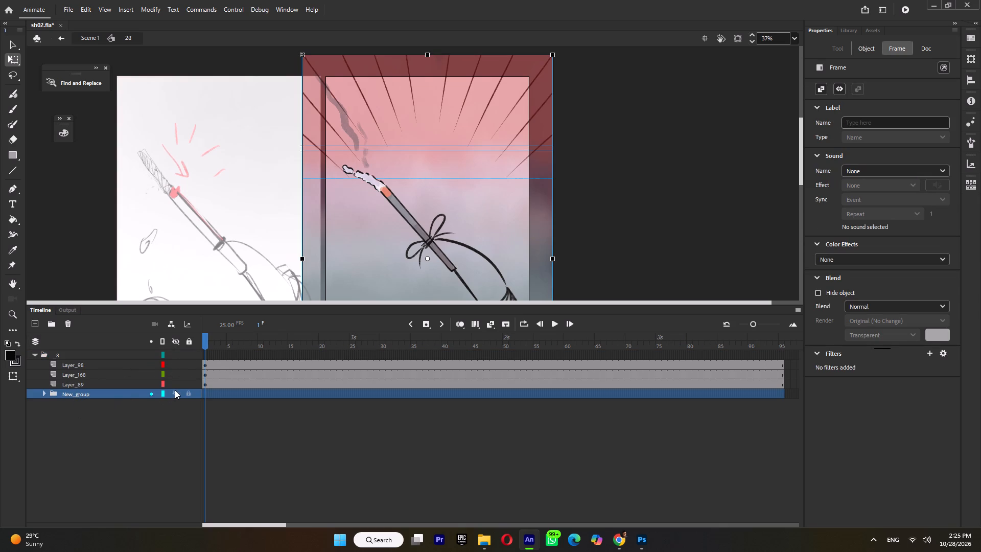
left_click(175, 390)
left_click(174, 392)
Inside the radiating-lines symbol Layer 129, extend the artwork to frame 13 and insert a keyframe at frame 8.
double_click(443, 98)
left_click(277, 355)
key("F5")
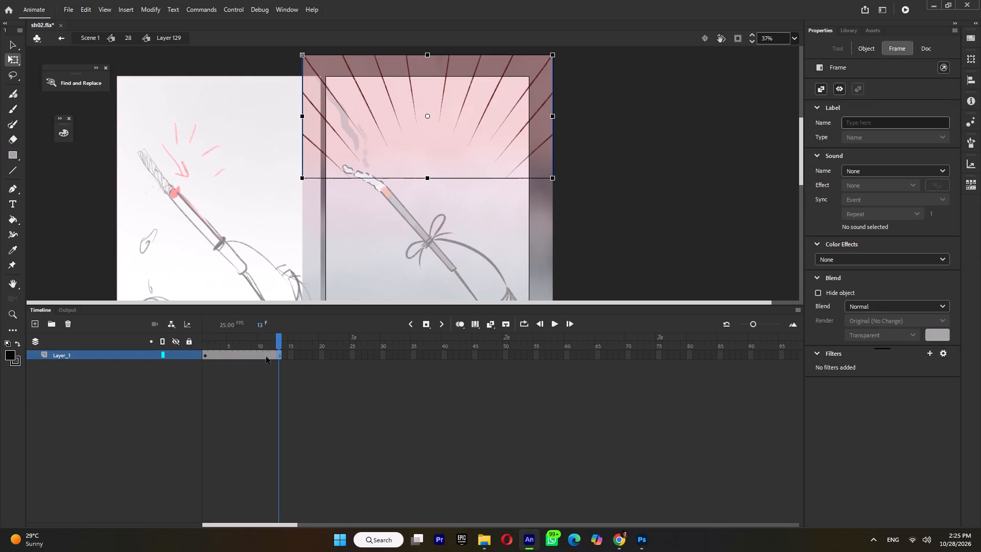
left_click(246, 354)
key("F6")
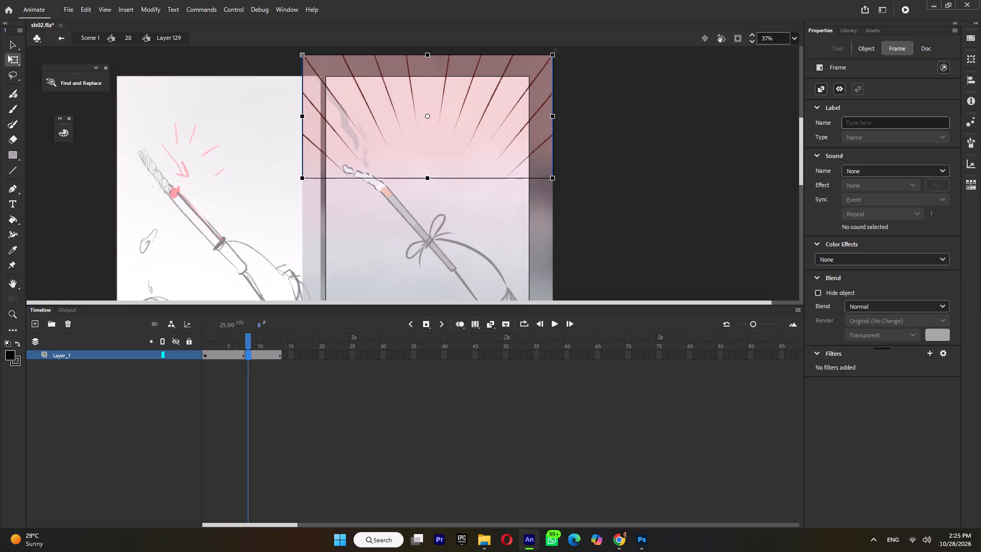
At frame 8, enlarge the radiating lines to about 1441 px wide, shift them slightly upward, and return to symbol 28.
left_click_drag(554, 52, 565, 36, "shift")
left_click_drag(496, 93, 494, 79)
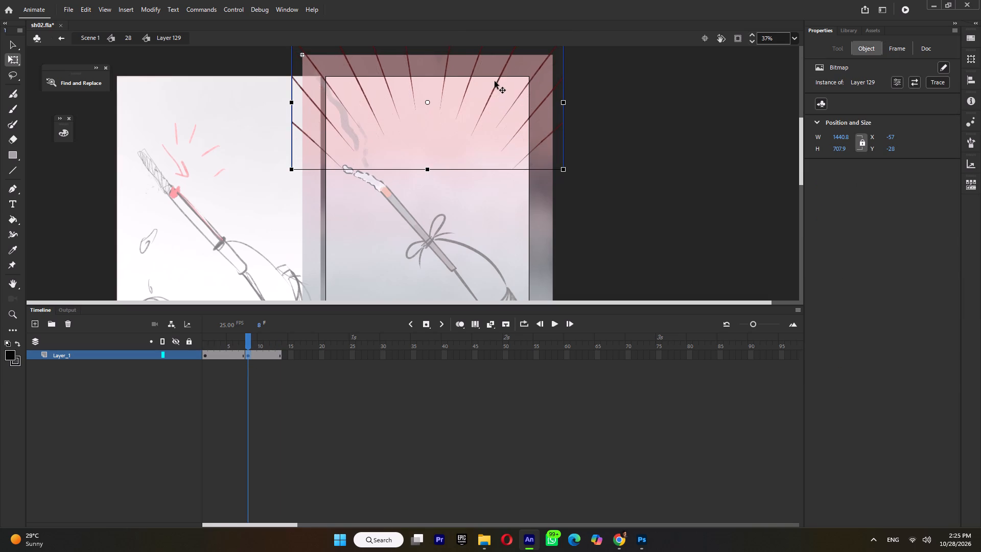
double_click(604, 144)
Lock the New_group folder in symbol 28.
left_click(189, 396)
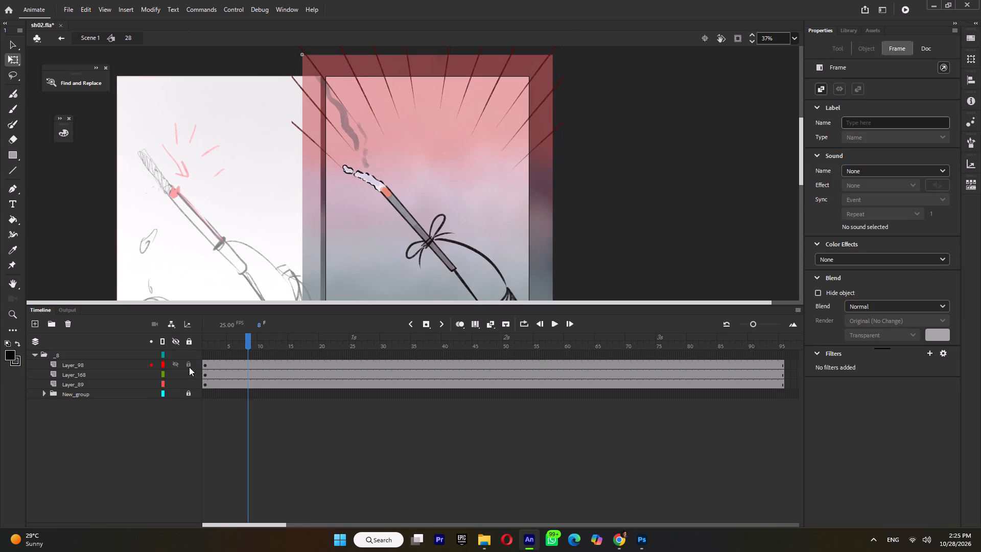
Examine Layer_98, Layer_168 and Layer_89 by switching their visibility off and on to identify the artwork on each.
left_click(177, 365)
left_click(173, 365)
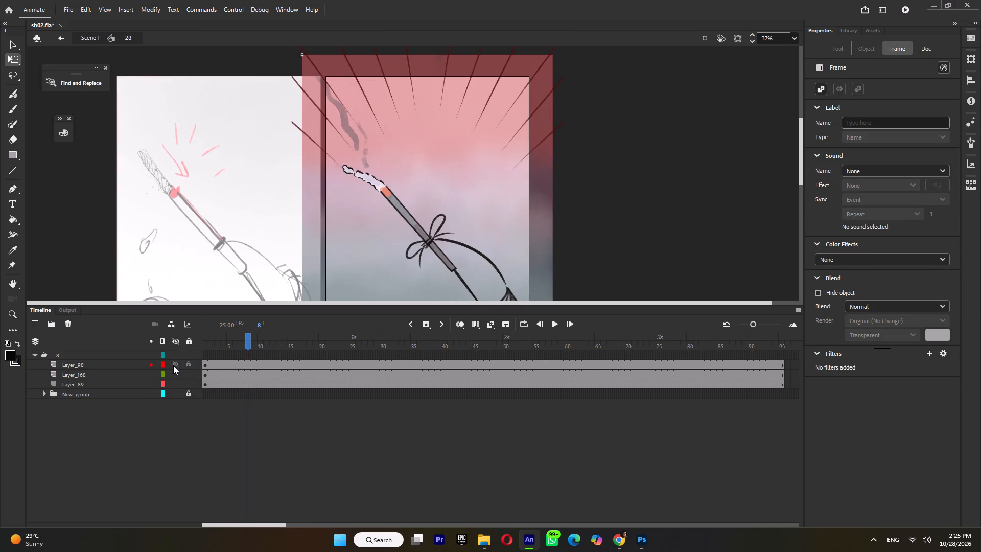
left_click(173, 374)
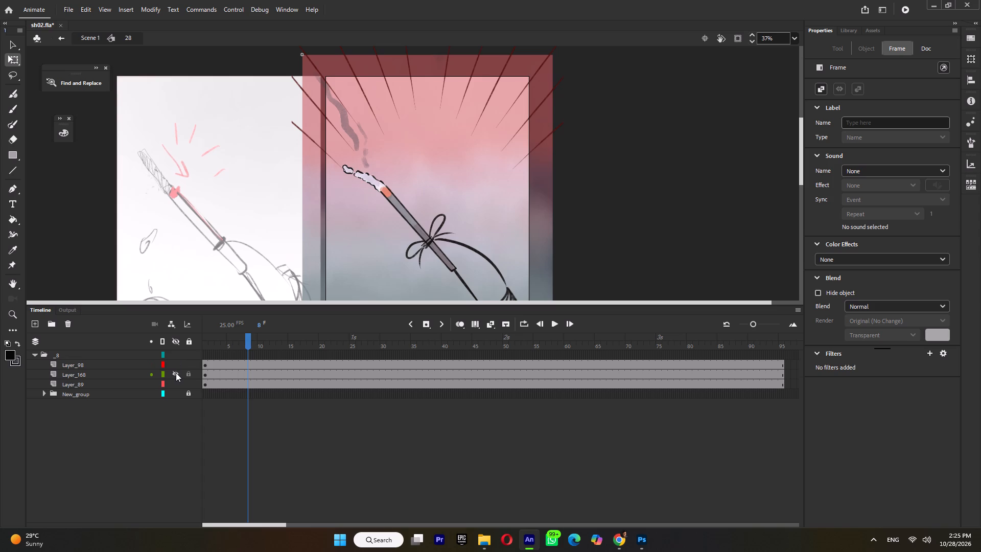
left_click(176, 373)
scroll(425, 176, "down", 4, "ctrl")
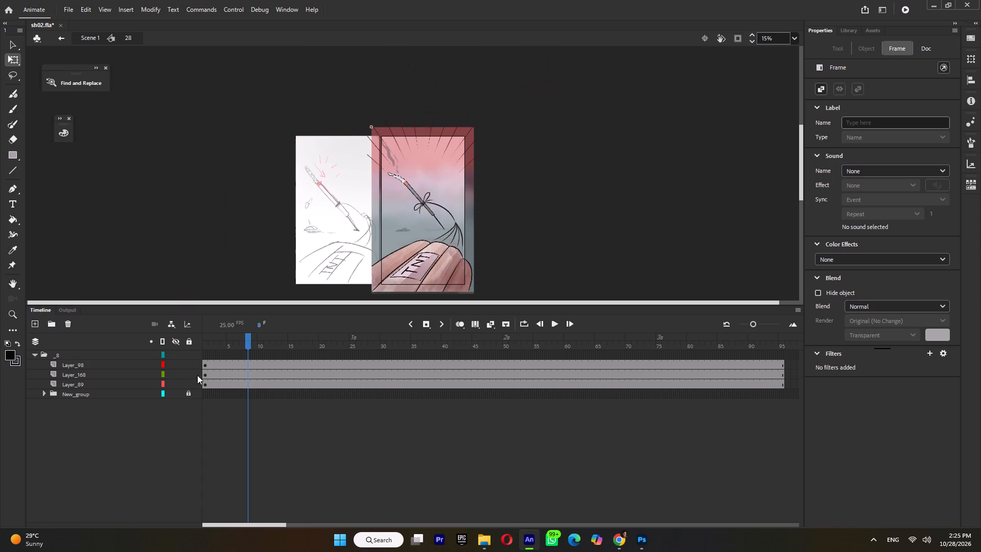
left_click(176, 384)
left_click(173, 384)
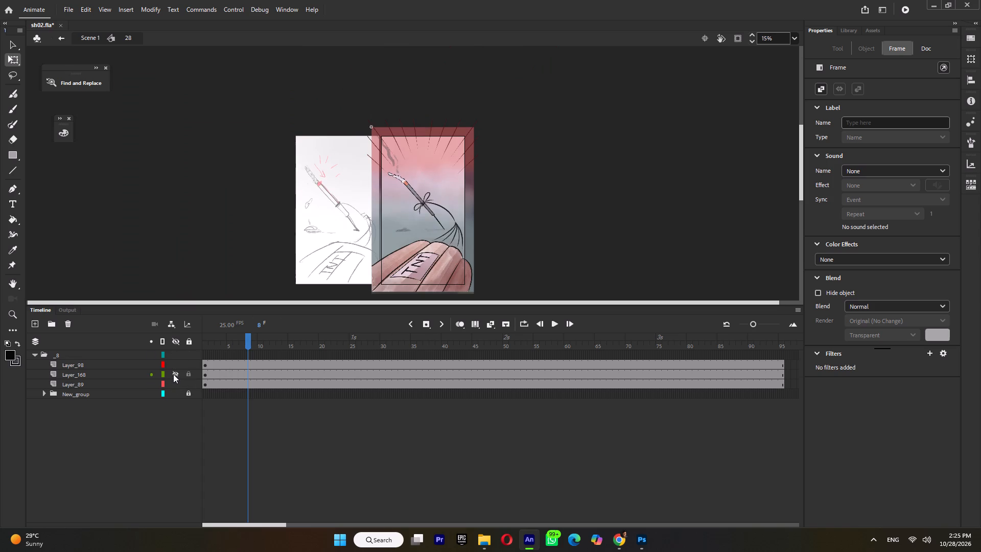
left_click(173, 374)
left_click(173, 374)
scroll(491, 169, "up", 4, "ctrl")
scroll(357, 194, "up", 3, "ctrl")
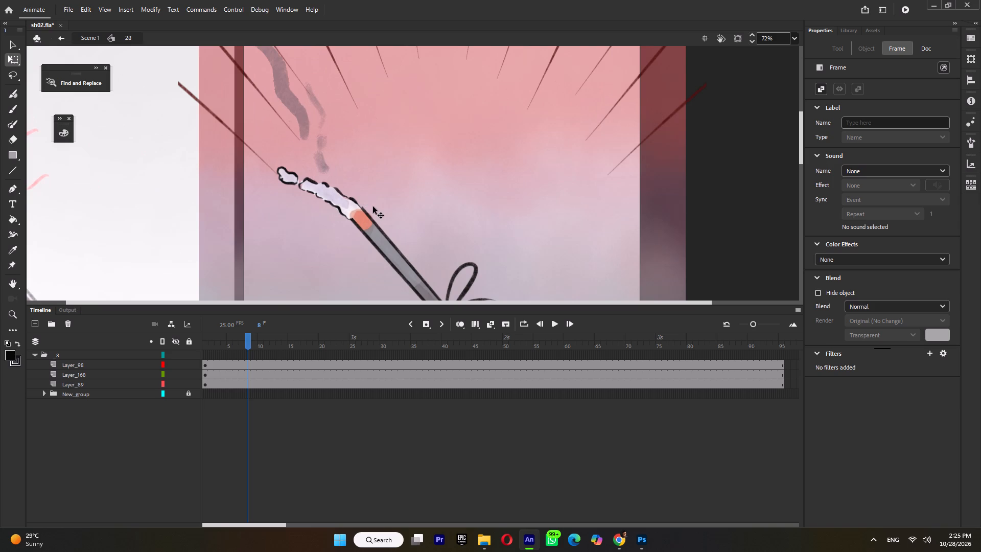
left_click(68, 365)
left_click(174, 376)
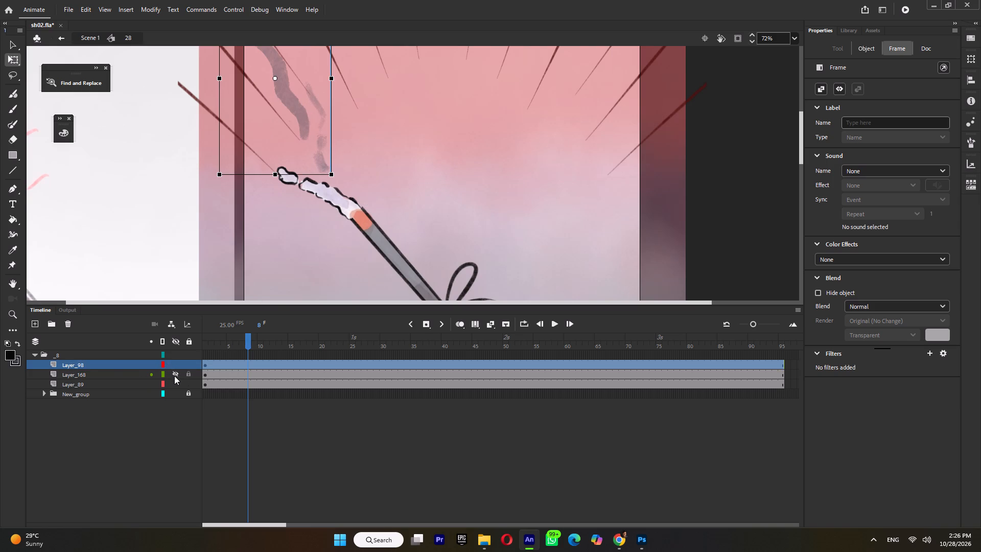
left_click(175, 374)
left_click(175, 380)
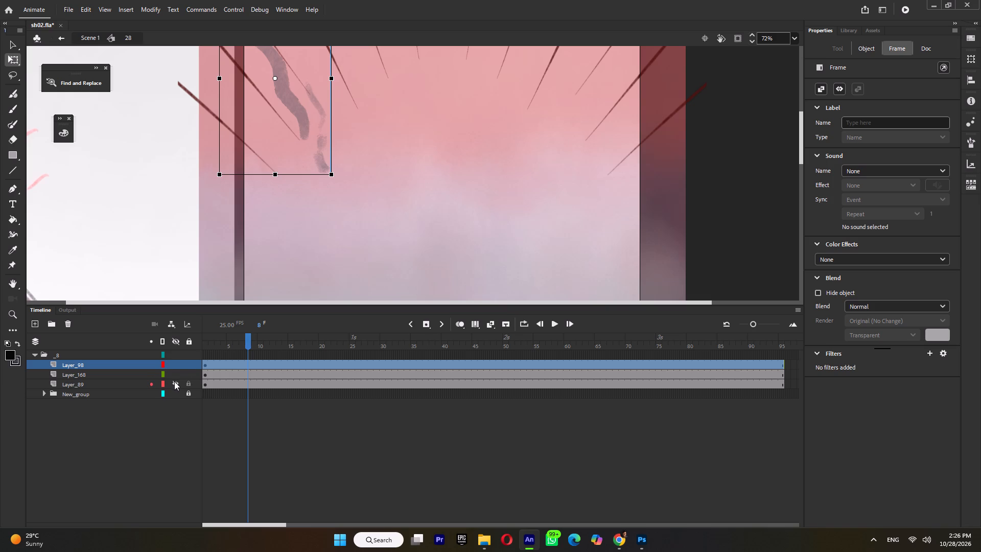
left_click(174, 381)
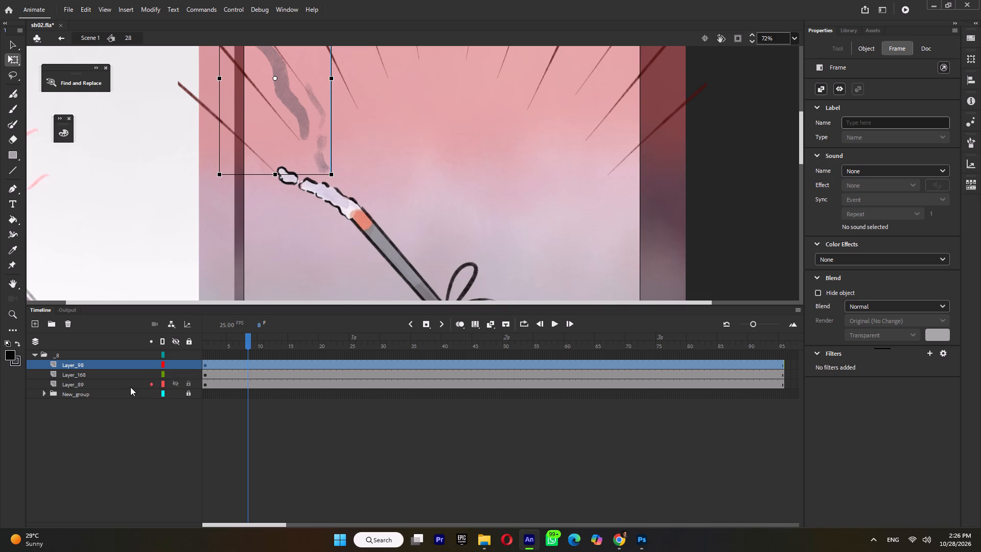
left_click(66, 385)
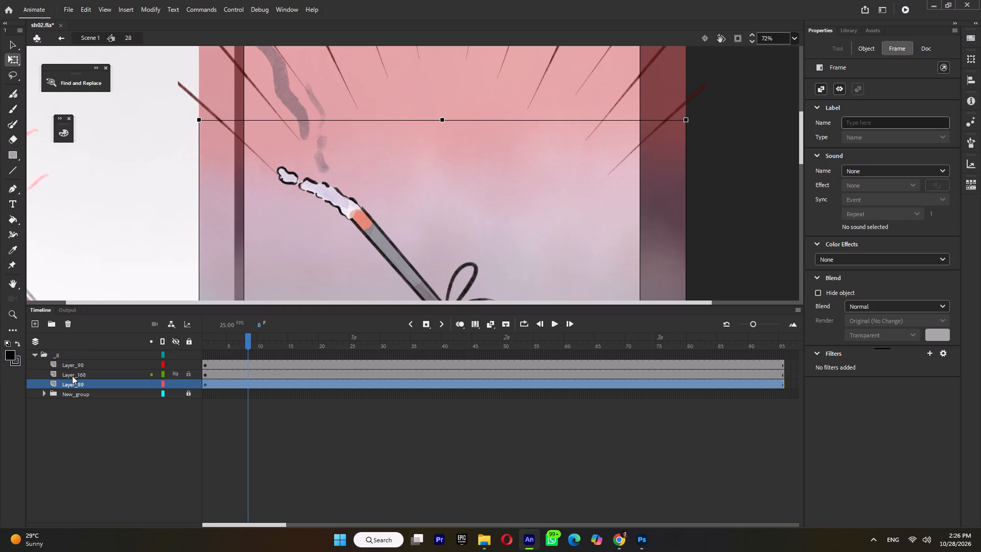
Open the smoke symbol on Layer_98 for editing.
left_click(79, 365)
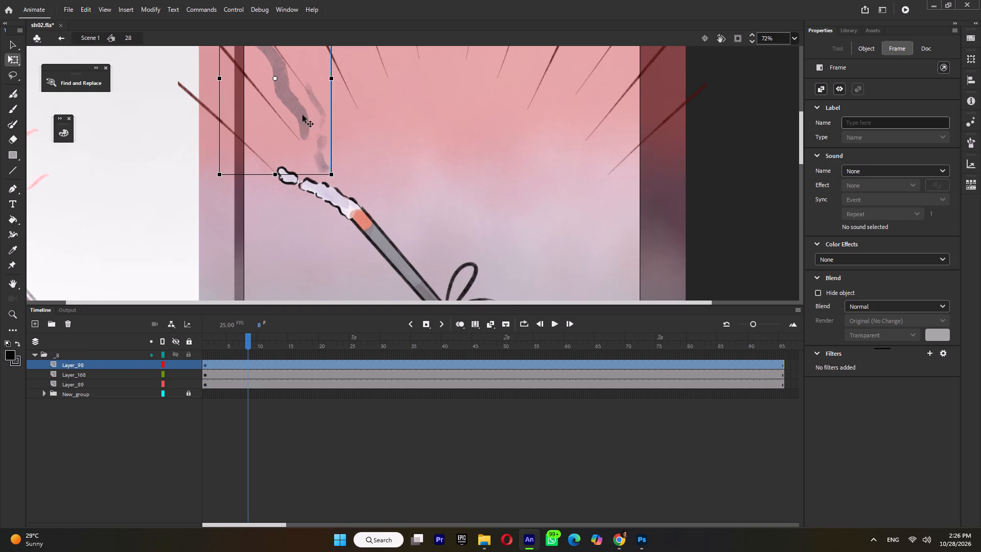
double_click(302, 116)
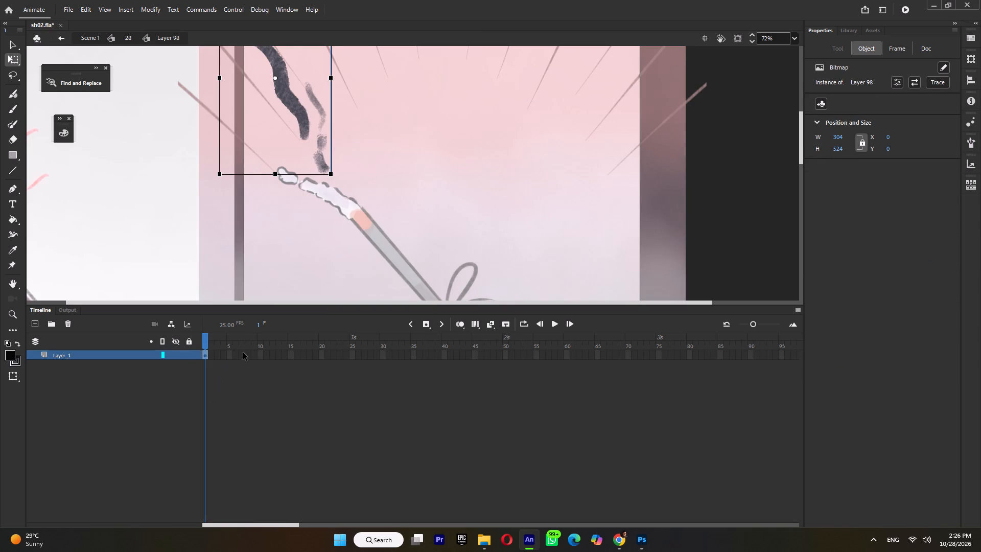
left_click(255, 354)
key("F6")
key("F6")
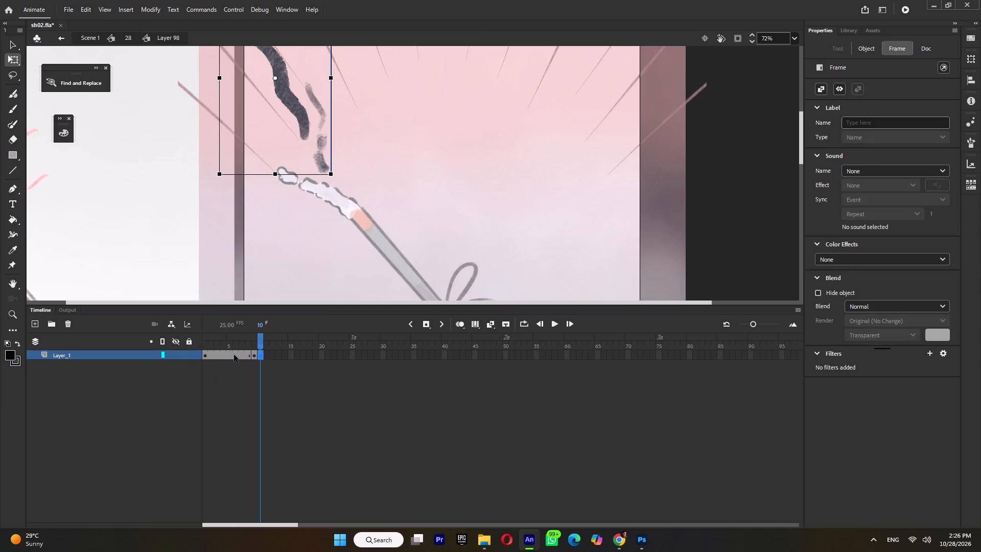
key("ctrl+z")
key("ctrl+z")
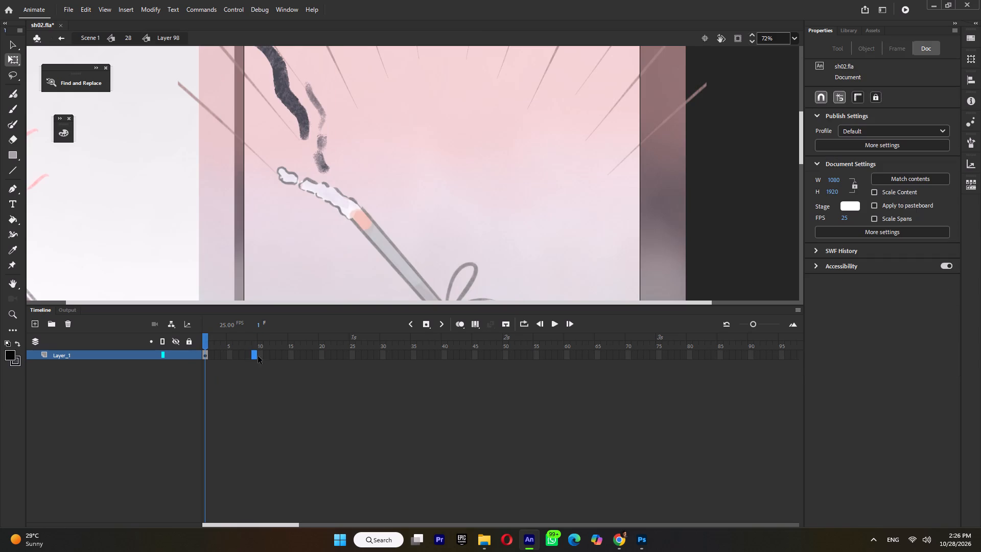
Extend the smoke artwork to frame 12 and insert a keyframe at frame 7.
left_click(269, 356)
key("F5")
key("F5")
left_click(241, 354)
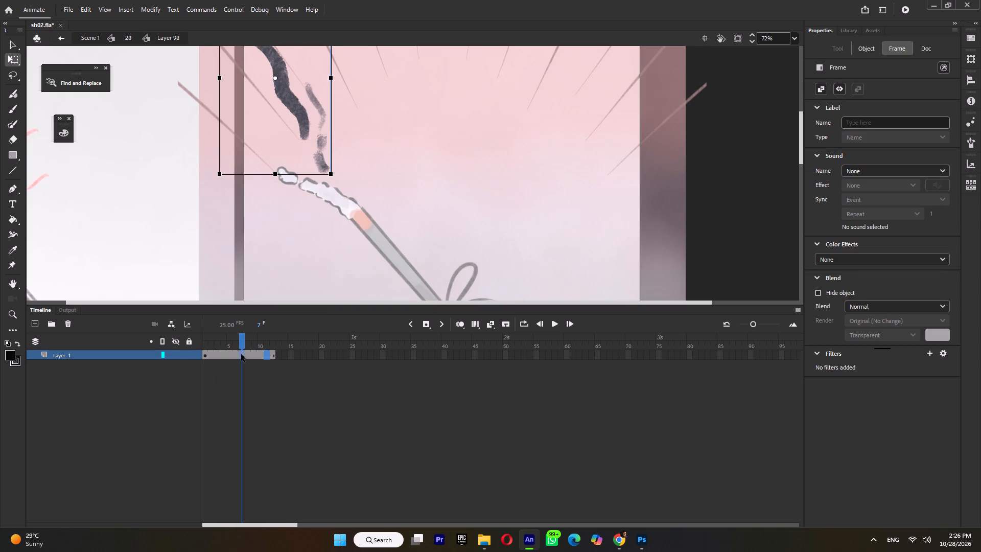
key("F6")
Flip the smoke bitmap horizontally at frame 7.
scroll(303, 162, "down", 5, "ctrl")
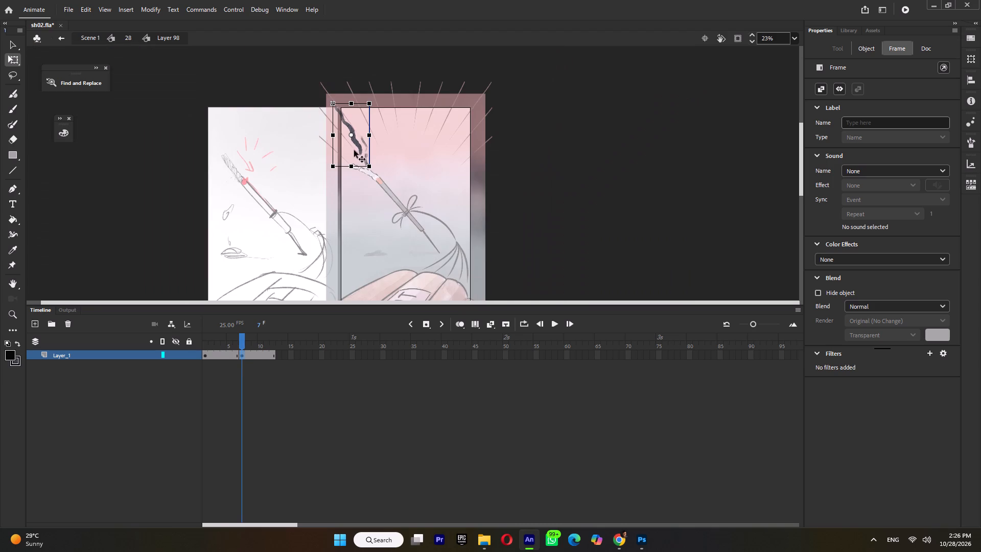
right_click(359, 147)
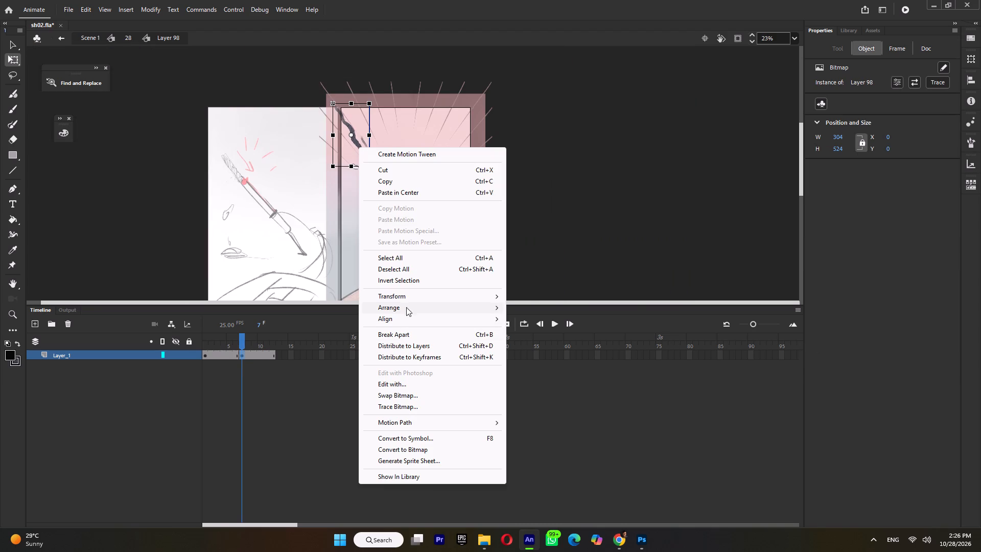
left_click(408, 293)
left_click(554, 404)
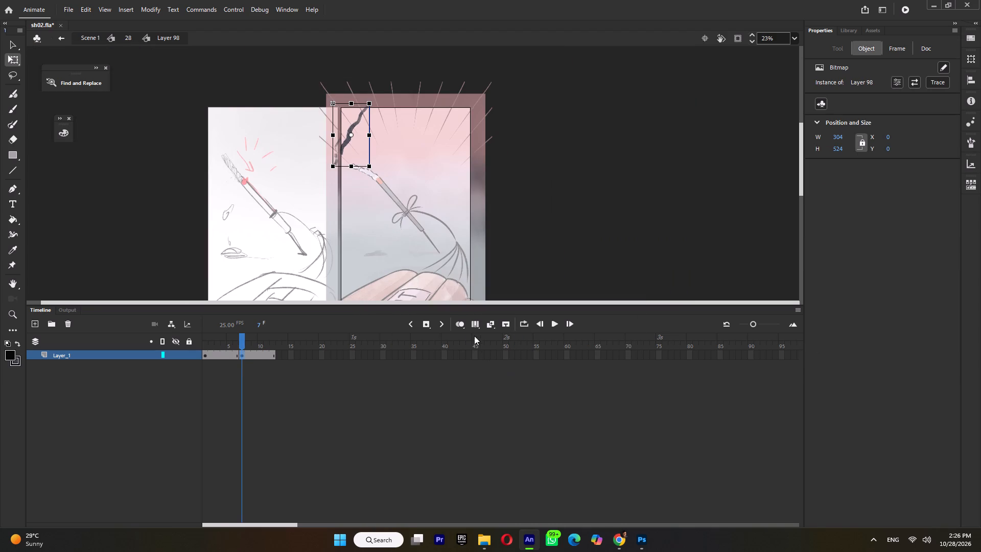
With onion skinning on, rotate, skew and shrink the frame 7 smoke to about 560 × 484 px and place it at about X -95, Y -94.
left_click(460, 326)
left_click_drag(368, 171, 393, 165)
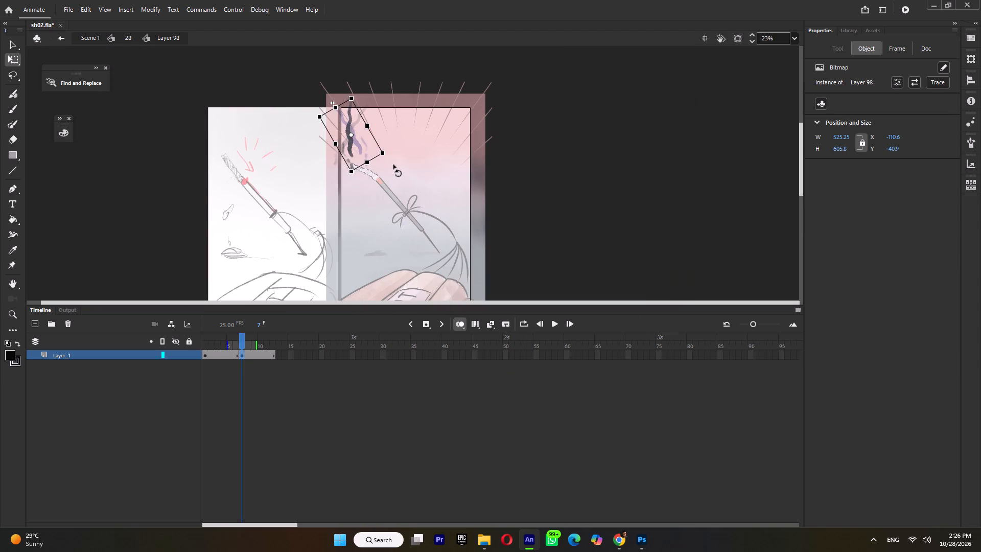
left_click_drag(393, 165, 409, 153)
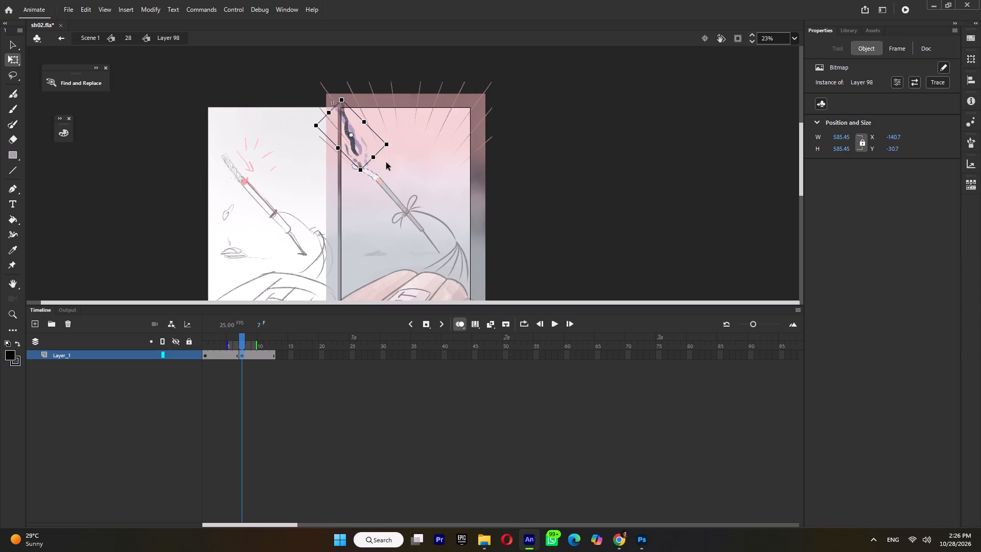
left_click_drag(375, 157, 375, 150)
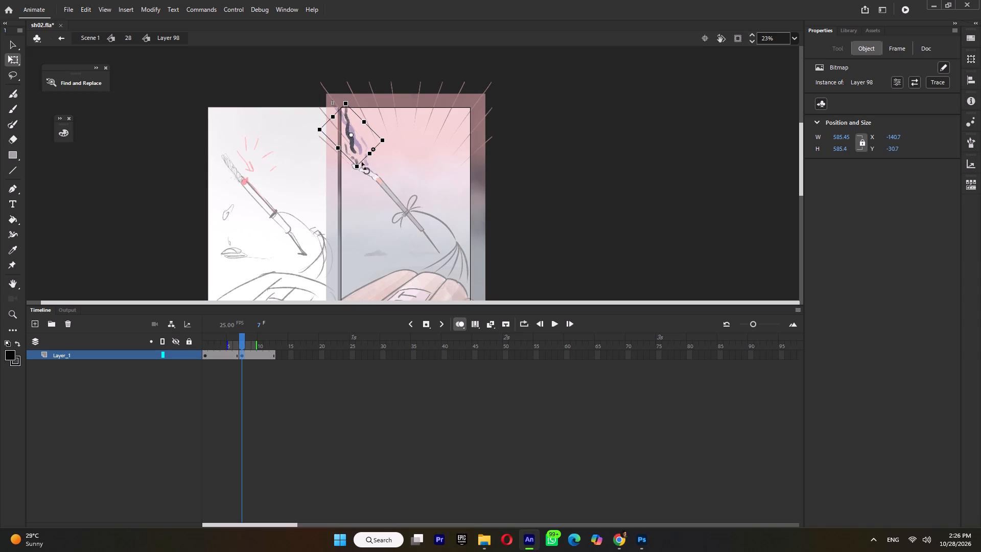
scroll(361, 162, "up", 2, "ctrl")
left_click_drag(362, 157, 367, 154)
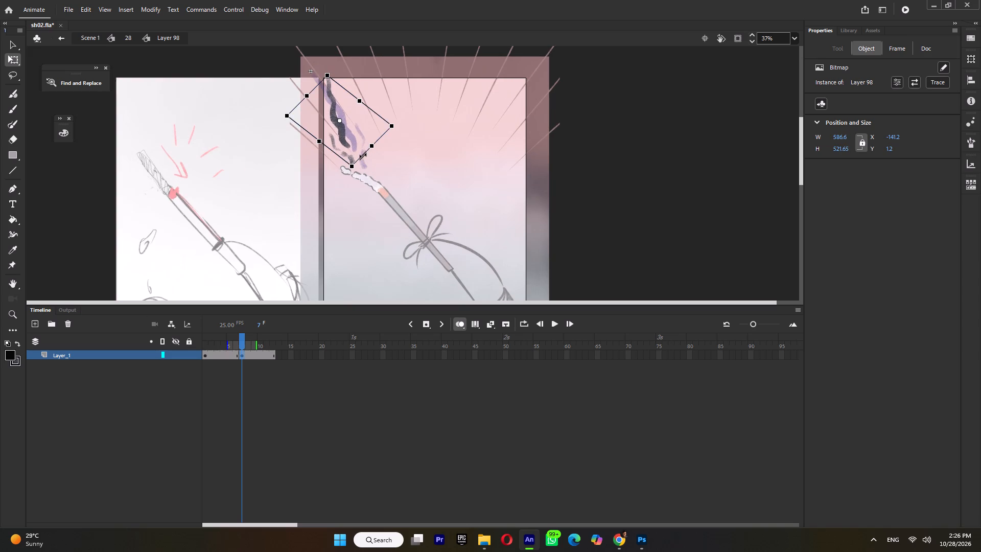
left_click_drag(344, 136, 351, 111)
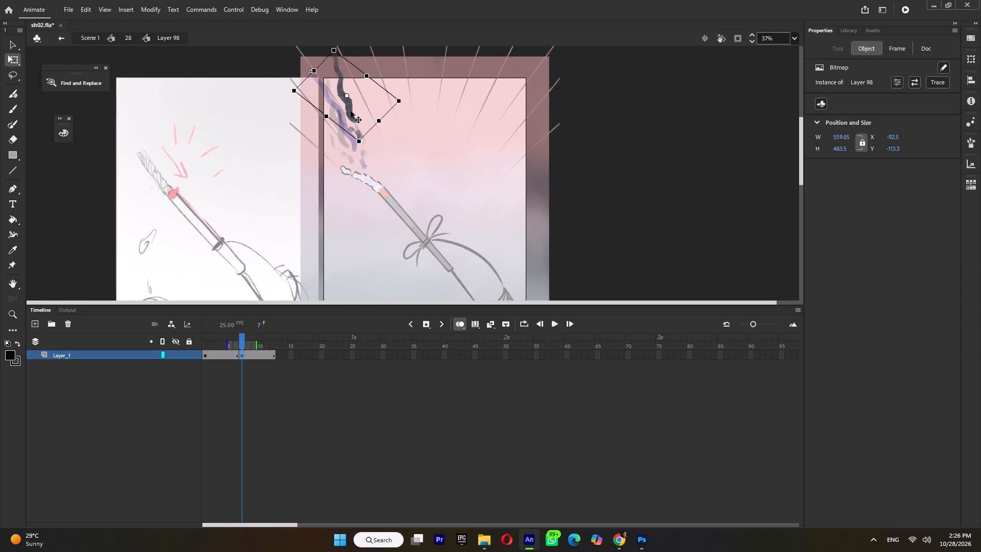
left_click_drag(351, 111, 350, 114)
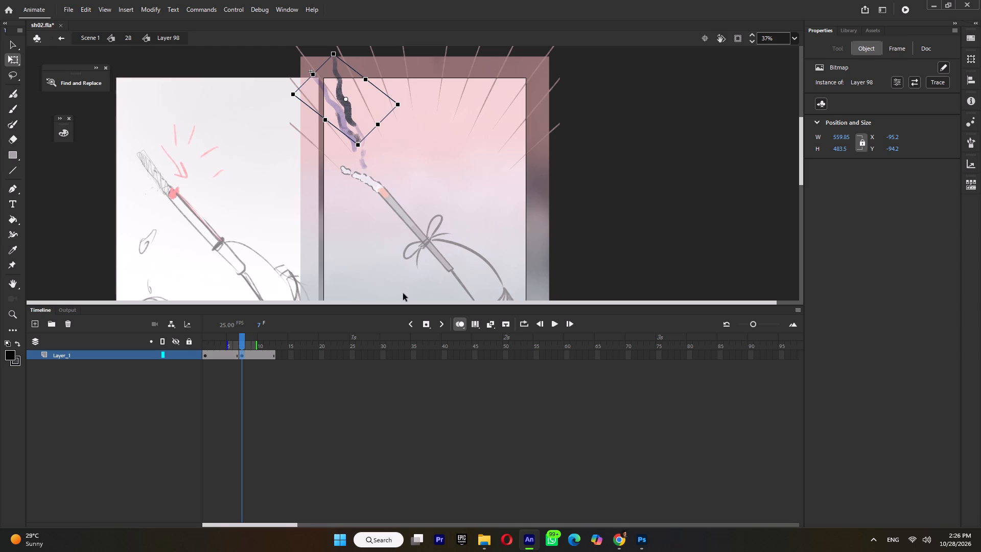
Exit the smoke symbol, play back shot 28 to check the motion, and return to frame 1.
left_click(571, 327)
double_click(565, 251)
key("Return")
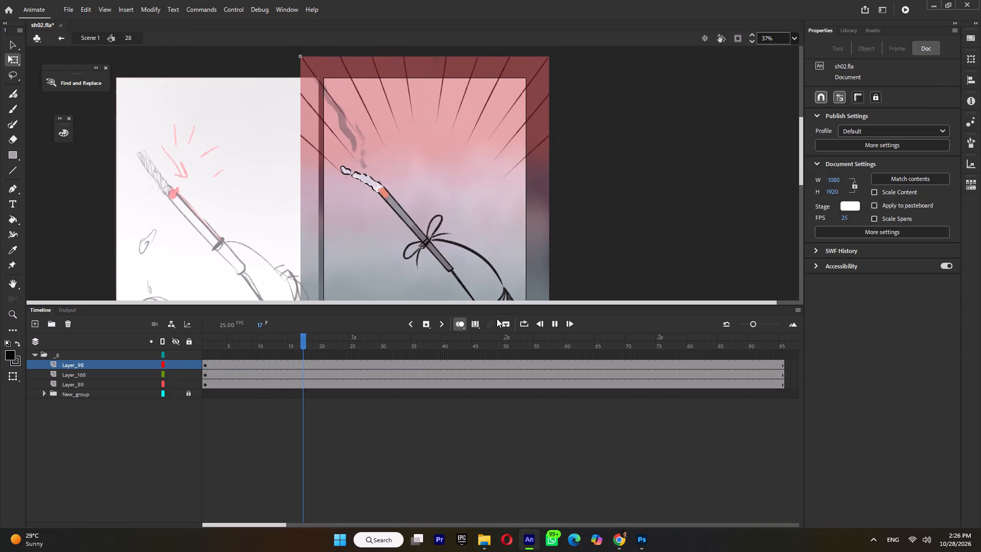
key("Return")
left_click_drag(235, 343, 171, 357)
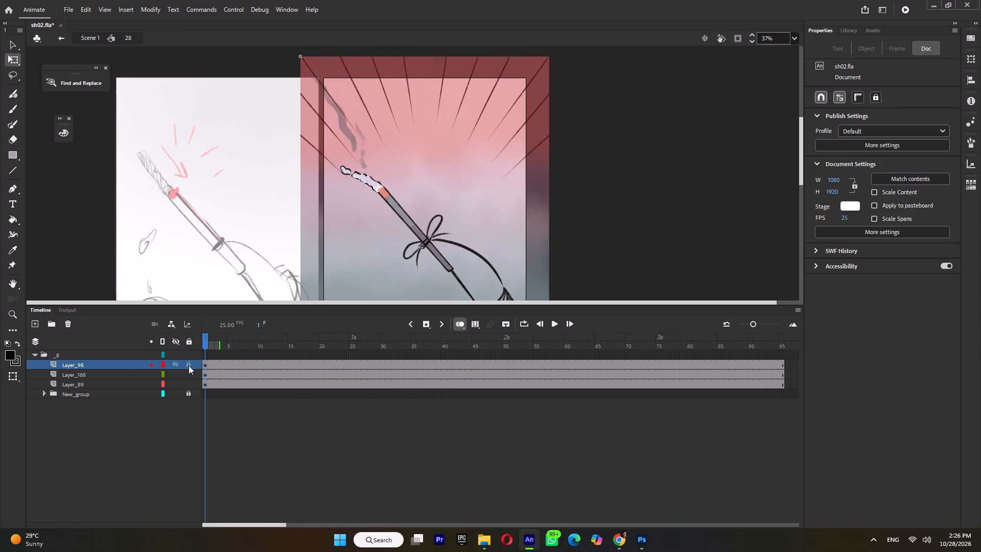
Lock Layer_98 and Layer_168, keeping both visible.
left_click(189, 365)
left_click(110, 372)
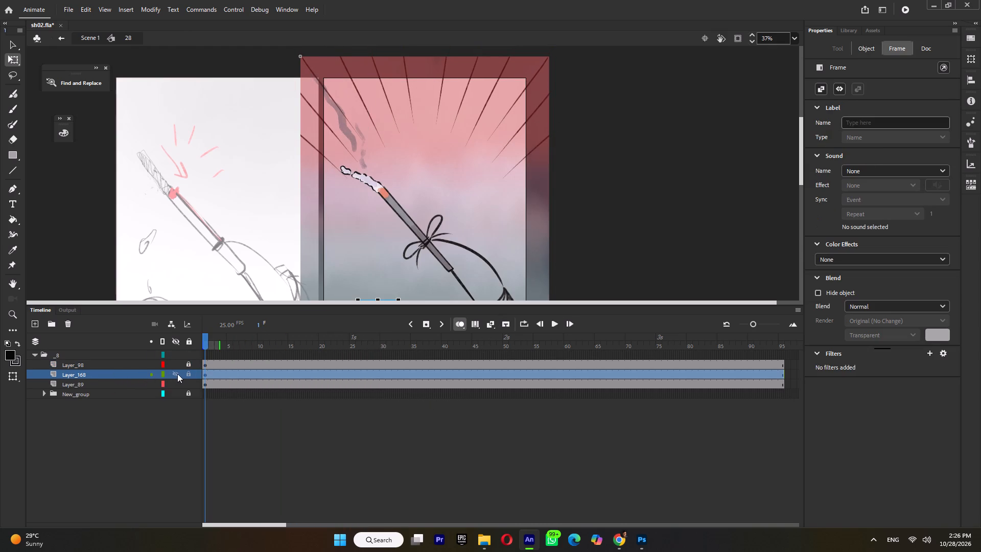
left_click(172, 376)
left_click(174, 375)
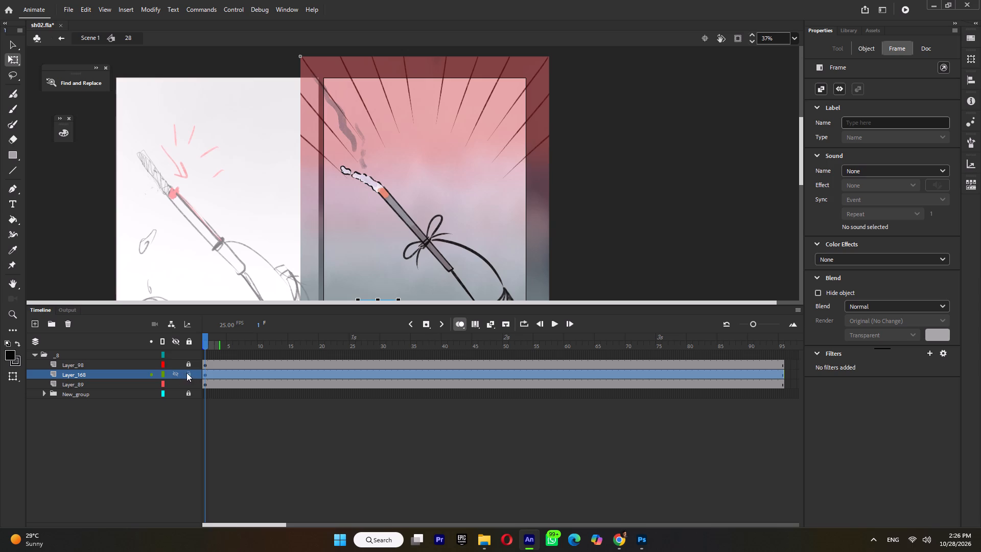
left_click(189, 373)
Add a new layer directly above Layer_89.
left_click(85, 385)
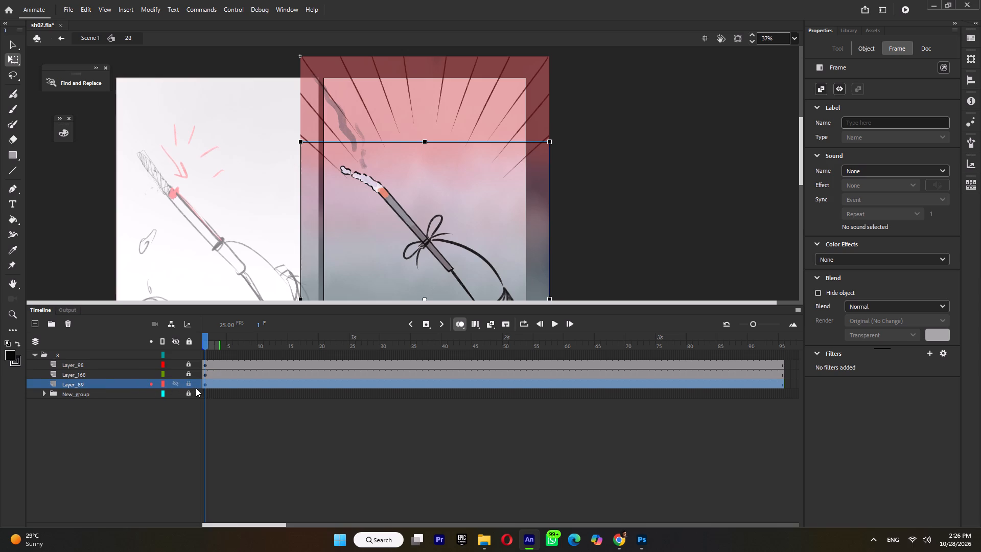
left_click(36, 325)
With the Classic Brush in near-black, draw two outlines on the new layer extending both stick edges straight up past the ember over the ash.
left_click(12, 109)
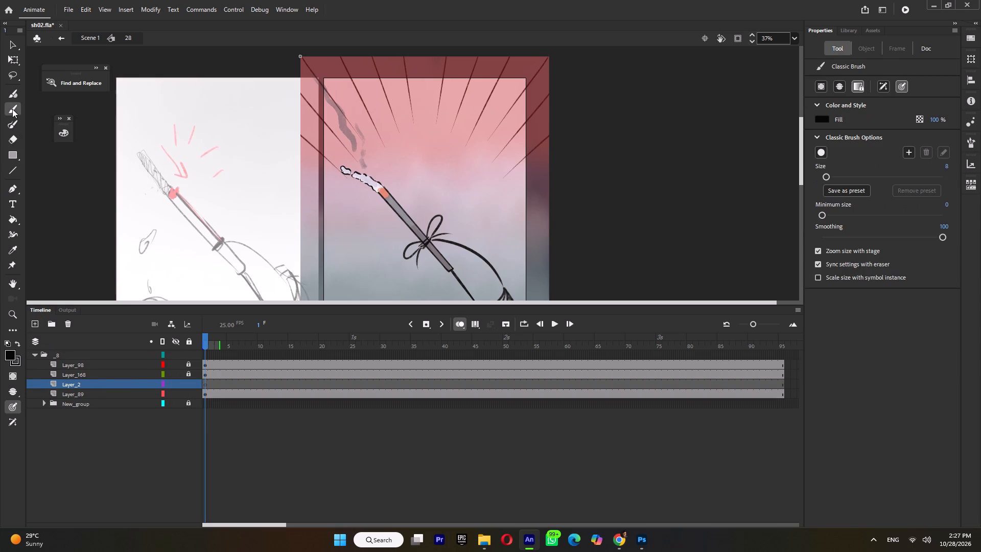
scroll(399, 175, "up", 3, "ctrl")
scroll(377, 218, "up", 4, "ctrl")
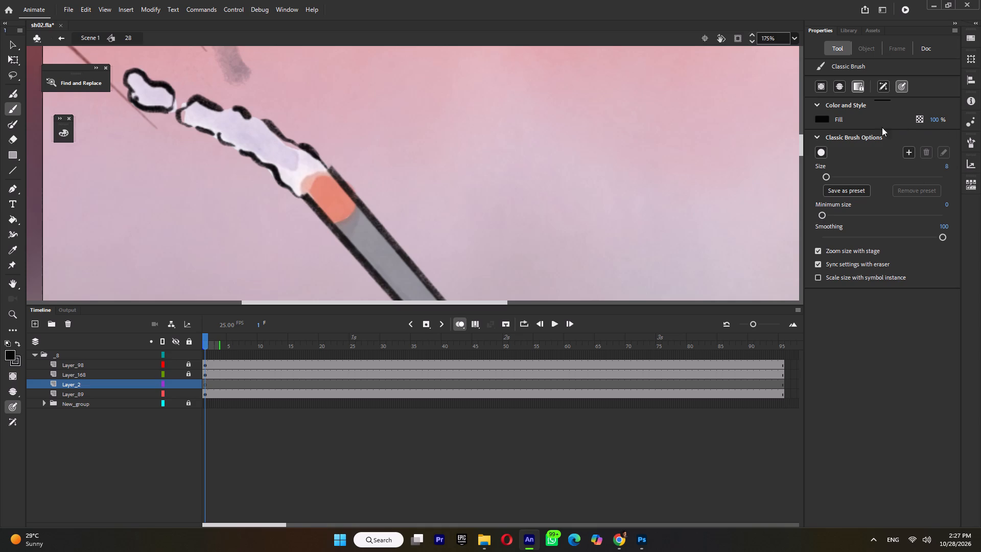
left_click(821, 118)
left_click(365, 262)
left_click_drag(243, 87, 268, 112)
key("ctrl+z")
left_click_drag(247, 86, 321, 161)
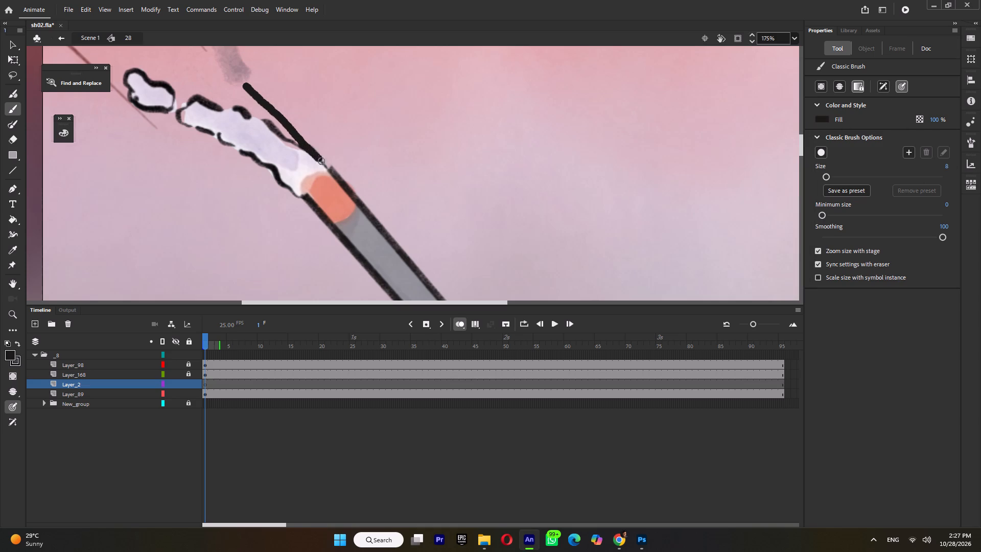
left_click_drag(321, 161, 334, 175)
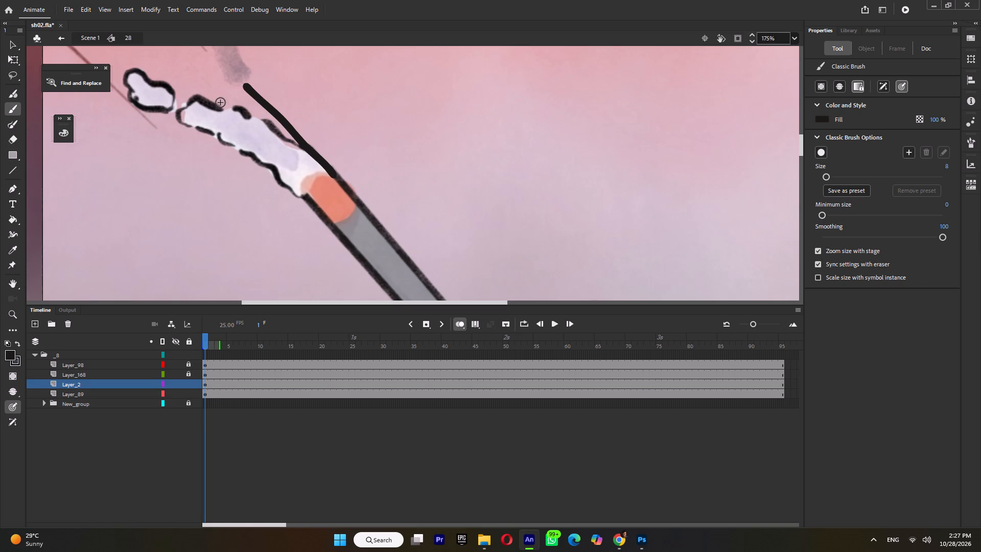
left_click_drag(220, 102, 283, 174)
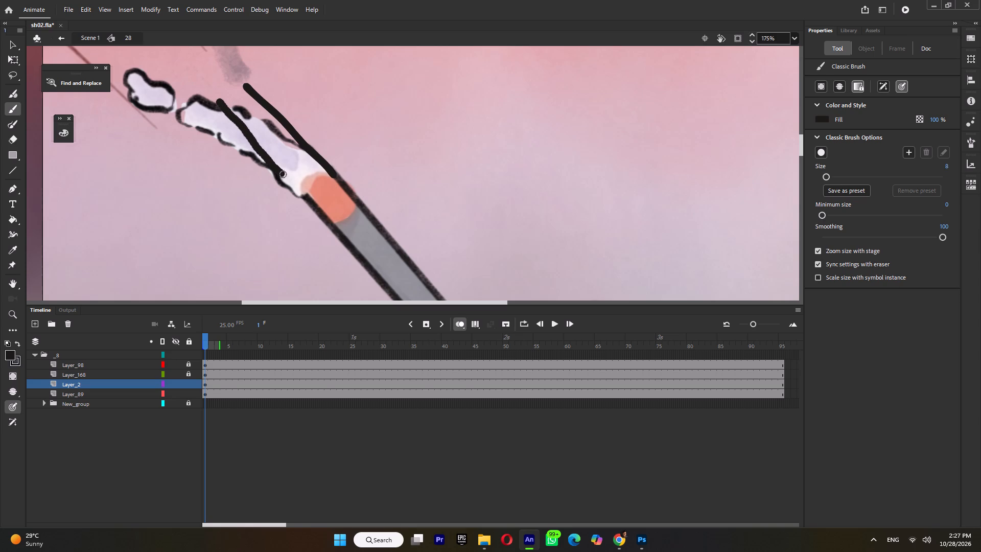
left_click_drag(283, 174, 311, 204)
scroll(316, 212, "down", 4, "ctrl")
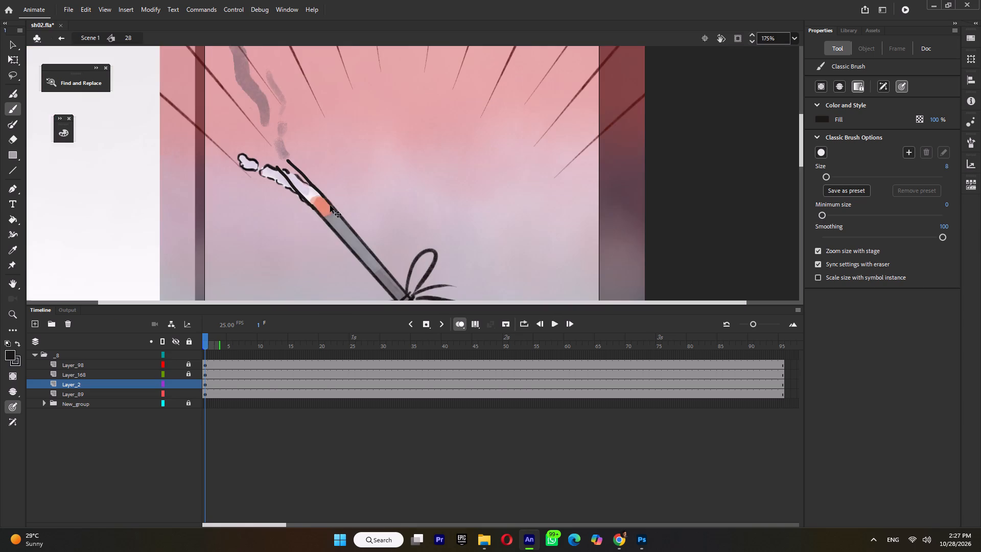
Sample the ember's orange and paint a solid ember tip between the upper ends of the two new outlines.
scroll(330, 205, "up", 2, "ctrl")
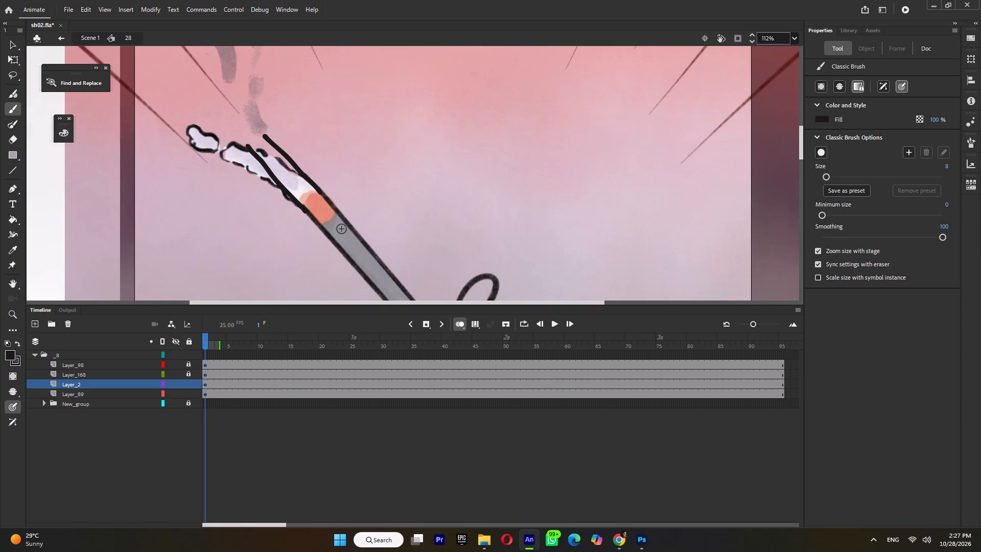
key("i")
left_click(317, 209)
key("b")
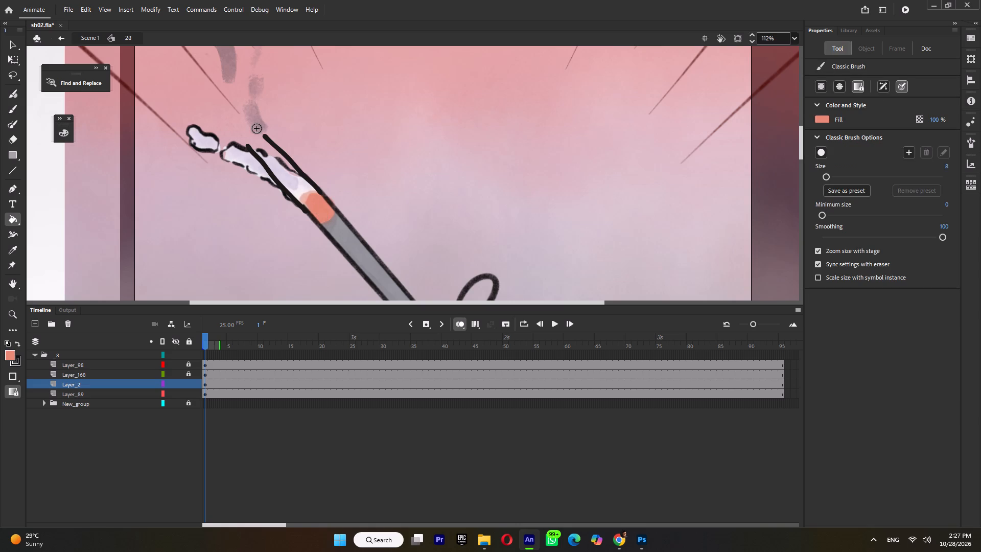
scroll(256, 134, "up", 3, "ctrl")
left_click_drag(272, 145, 253, 132)
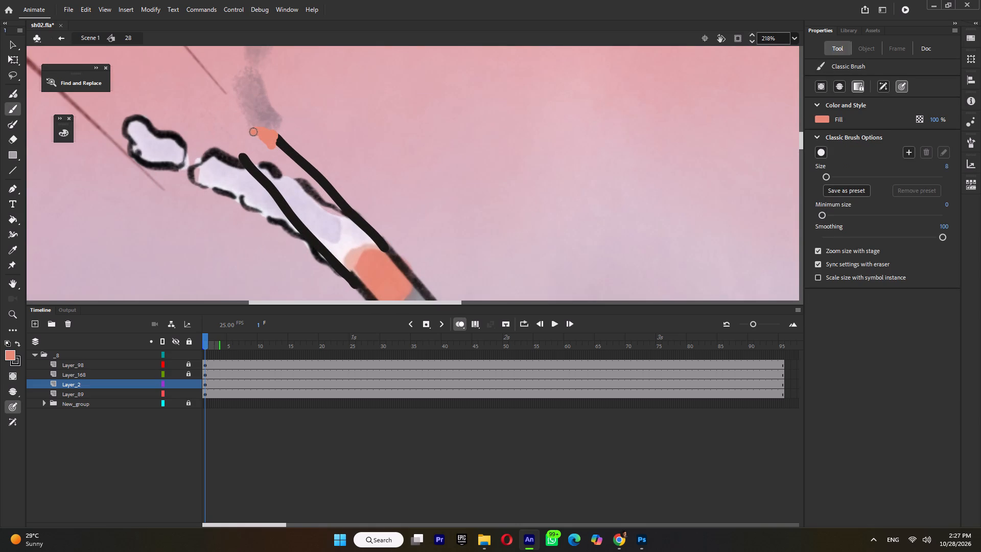
left_click_drag(253, 132, 276, 159)
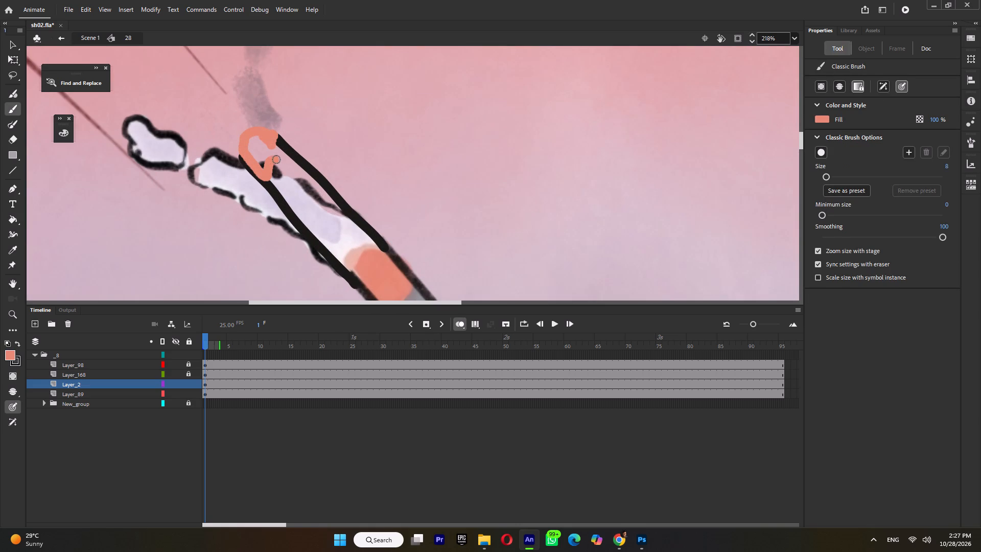
left_click_drag(276, 159, 274, 144)
left_click_drag(274, 144, 270, 158)
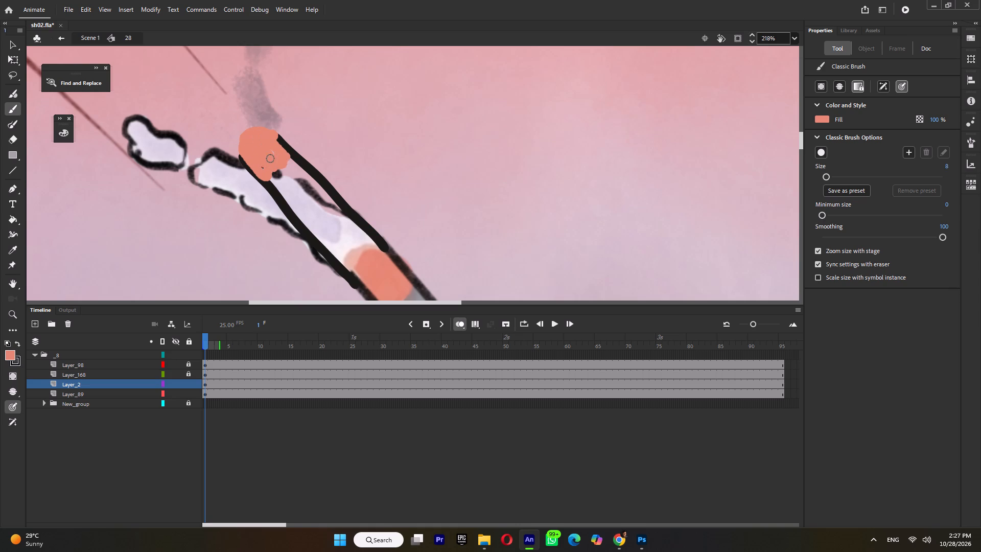
left_click_drag(270, 158, 271, 152)
Sample the stick's grey and brush over most of the old ember, closing the gaps along both stick edges.
scroll(272, 153, "down", 1, "ctrl")
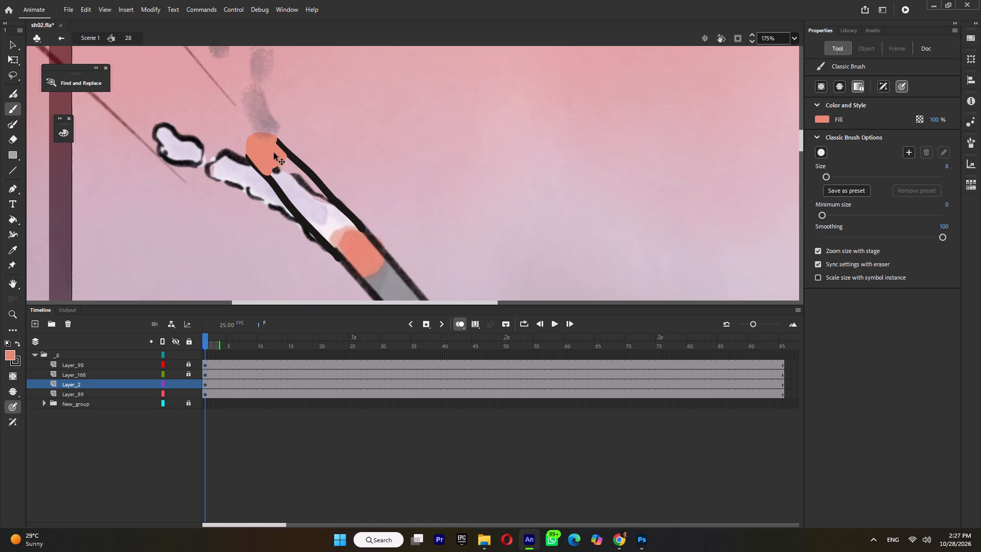
key("i")
left_click(393, 285)
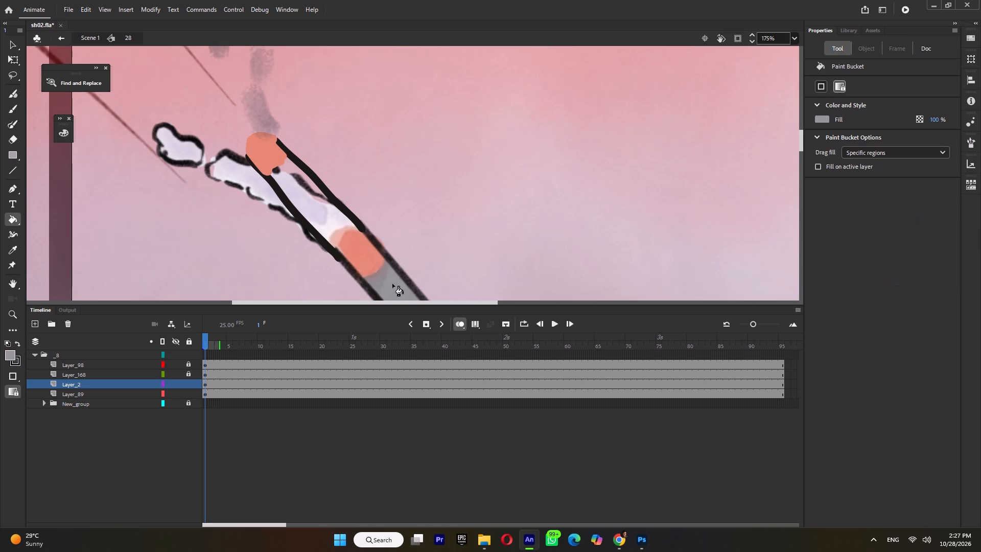
key("b")
left_click_drag(355, 247, 368, 264)
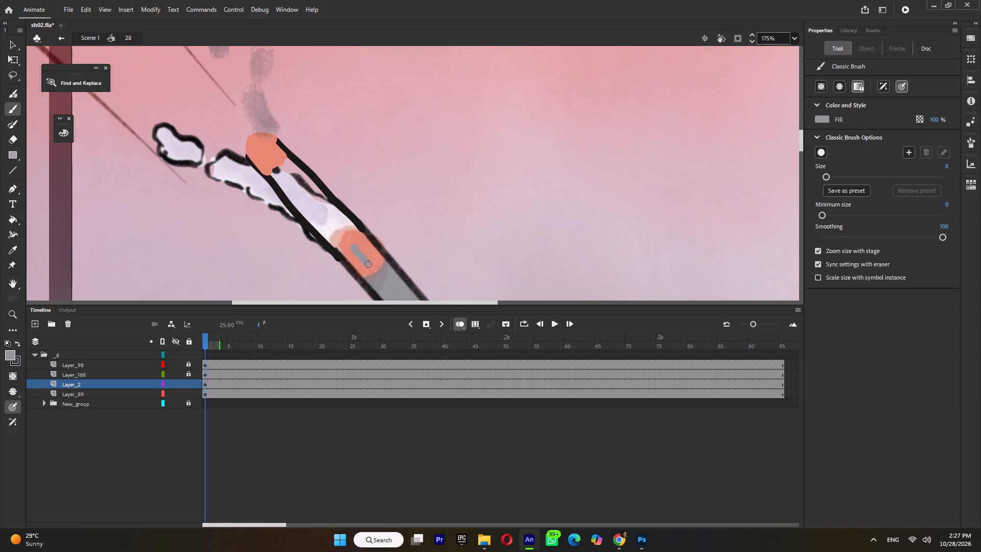
left_click_drag(368, 264, 375, 274)
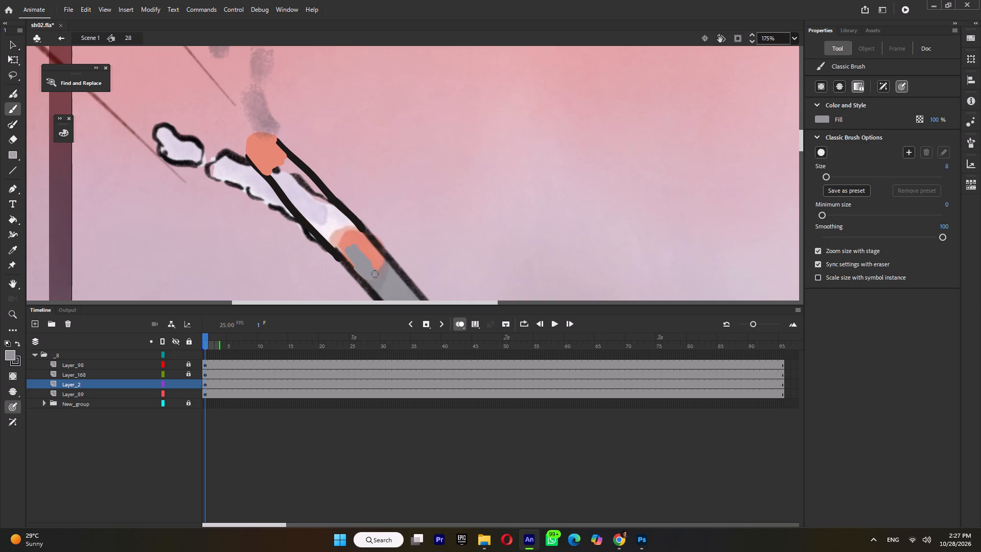
left_click_drag(375, 274, 365, 242)
left_click_drag(365, 242, 367, 246)
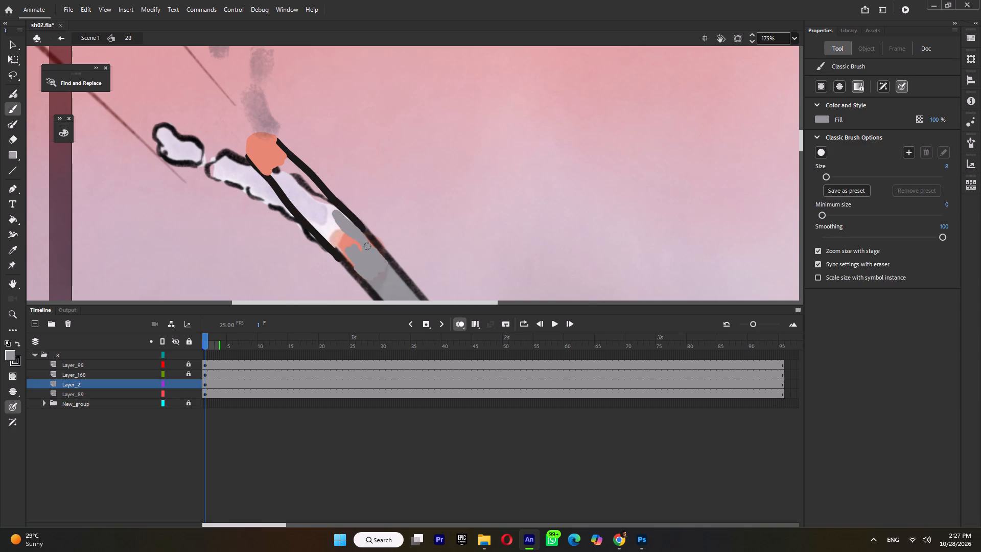
left_click_drag(367, 246, 372, 251)
left_click_drag(320, 224, 326, 236)
left_click_drag(326, 236, 359, 271)
left_click_drag(359, 271, 359, 271)
Fill the extended stick between the outlines with the same grey using the Paint Bucket.
key("k")
left_click(316, 193)
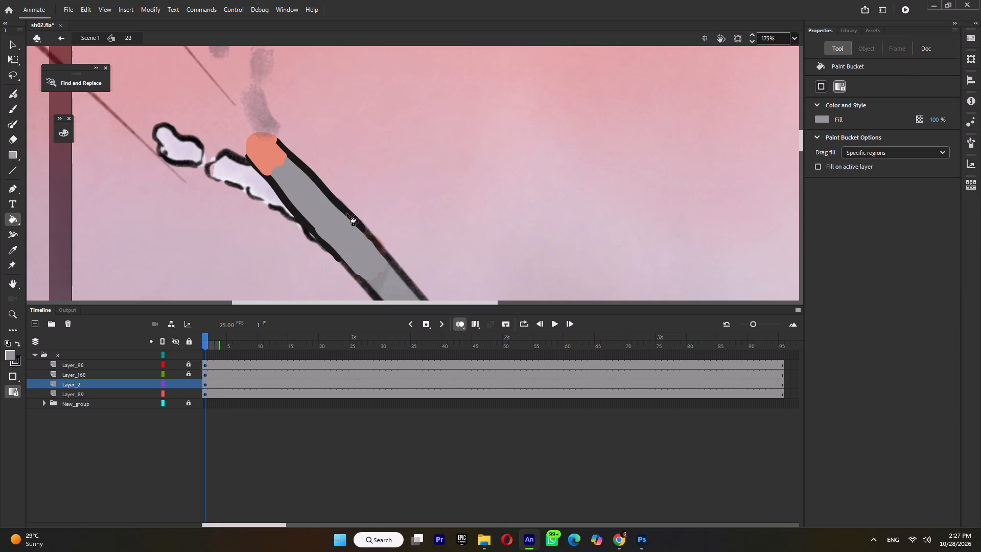
scroll(350, 216, "down", 8, "ctrl")
scroll(344, 204, "up", 2, "ctrl")
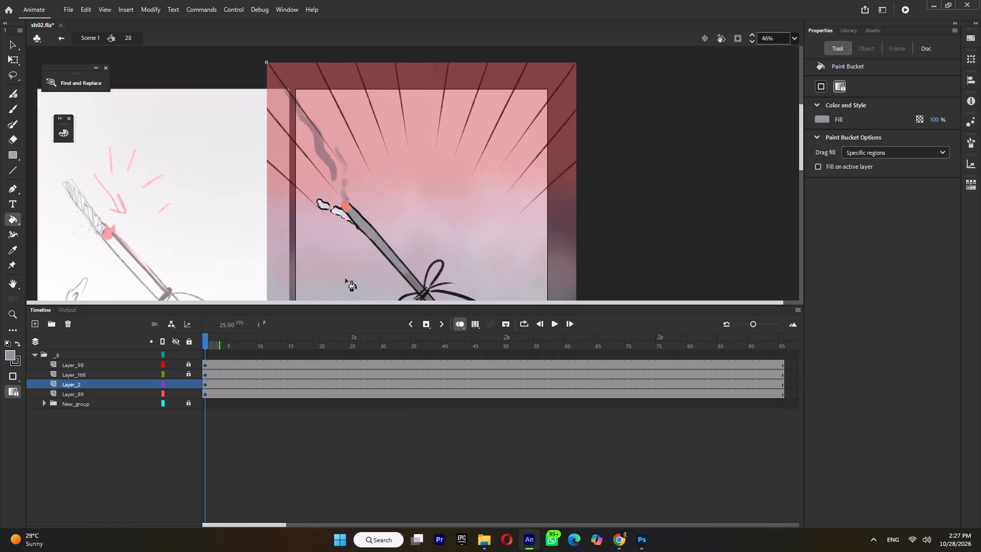
Open the symbol on Layer_89 for editing.
left_click(207, 383)
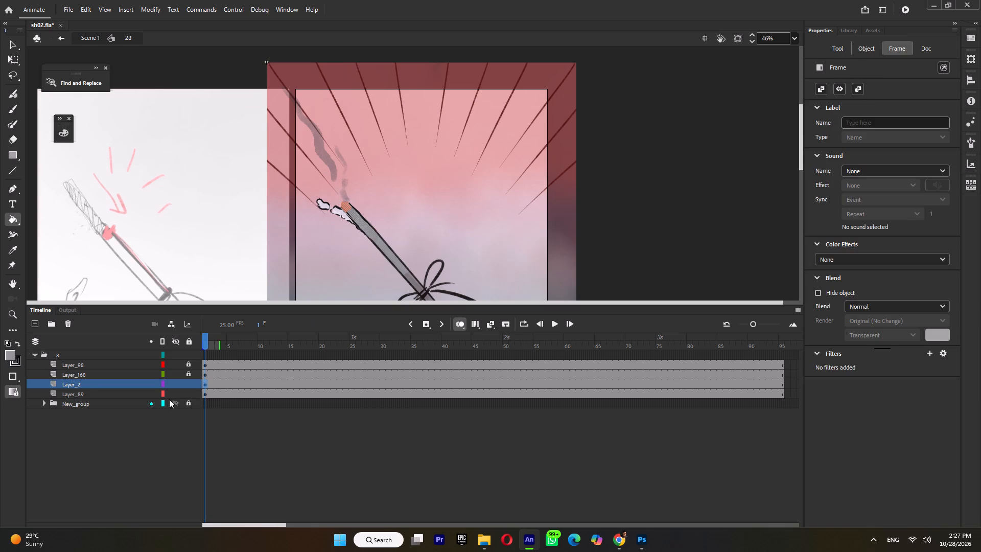
left_click(95, 395)
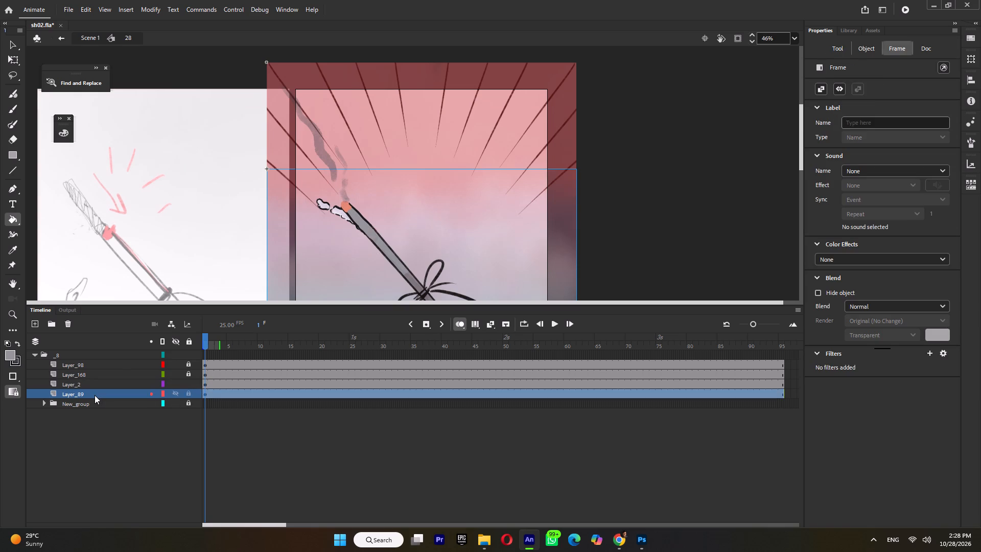
scroll(283, 179, "down", 3, "ctrl")
double_click(459, 275, "ctrl")
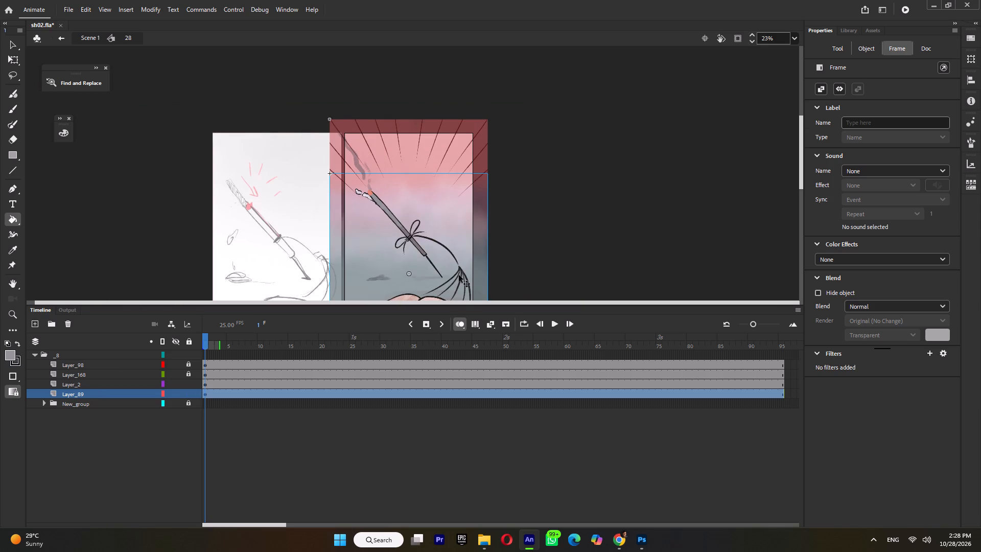
Break apart the Layer 89 bitmap, lasso the white ash trail beyond the old ember, group it and cut it out.
scroll(394, 227, "up", 3, "ctrl")
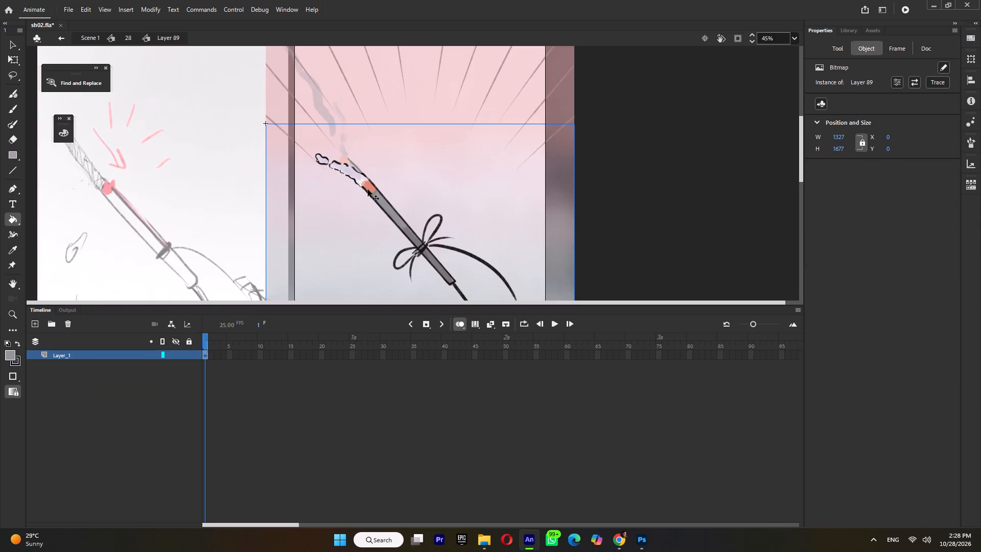
key("ctrl+b")
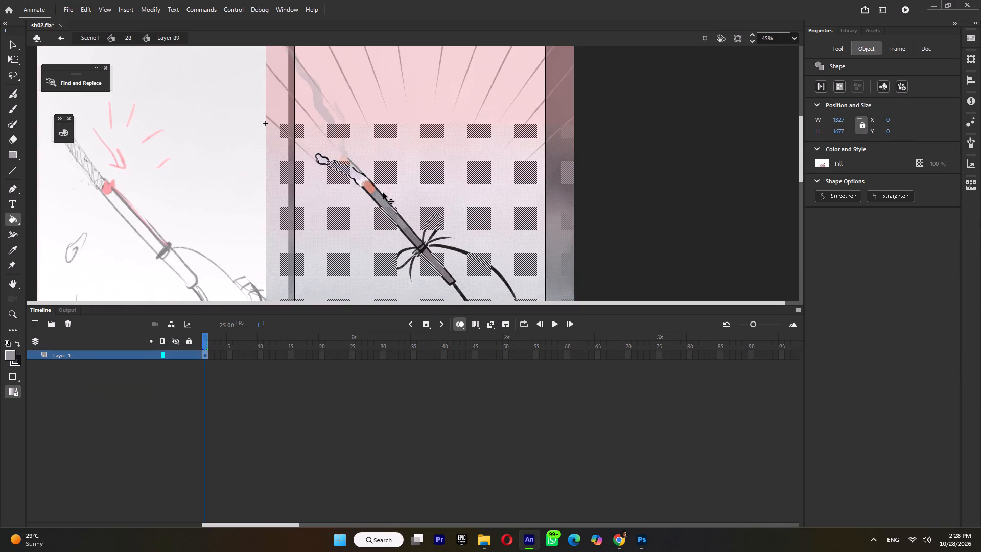
left_click(12, 74)
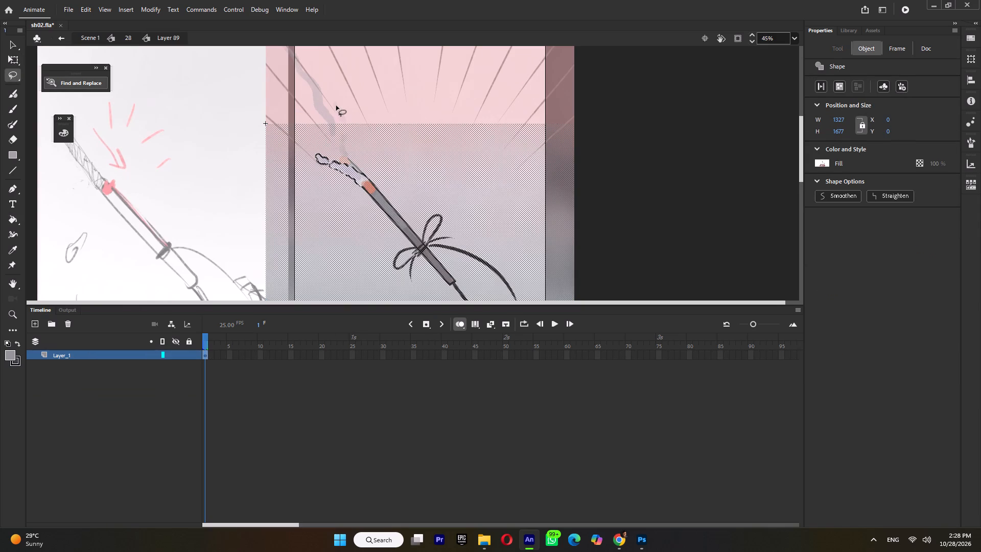
left_click_drag(336, 106, 360, 187)
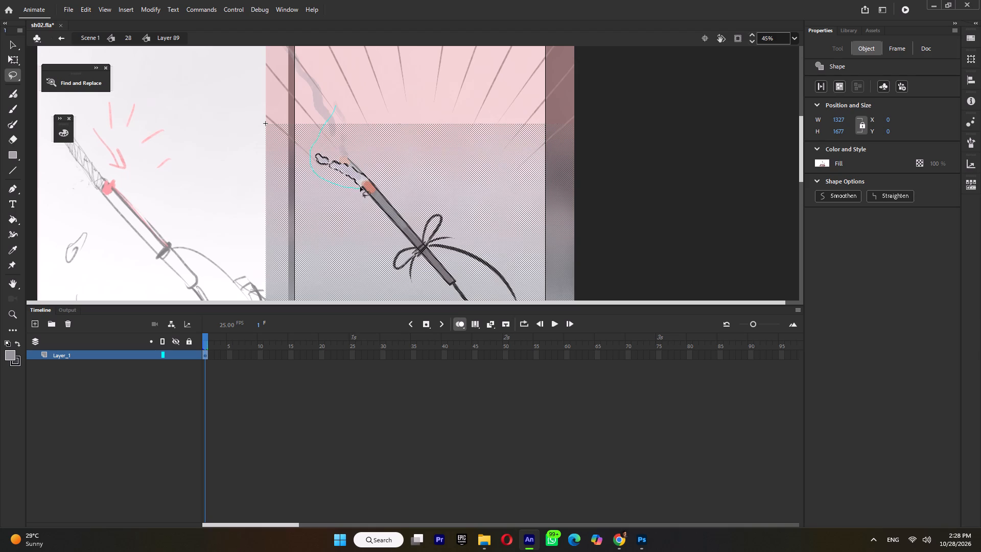
left_click_drag(360, 187, 324, 147)
left_click_drag(324, 147, 308, 143)
key("ctrl+g")
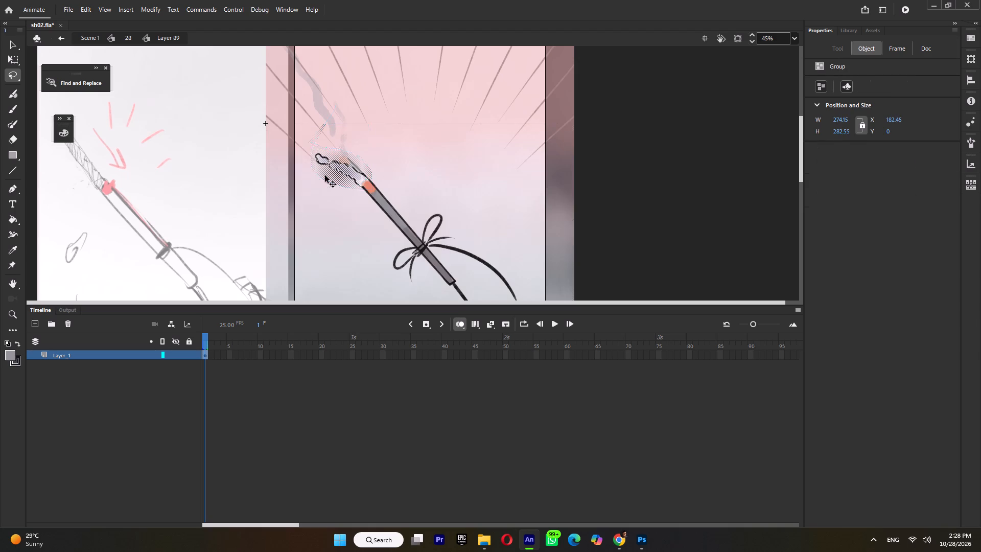
key("ctrl+x")
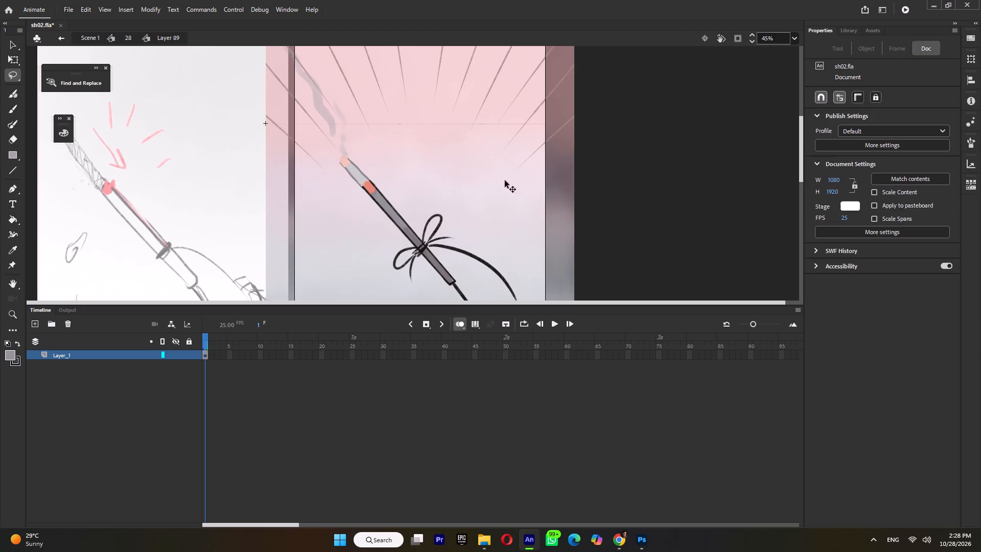
Back in symbol 28, paste the ash group onto a new layer above Layer_89 and move it beside the new ember tip.
left_click(668, 198, "ctrl")
left_click(668, 198, "ctrl")
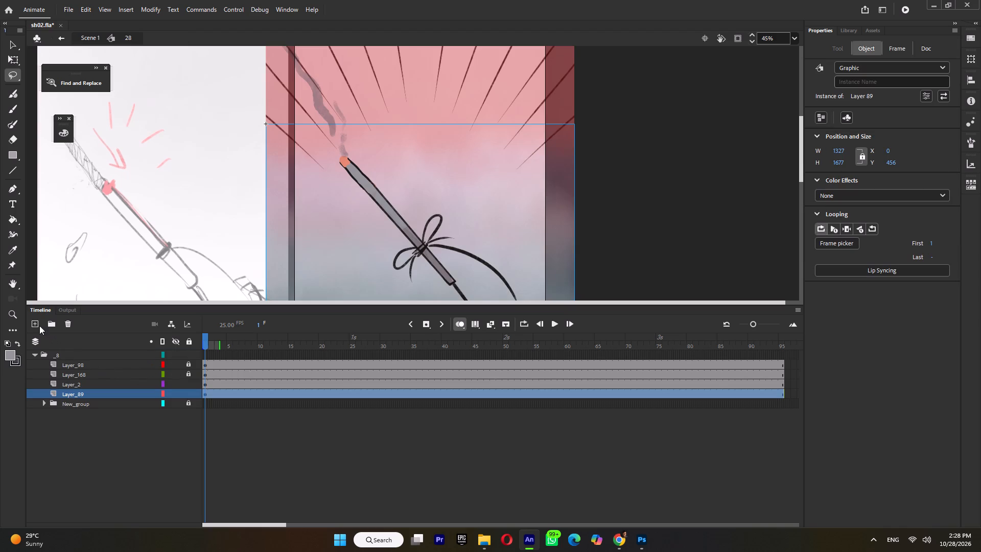
left_click(34, 324)
key("ctrl+shift+v")
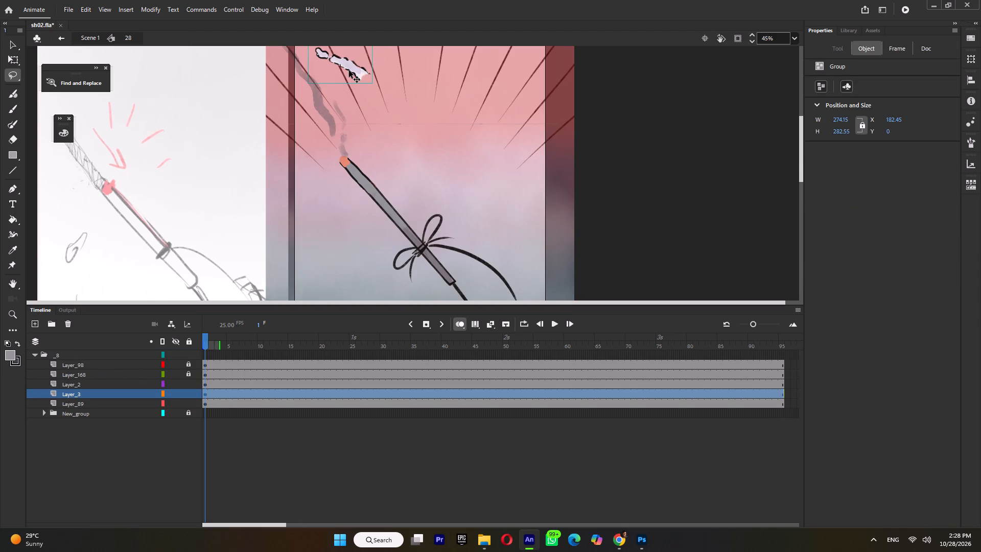
left_click_drag(356, 70, 339, 163, "ctrl")
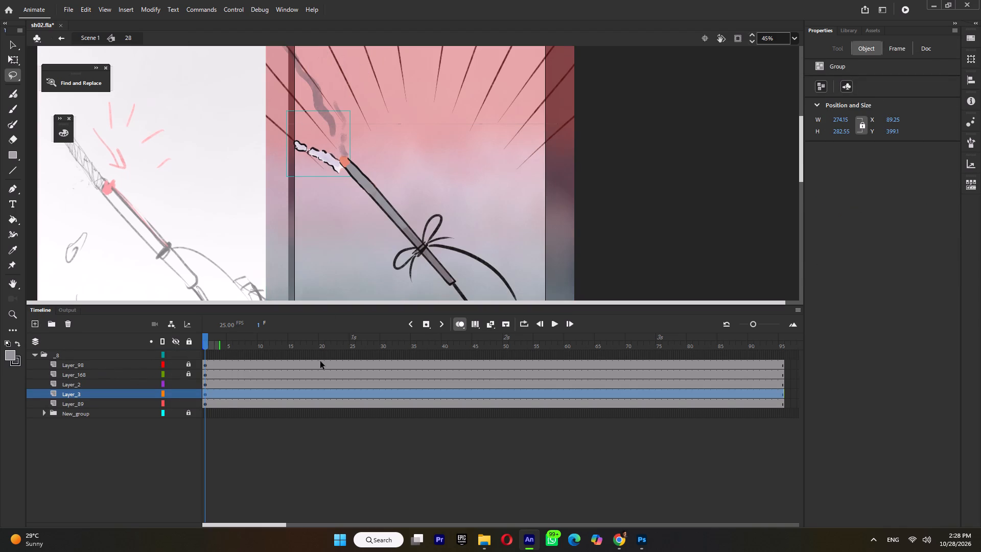
With onion skinning off and Layer_2 hidden, align the ash group to the original ember at about X 182, Y 456.
left_click(459, 321)
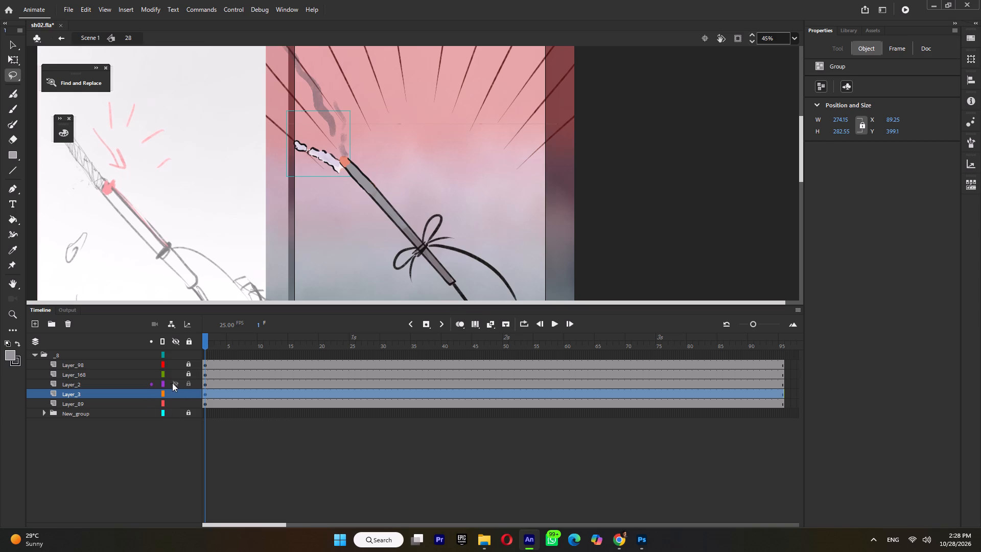
left_click(174, 383)
left_click_drag(335, 164, 355, 179, "ctrl")
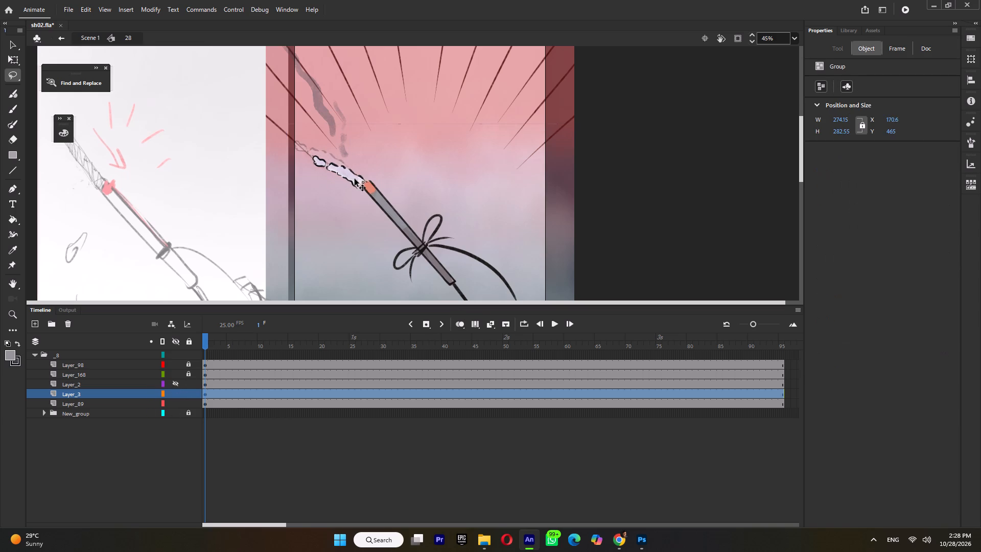
left_click_drag(355, 179, 357, 179, "ctrl")
scroll(357, 183, "up", 7, "ctrl")
left_click_drag(320, 156, 323, 145, "ctrl")
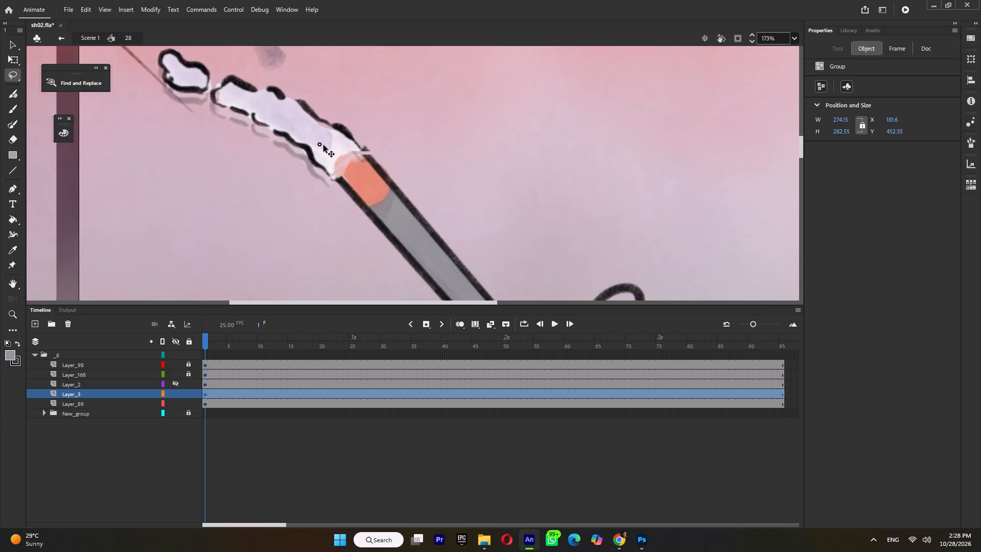
left_click_drag(323, 145, 326, 150, "ctrl")
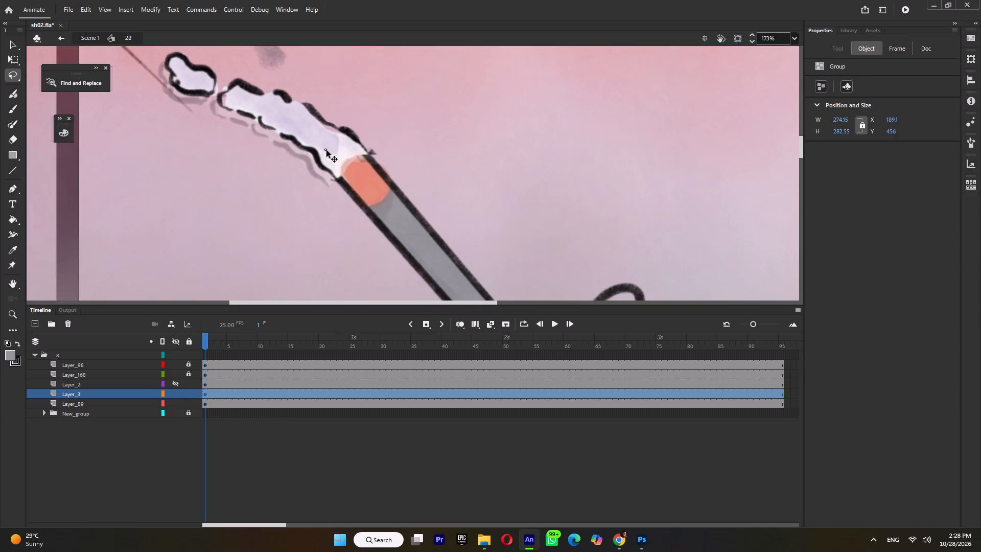
left_click_drag(326, 150, 325, 150, "ctrl")
scroll(366, 194, "down", 5, "ctrl")
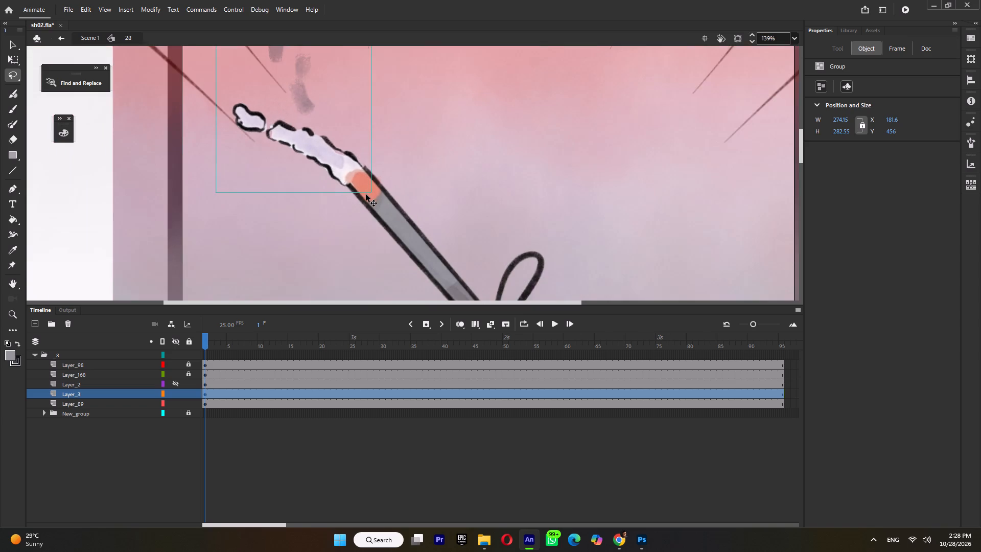
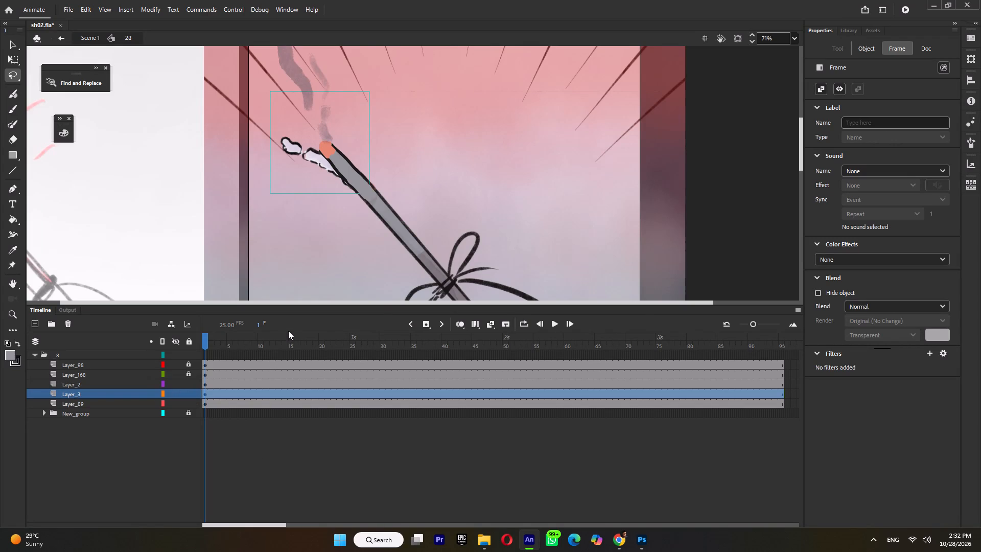
Return to Scene 1, move to frame 596 and reopen symbol 28 for editing.
left_click(12, 58)
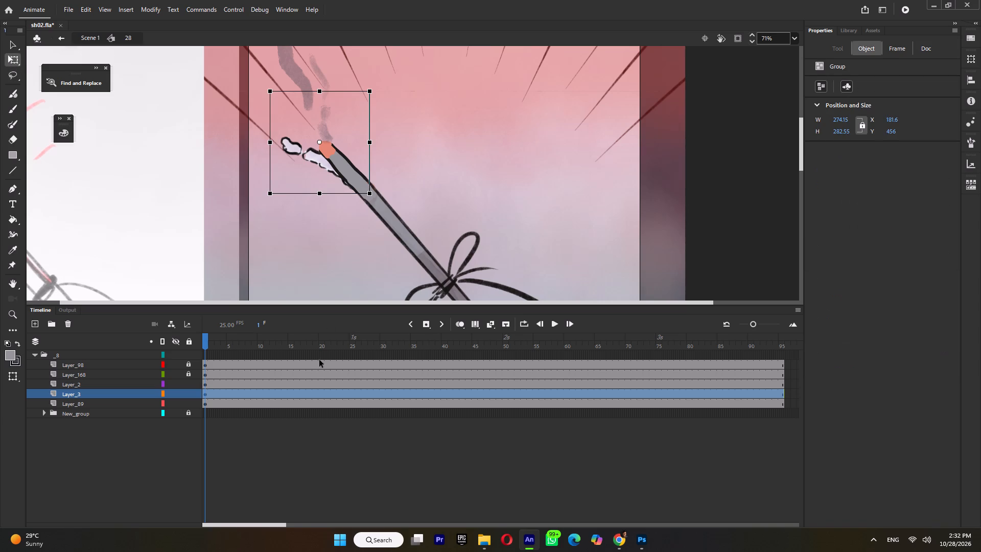
left_click(231, 396)
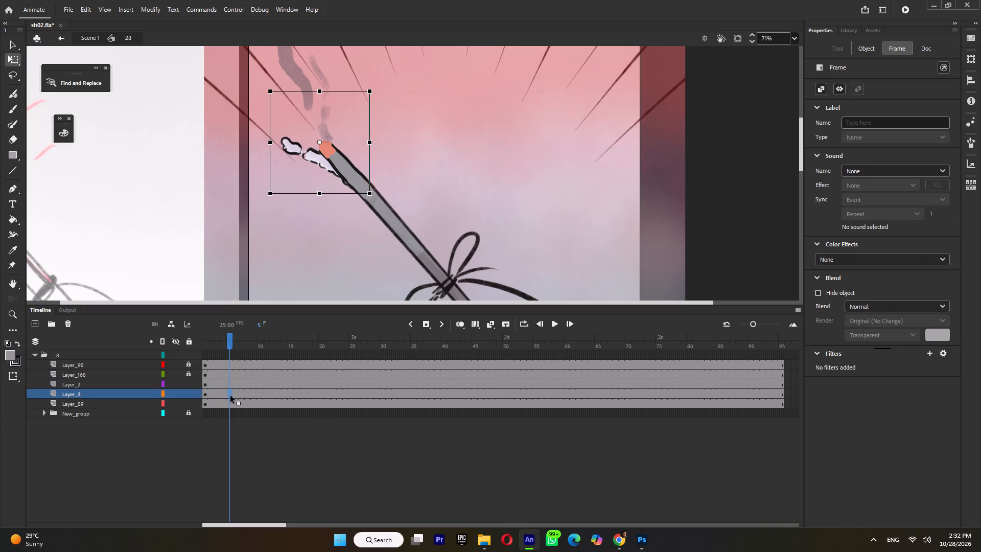
double_click(726, 262)
left_click(628, 343)
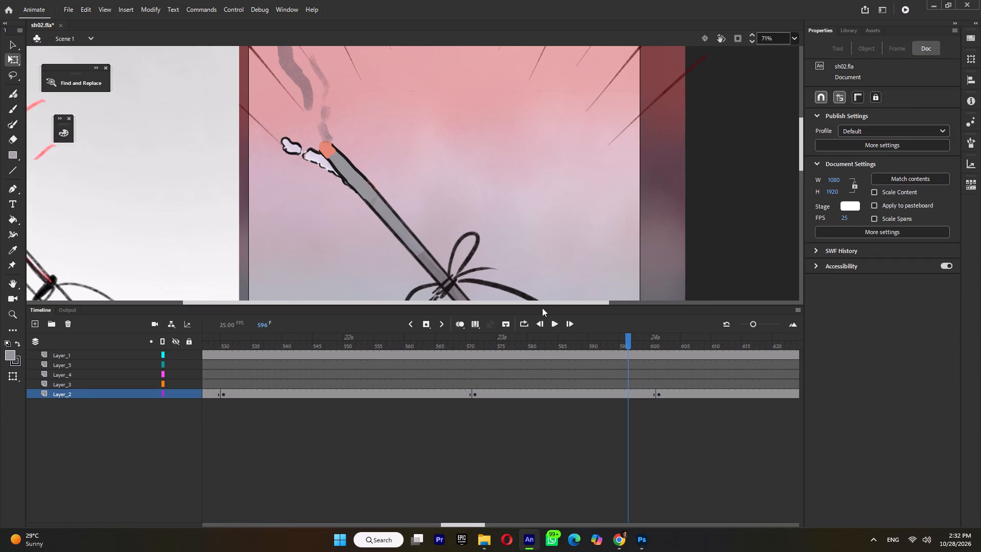
double_click(349, 177)
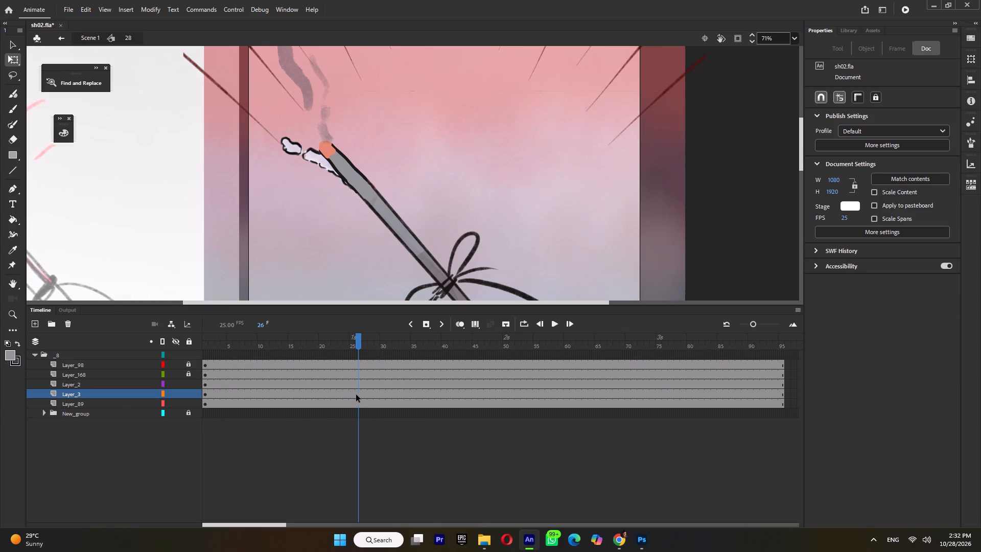
Insert keyframes on Layer_2 at frames 26, 20, 14 and 7 for the burning stick tip.
left_click(360, 395)
left_click(360, 385)
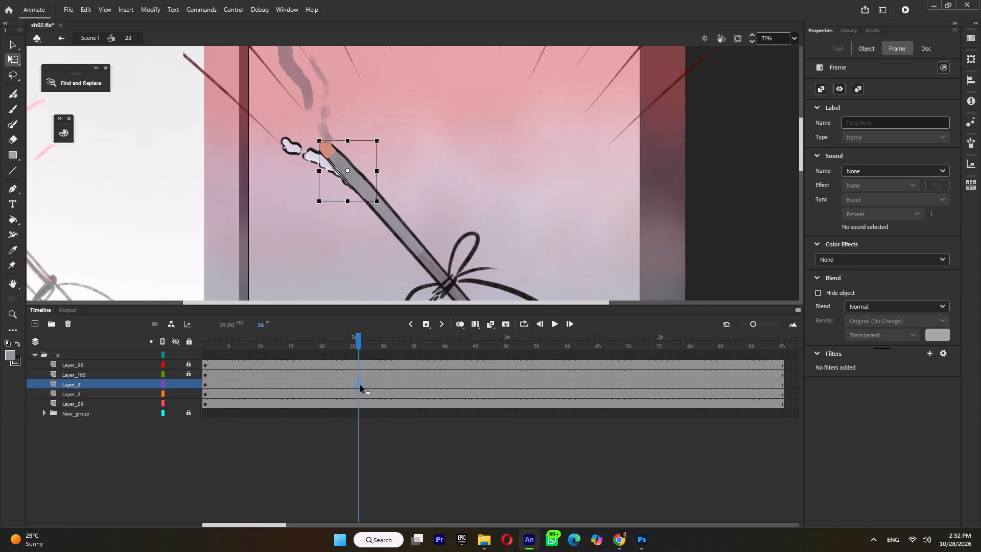
key("F6")
left_click(335, 384)
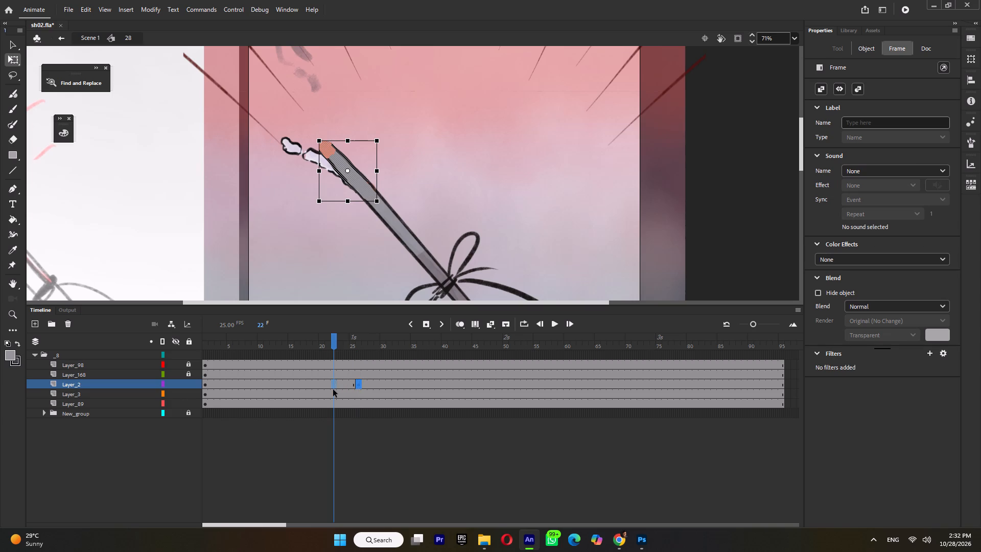
left_click(324, 381)
key("F6")
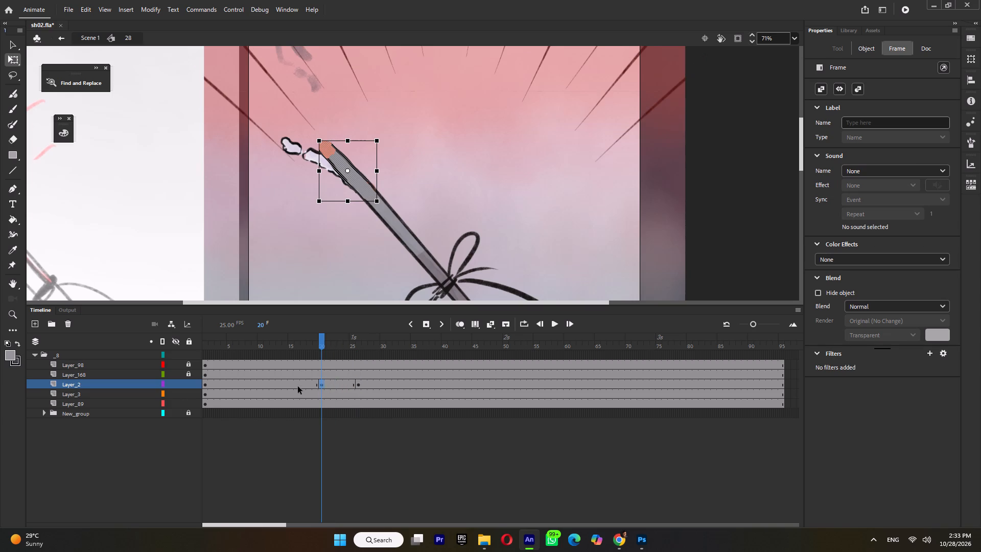
left_click(288, 383)
key("F6")
left_click(253, 383)
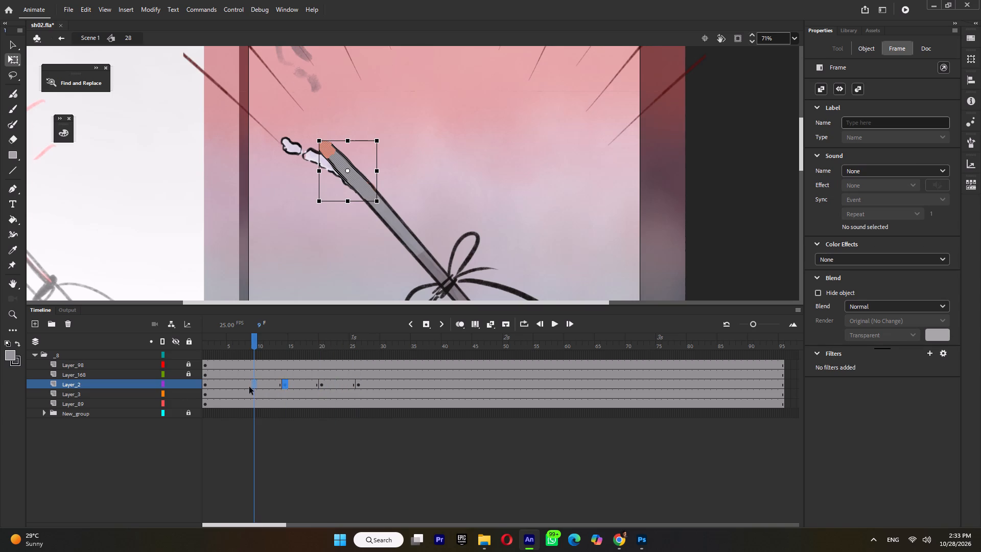
left_click(242, 382)
key("F6")
left_click(210, 386)
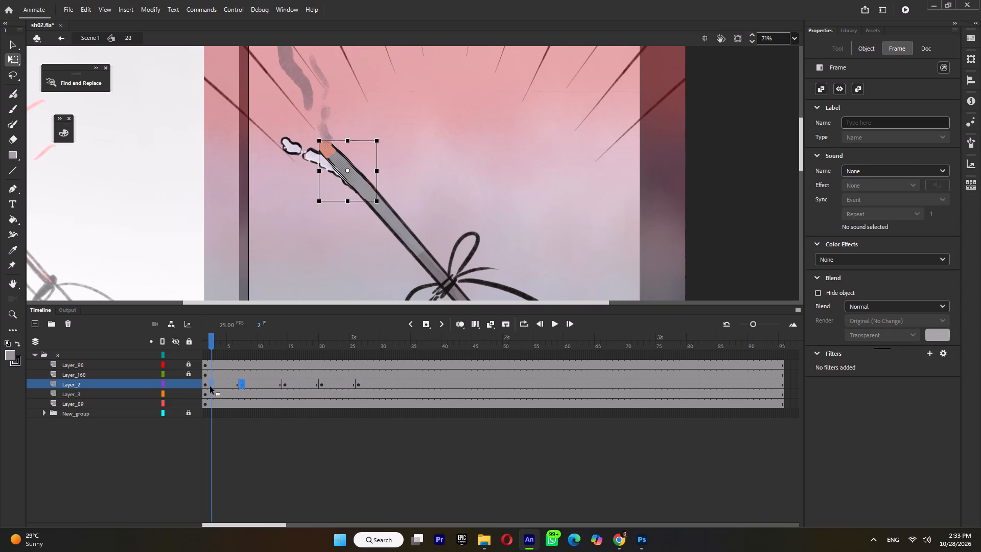
At frame 7 of Layer_2, lasso the lower end of the stick extension and delete it.
left_click(241, 386)
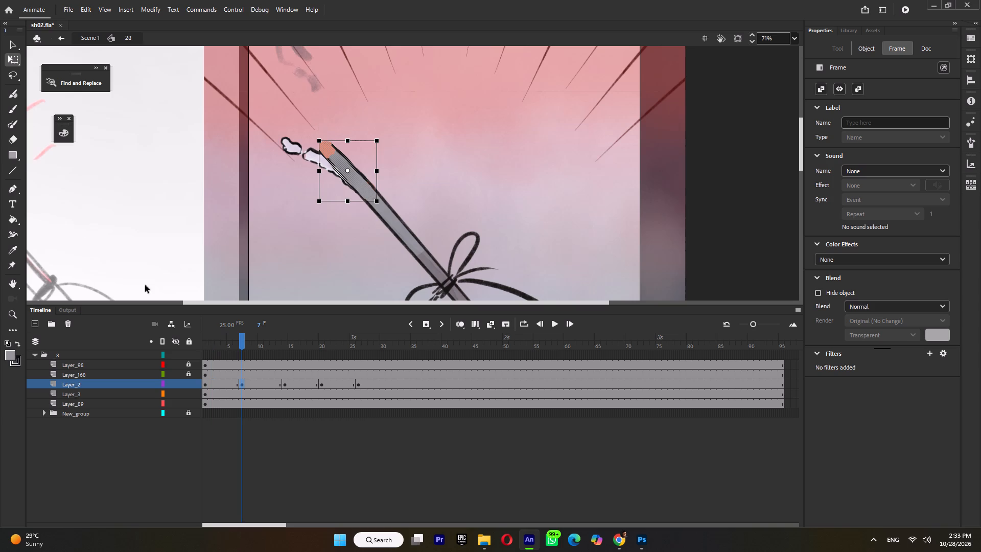
left_click(12, 71)
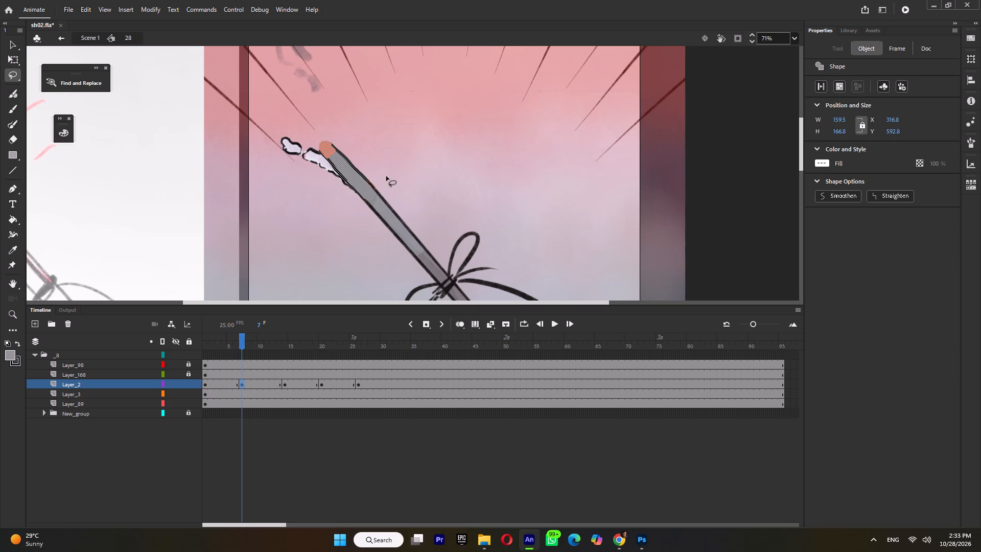
left_click_drag(386, 176, 376, 175)
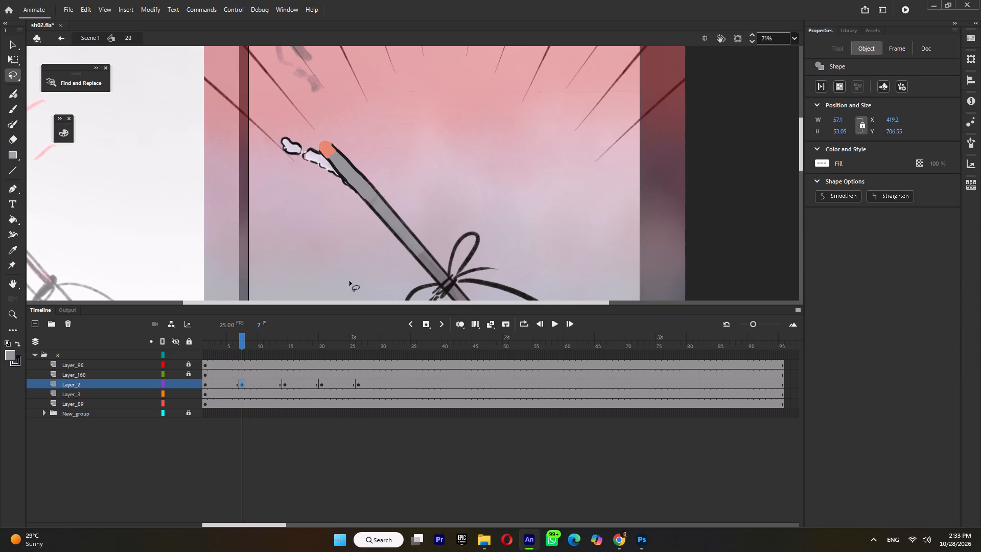
key("Delete")
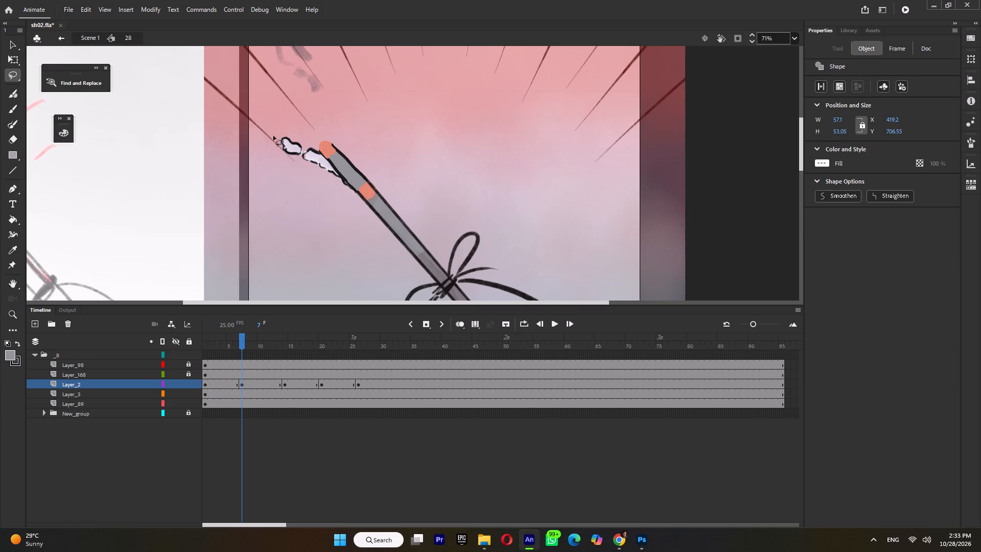
Slide the shortened frame 7 extension down along the stick to about X 341, Y 618 and stretch its lower edge over the old ember.
left_click(13, 58)
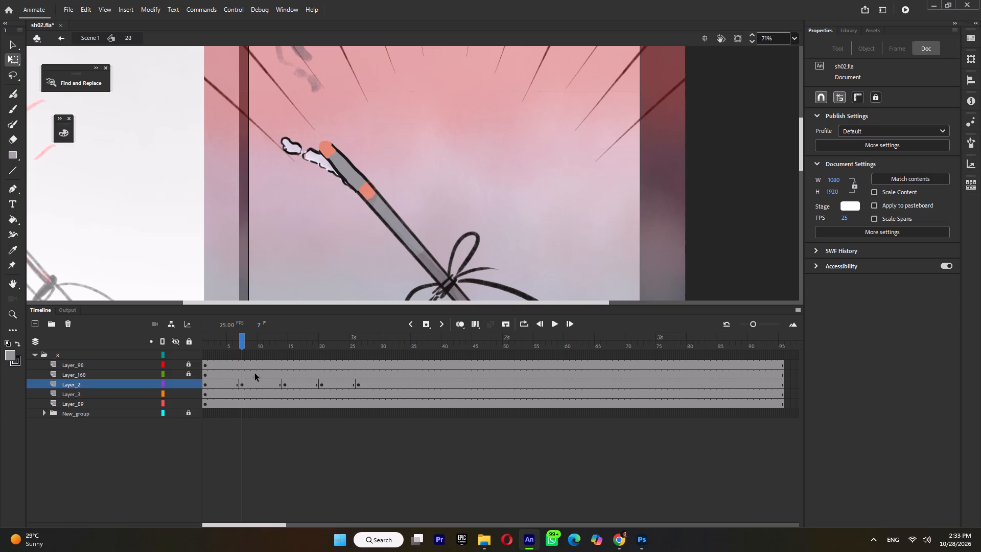
left_click(256, 385)
scroll(379, 169, "up", 3, "ctrl")
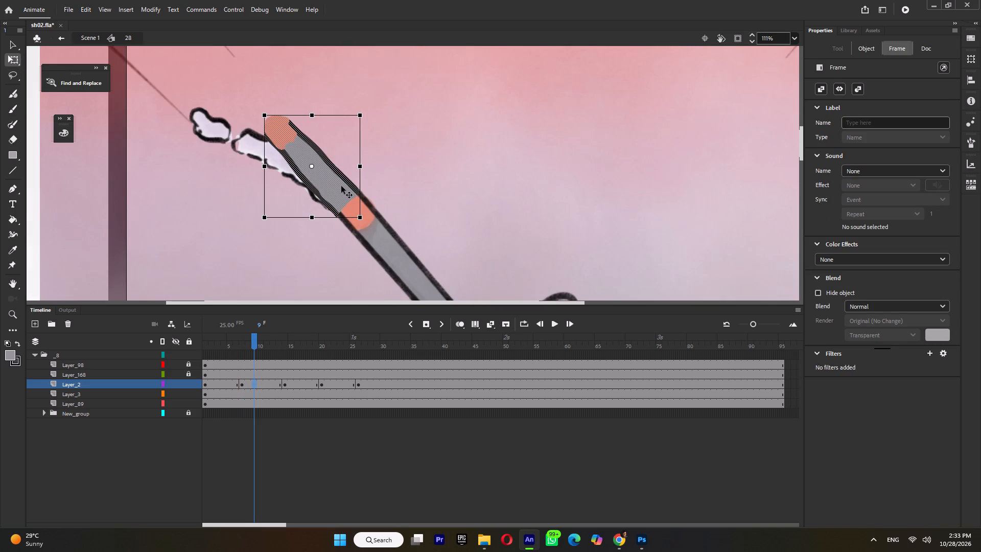
left_click_drag(345, 185, 363, 202)
left_click(543, 153)
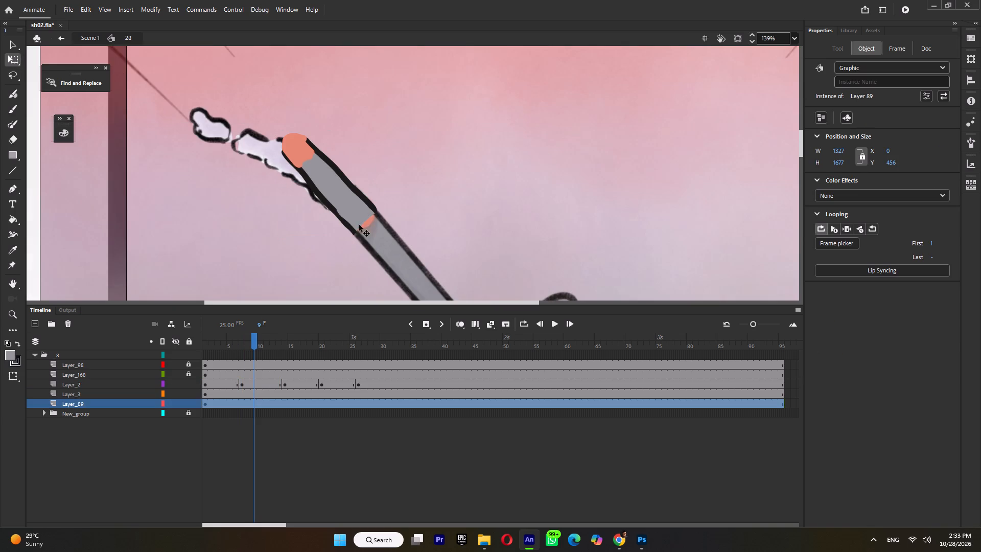
left_click_drag(364, 223, 372, 232)
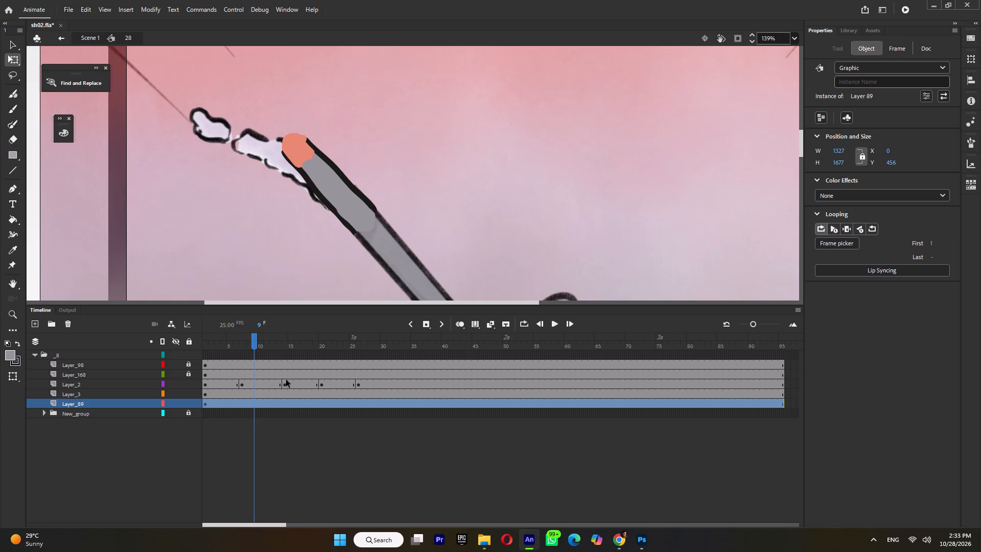
Rebuild Layer_2's keyframe at frame 14 from the preceding pose and erase the lower end of the stick extension.
left_click(285, 382)
key("shift+F6")
key("F6")
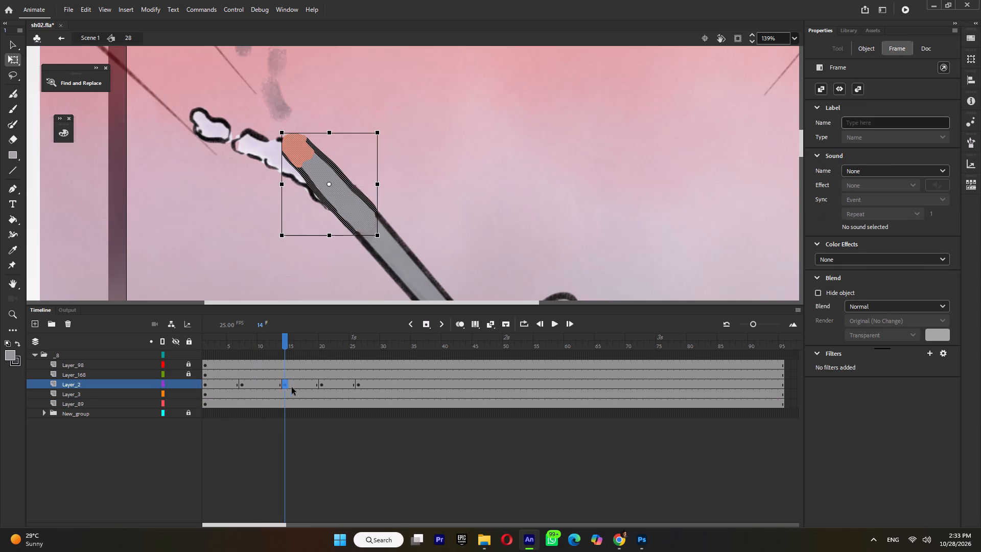
key("e")
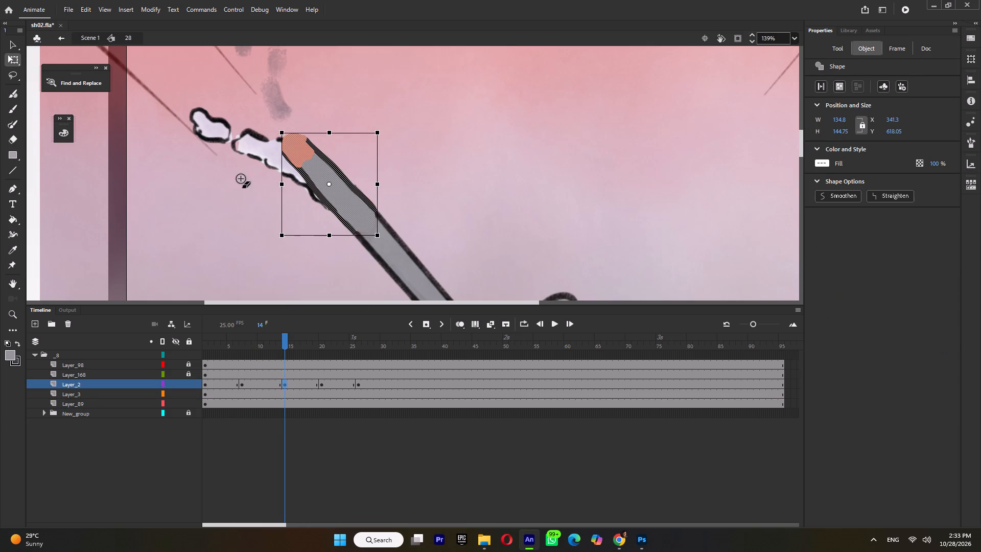
left_click_drag(408, 202, 344, 237)
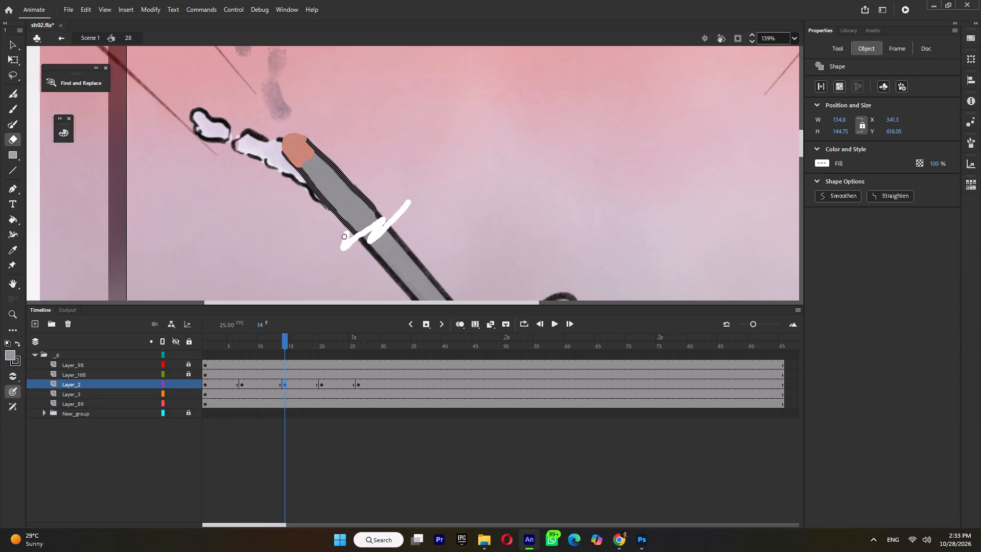
left_click_drag(344, 237, 344, 231)
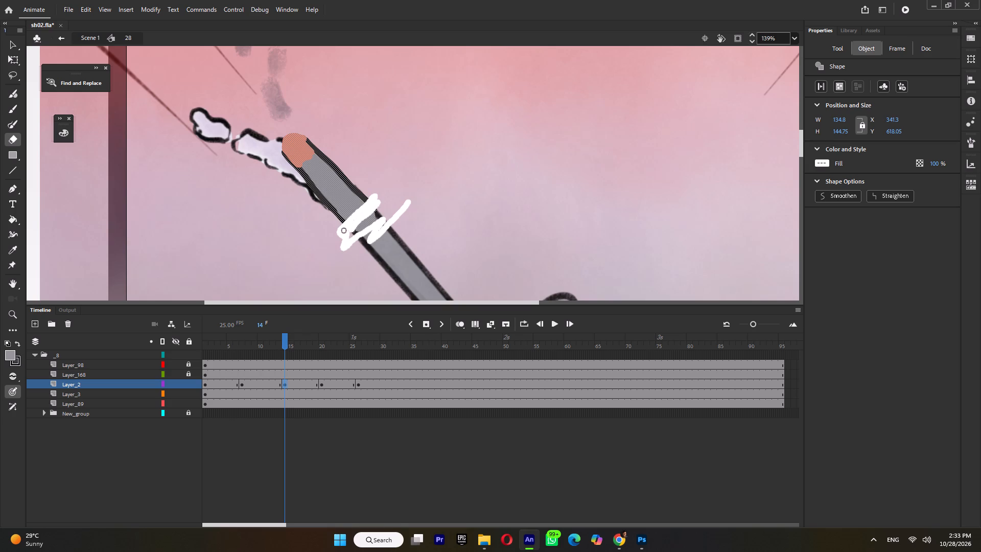
left_click_drag(344, 231, 364, 225)
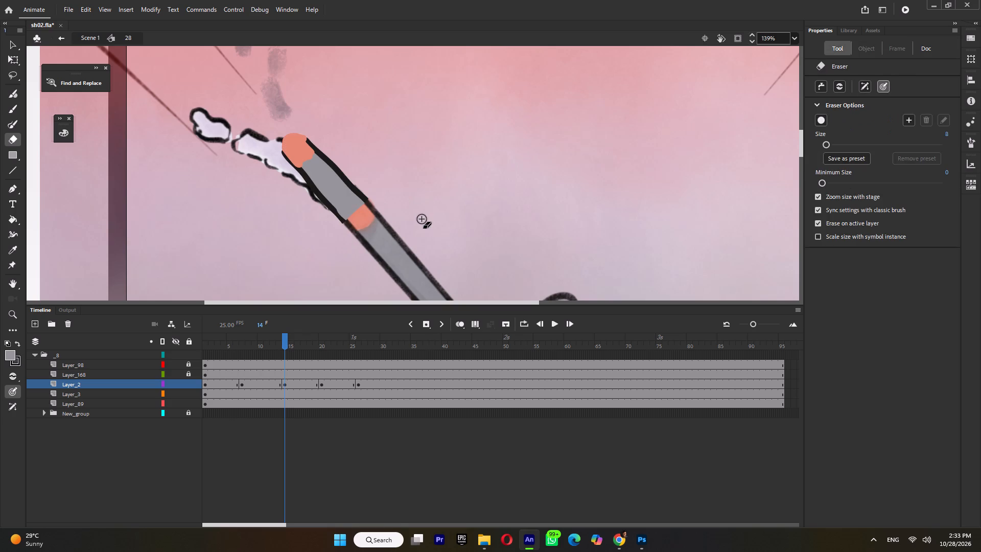
left_click(376, 188)
Slide the frame 14 extension down the stick to about X 367, Y 645 and reshape its lower edge to cover the old ember.
left_click(10, 57)
left_click(290, 382)
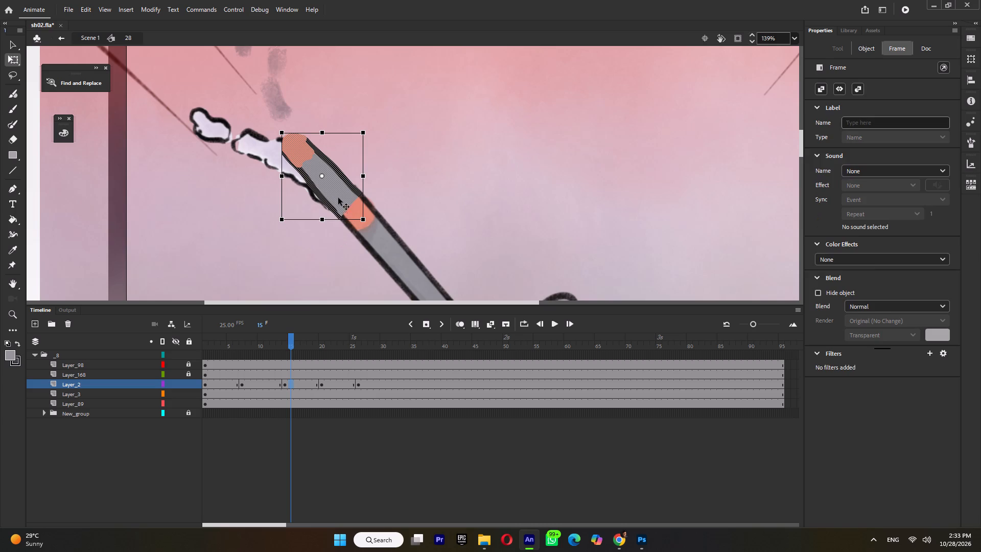
left_click_drag(338, 193, 357, 212)
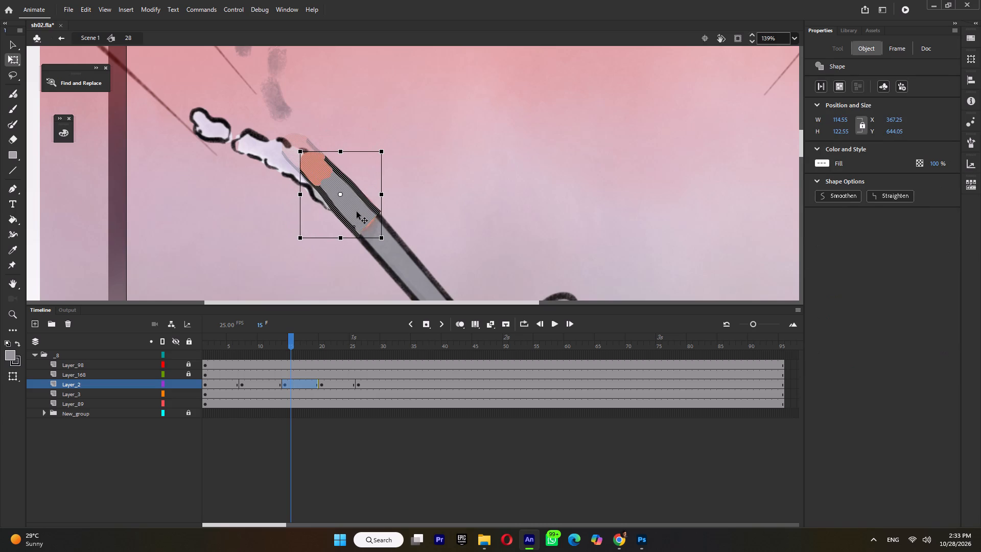
left_click_drag(357, 212, 356, 212)
left_click(496, 207)
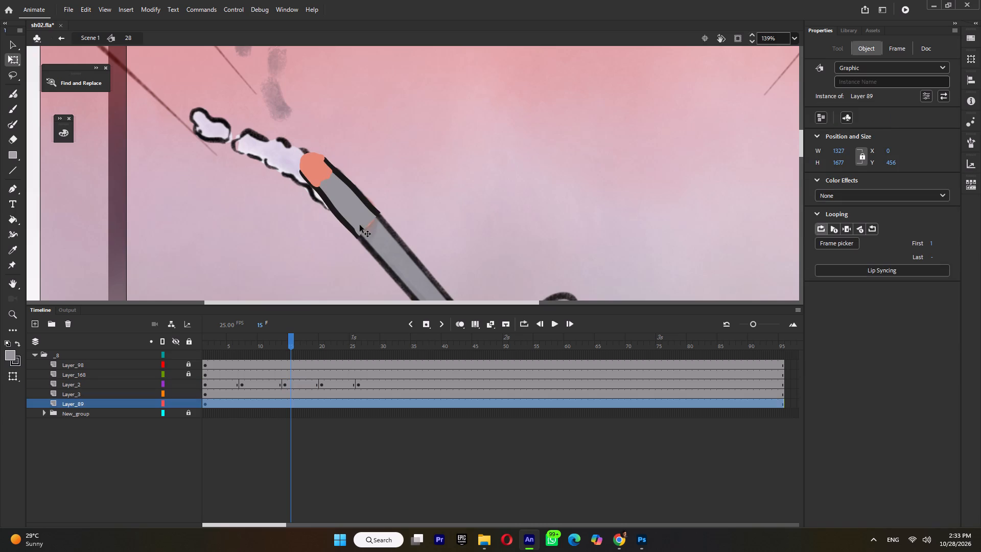
left_click_drag(367, 225, 372, 231)
left_click_drag(374, 221, 377, 219)
left_click_drag(377, 219, 379, 217)
Rebuild Layer_2's keyframe at frame 20 from the preceding pose and erase a larger part of the extension's lower end.
left_click(324, 384)
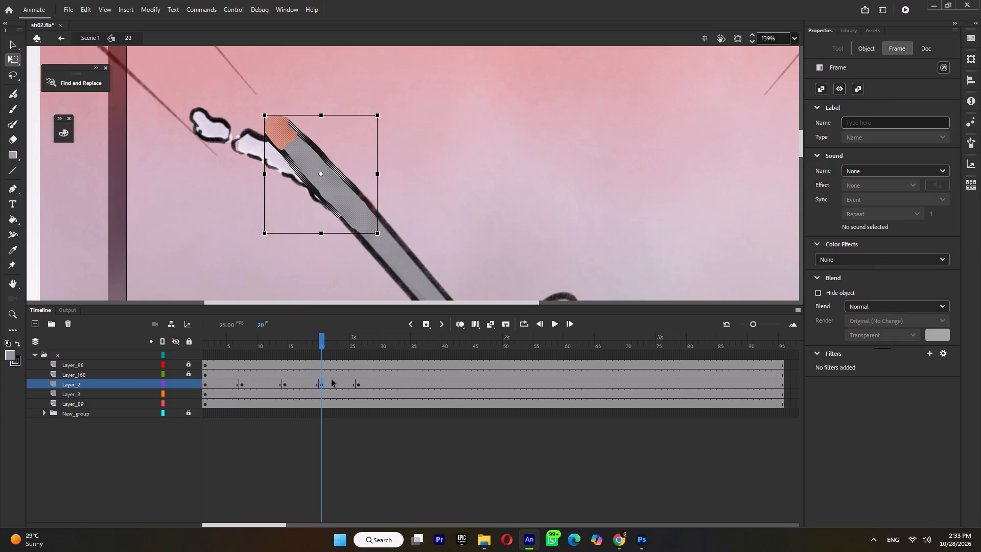
key("shift+F6")
key("F6")
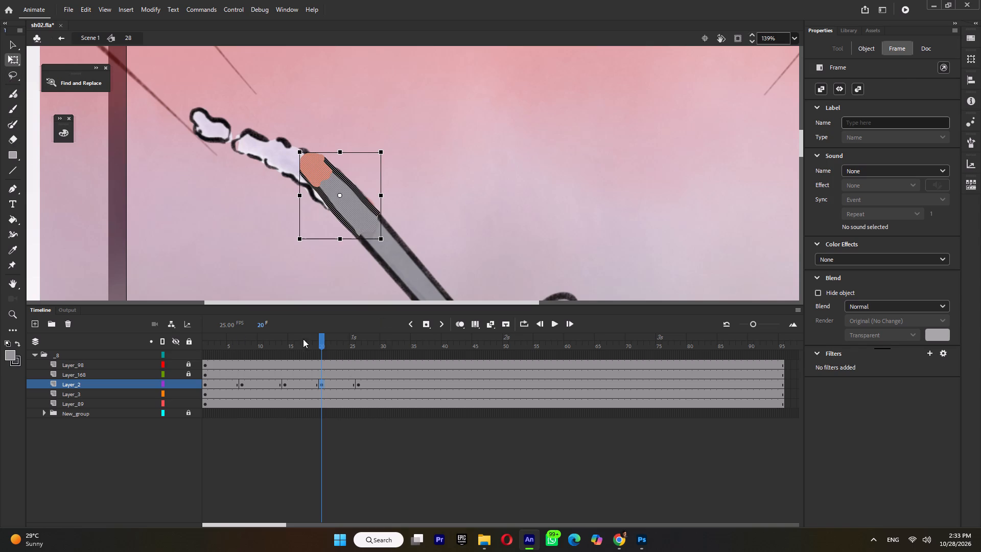
key("e")
left_click_drag(372, 188, 365, 189)
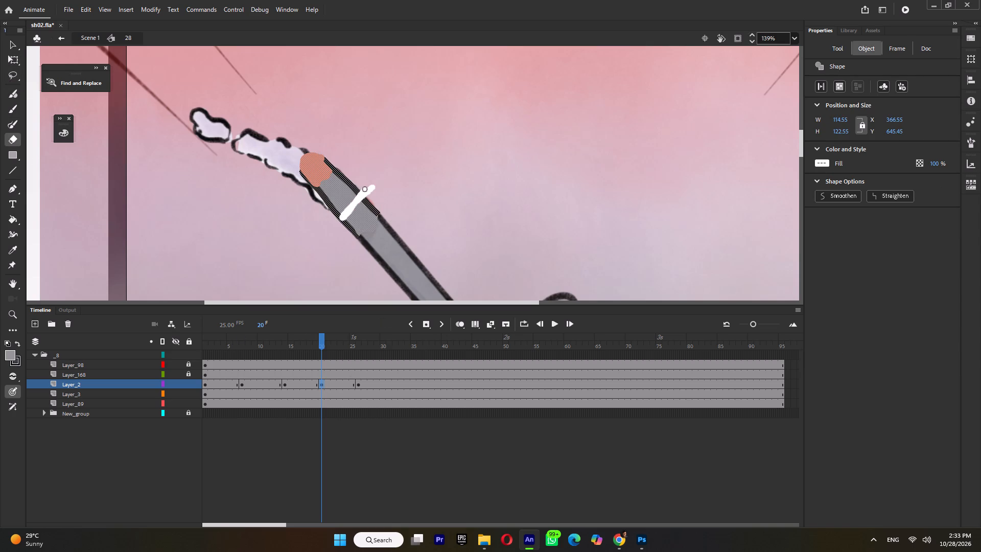
left_click_drag(365, 189, 337, 231)
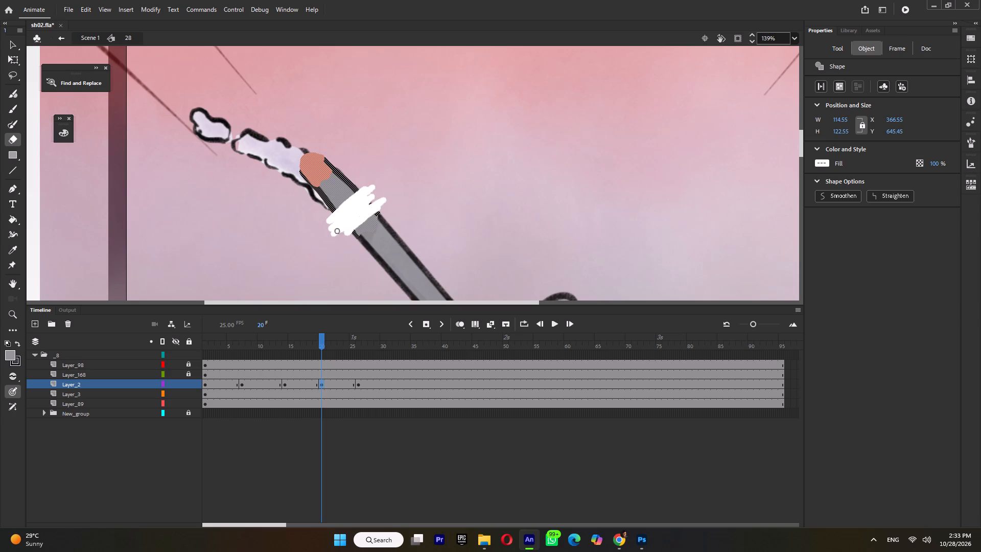
left_click_drag(337, 231, 363, 241)
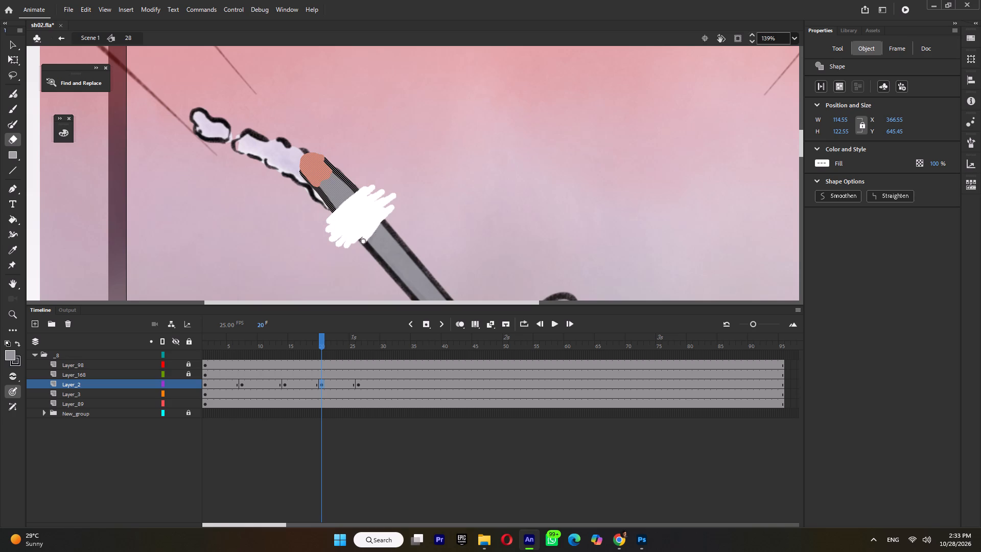
left_click_drag(363, 241, 366, 239)
left_click_drag(346, 201, 351, 204, "ctrl")
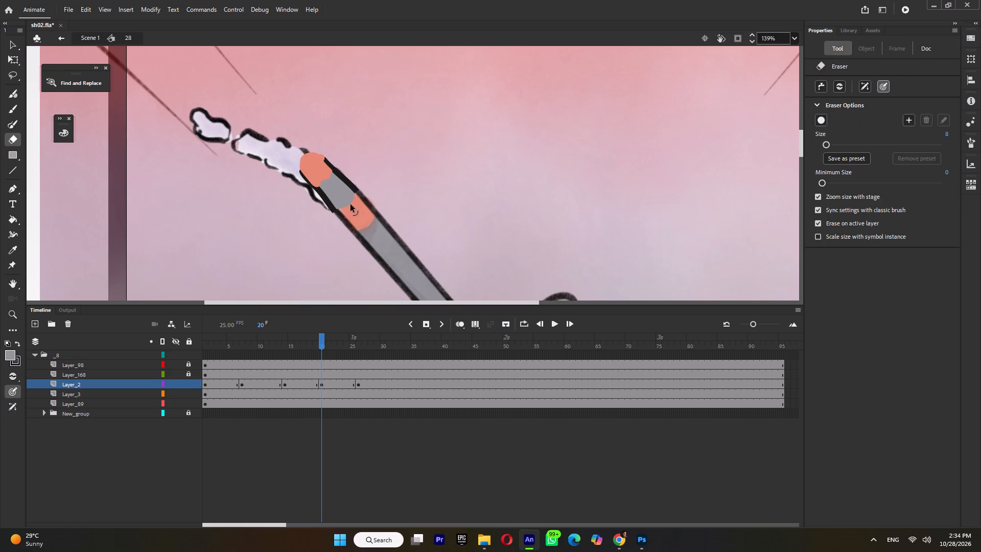
left_click_drag(351, 204, 351, 204, "ctrl")
left_click(14, 58)
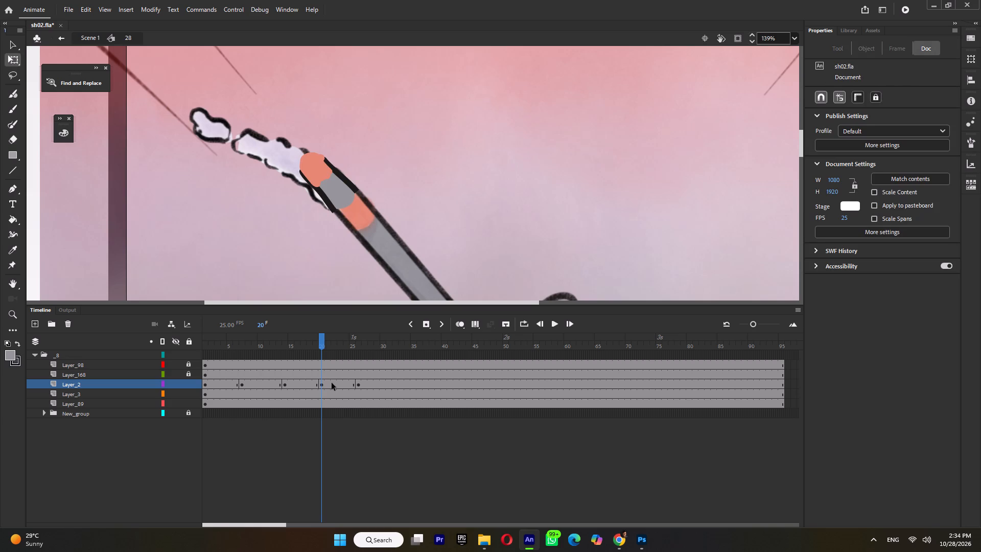
Slide Layer_2's frame 20 stick extension down along the stick to about X 398, Y 679, covering the old ember.
left_click(331, 383)
left_click_drag(338, 198, 361, 221)
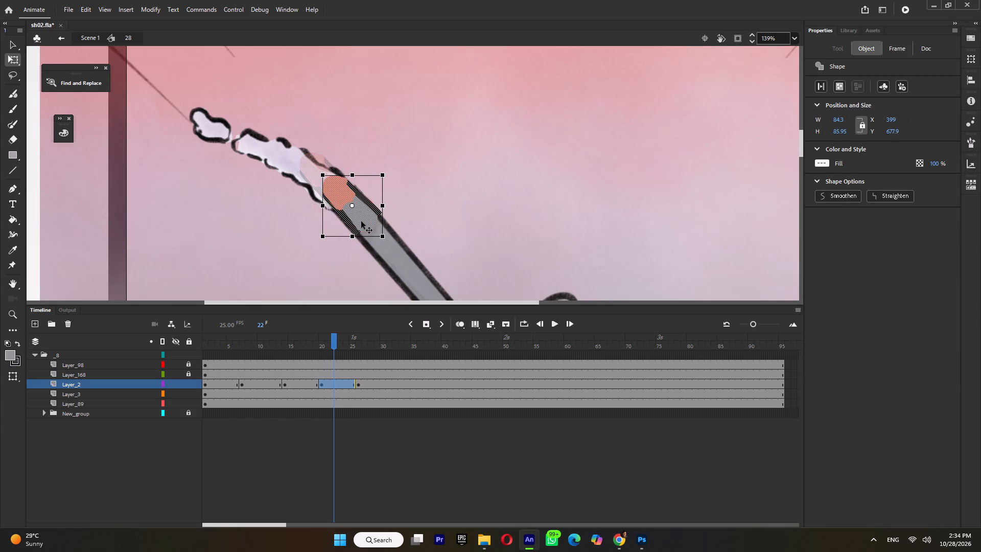
left_click_drag(361, 221, 360, 222)
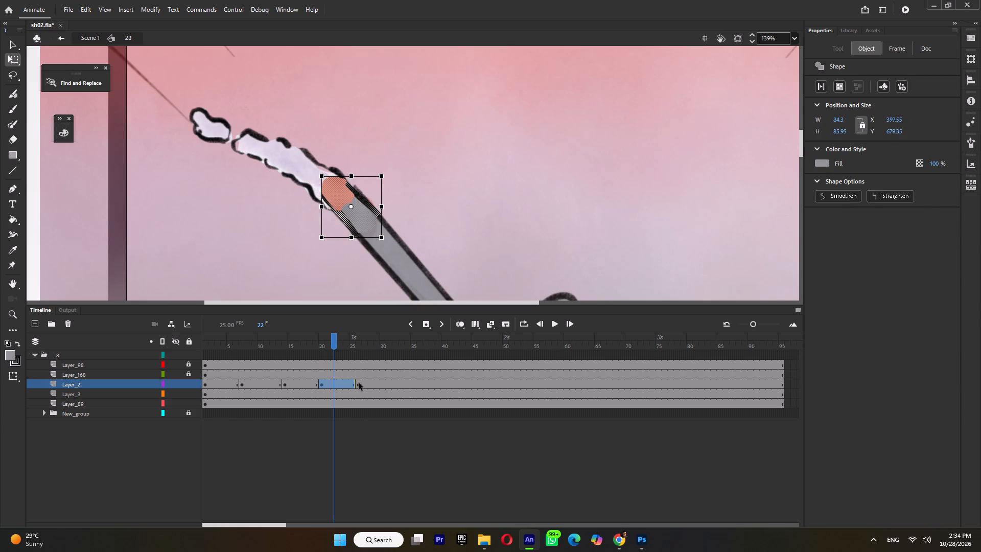
Insert a blank keyframe on Layer_2 at frame 27 to end the stick extension.
left_click(359, 383)
key("F7")
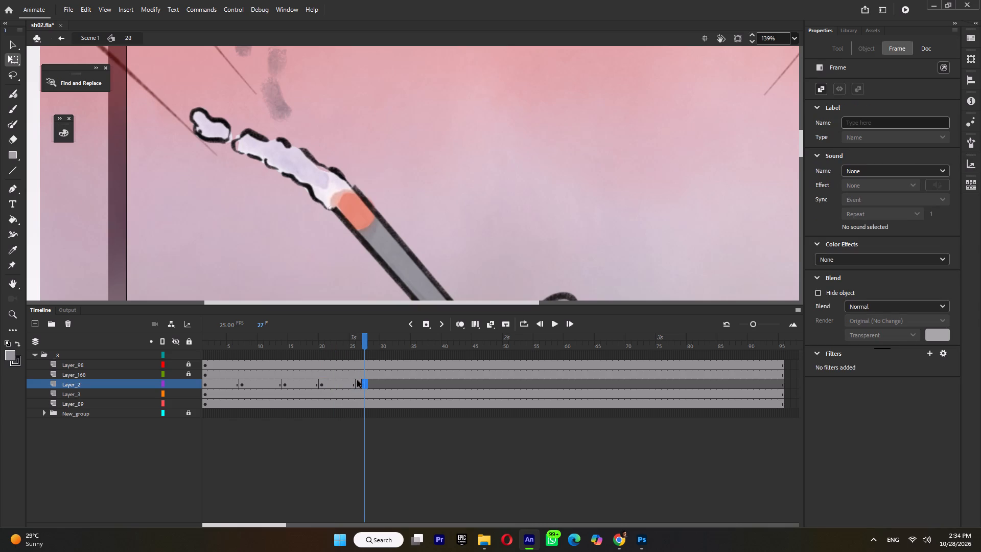
Break apart Layer_3's white ash artwork at frame 1 into an editable shape.
left_click_drag(355, 341, 116, 373)
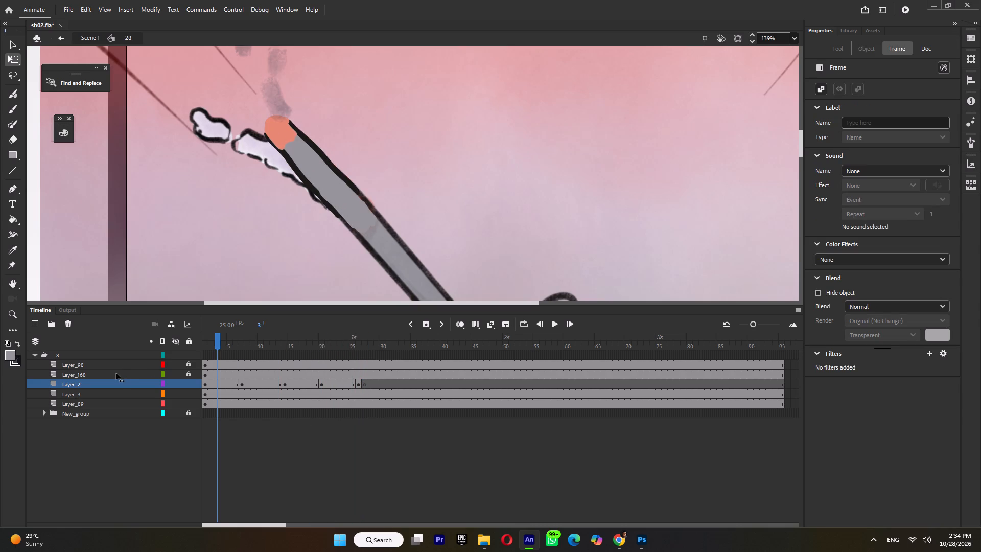
left_click_drag(116, 373, 113, 374)
left_click(207, 395)
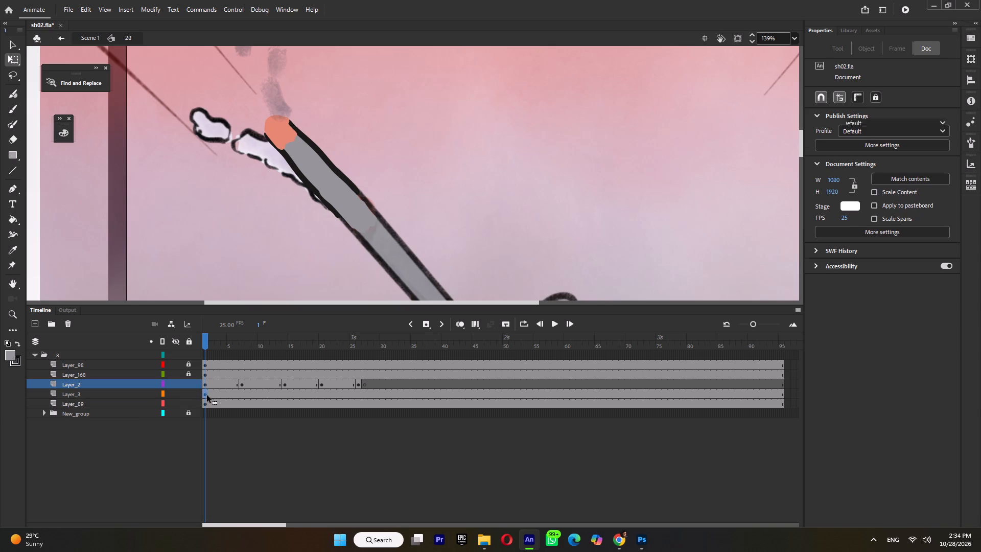
key("ctrl+b")
scroll(326, 284, "down", 3, "ctrl")
scroll(279, 247, "up", 1, "ctrl")
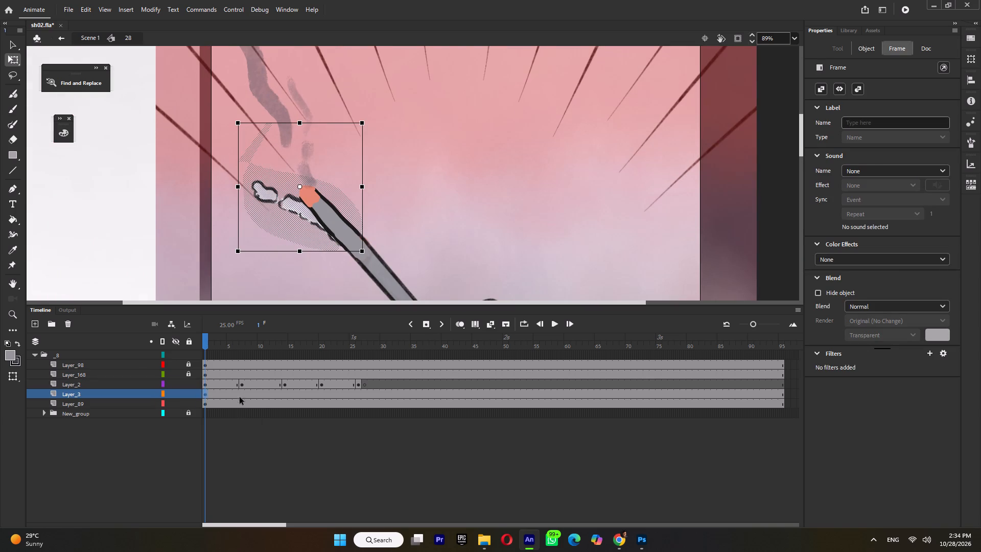
Add keyframes to Layer_3 at frames 7, 14 and 20, matching Layer_2's extension keyframes.
left_click(243, 393)
key("F6")
left_click(283, 394)
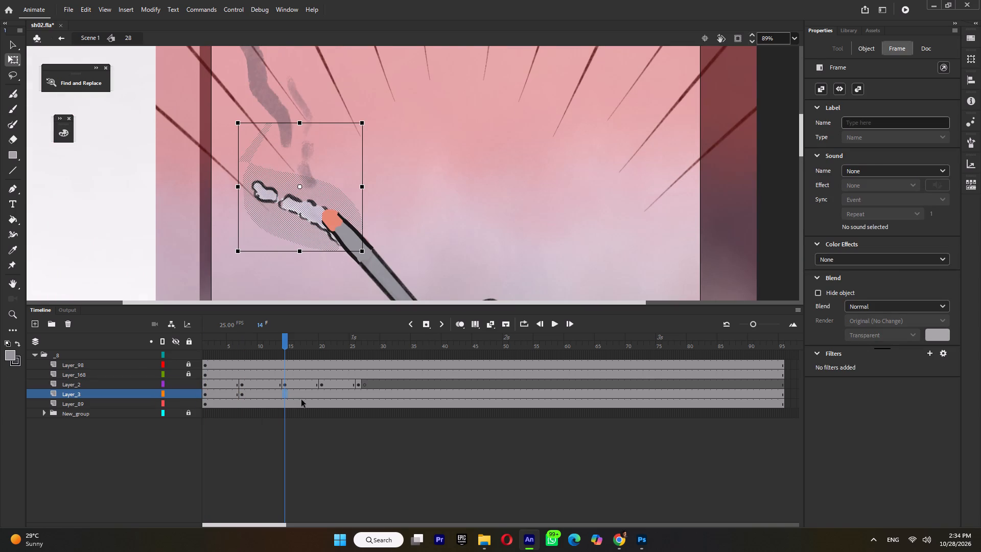
key("F6")
left_click(320, 394)
key("F6")
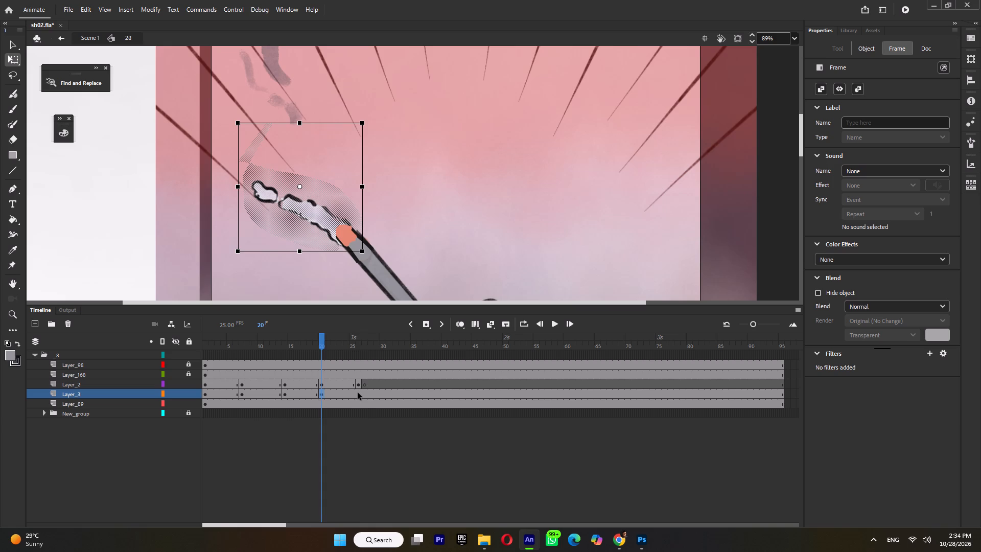
Clear Layer_2's leftover keyframe at frame 26 so the frame 20 pose holds until the blank keyframe.
left_click(358, 393)
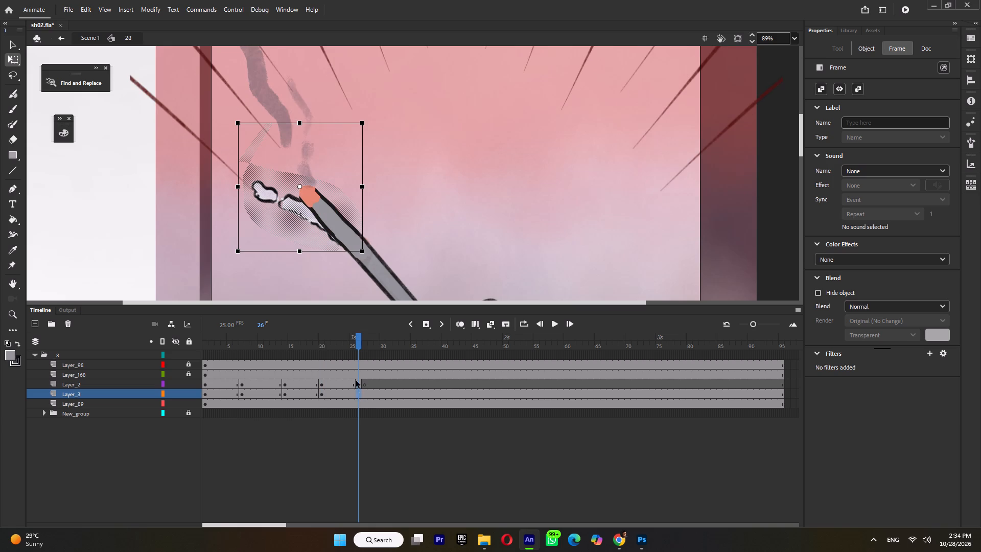
left_click(352, 380)
left_click(360, 382)
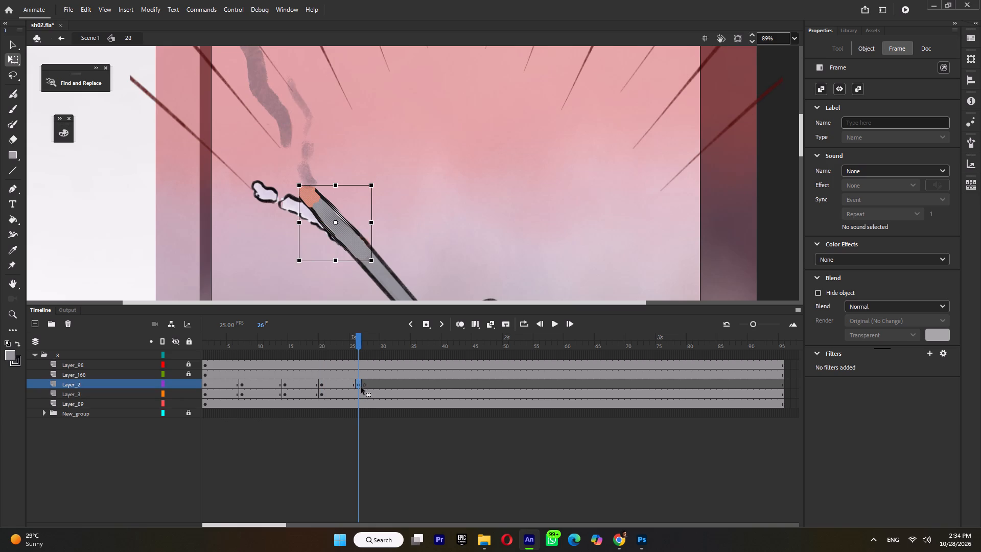
key("shift+F6")
Add a keyframe to Layer_3 at frame 27, matching Layer_2's blank keyframe.
left_click(366, 392)
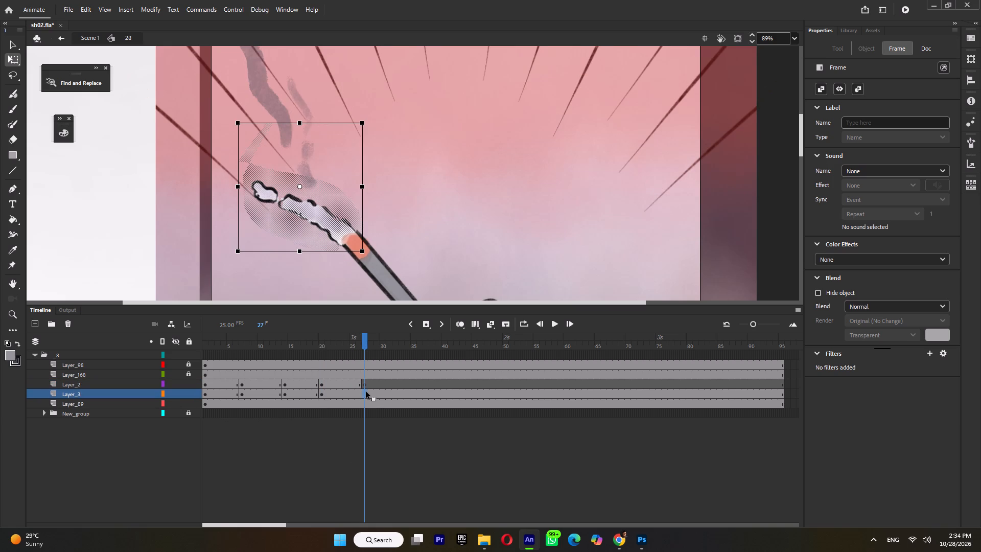
key("F6")
Lasso Layer_3's ash beside the stick at frame 1 and delete it with all other layers locked, keeping the detached tip piece.
left_click_drag(254, 348, 169, 360)
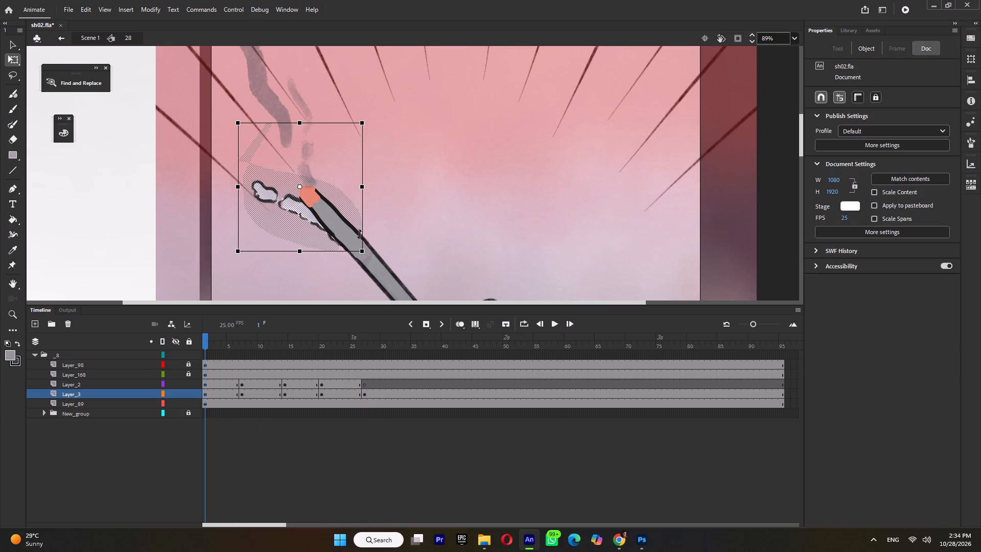
left_click(14, 47)
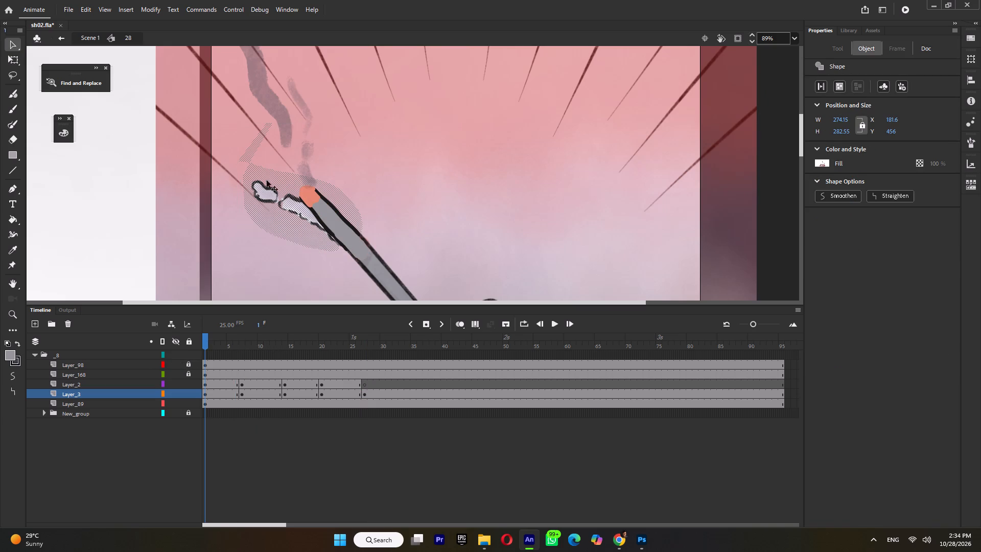
left_click(10, 73)
left_click_drag(286, 157, 276, 206)
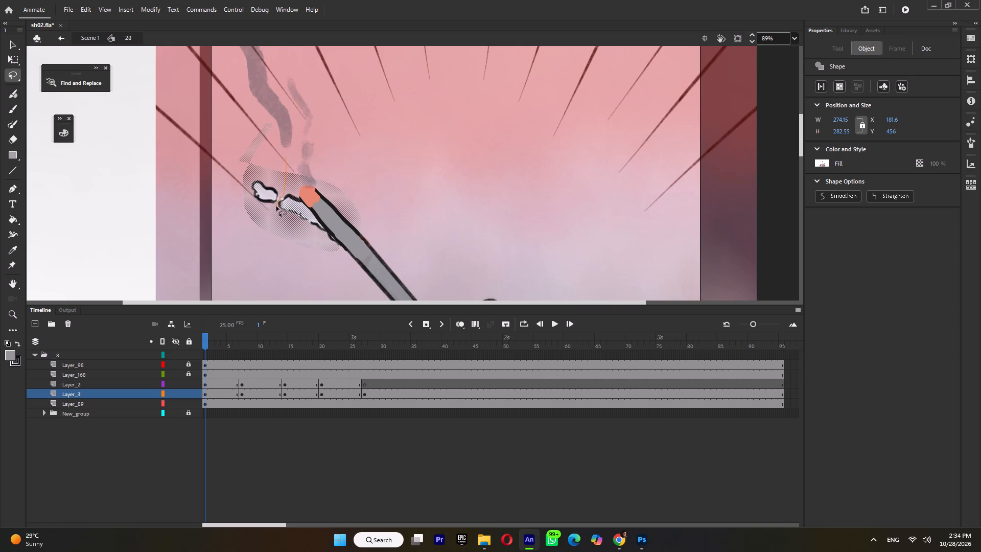
left_click_drag(276, 206, 288, 167)
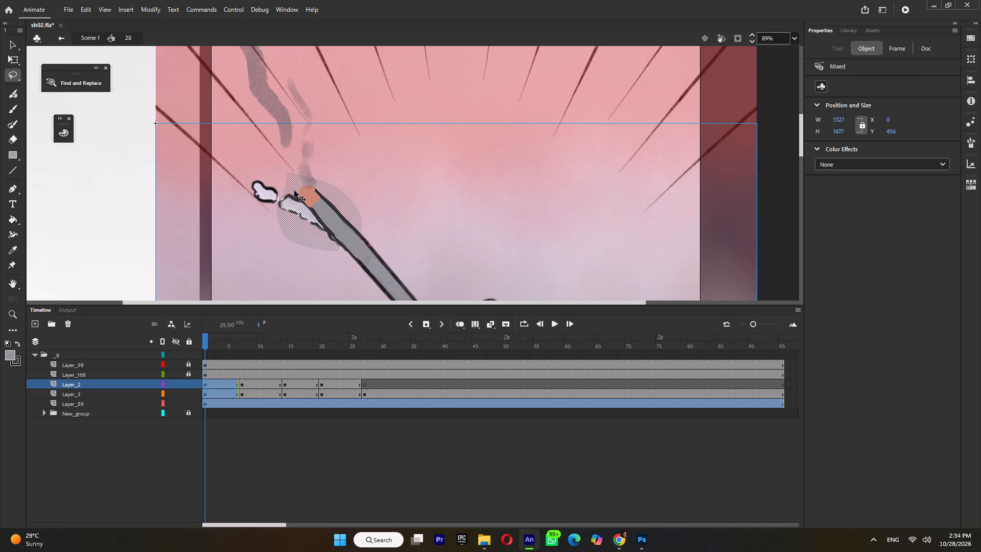
left_click(190, 342)
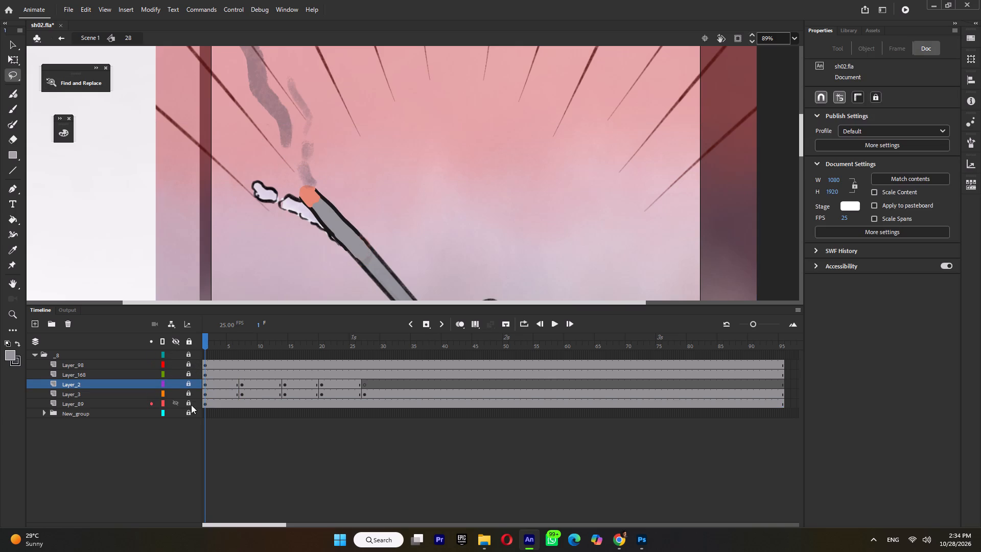
left_click(188, 393)
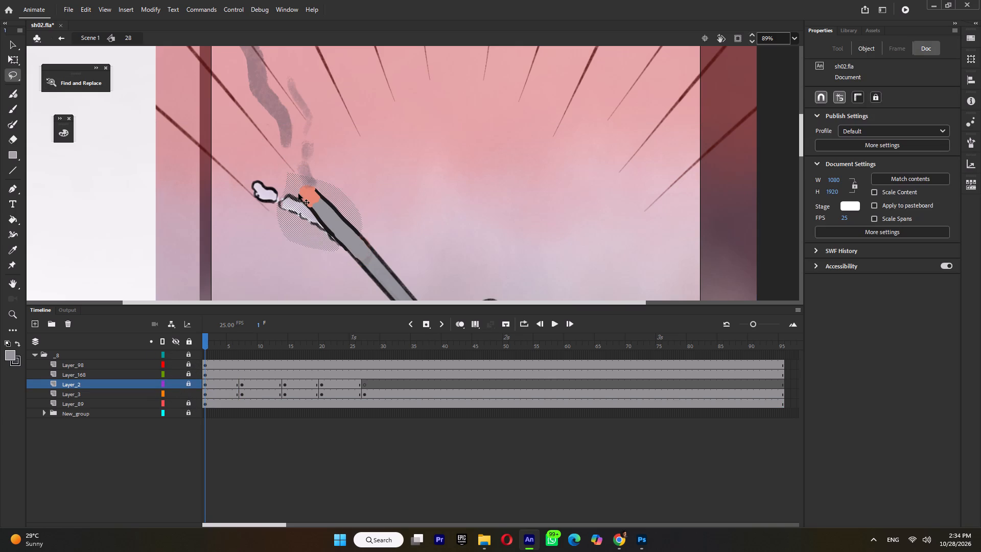
key("Delete")
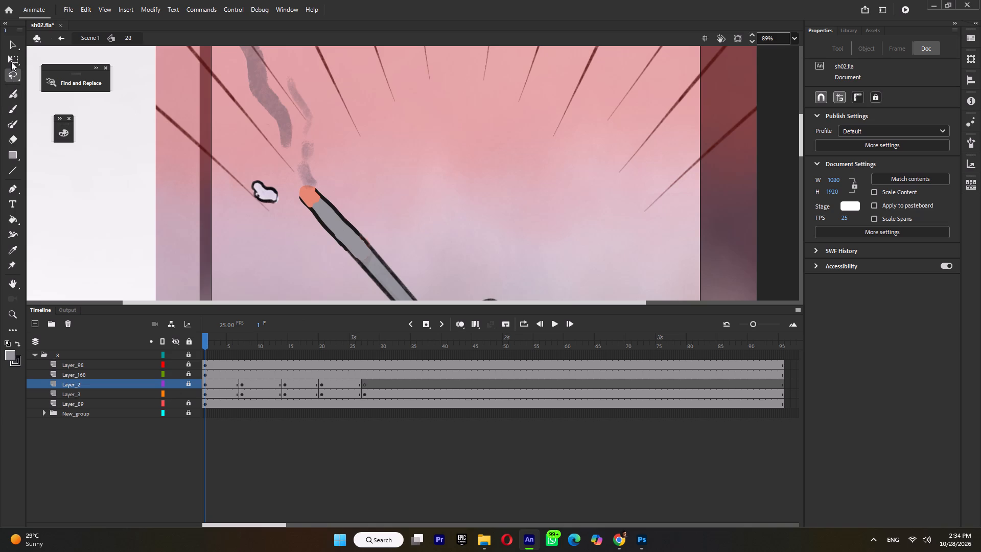
Move the remaining ash piece at frame 1 of Layer_3 upward, closer to the ember.
left_click(11, 62)
left_click(266, 189)
left_click_drag(270, 193, 273, 187)
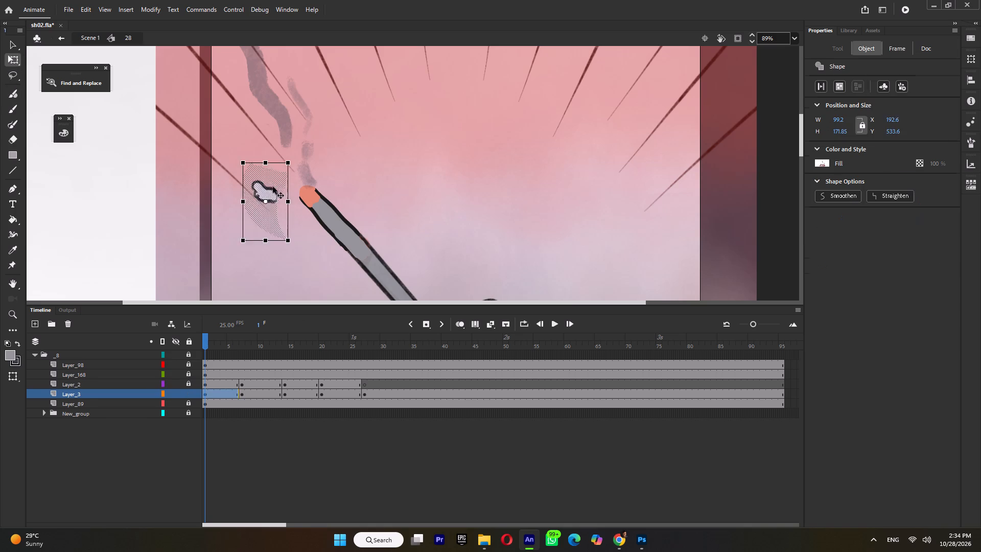
left_click_drag(273, 187, 289, 178)
Erase the ash showing below and behind the stick in Layer_3's frame 7 pose, using an eraser size of 38.
left_click(242, 392)
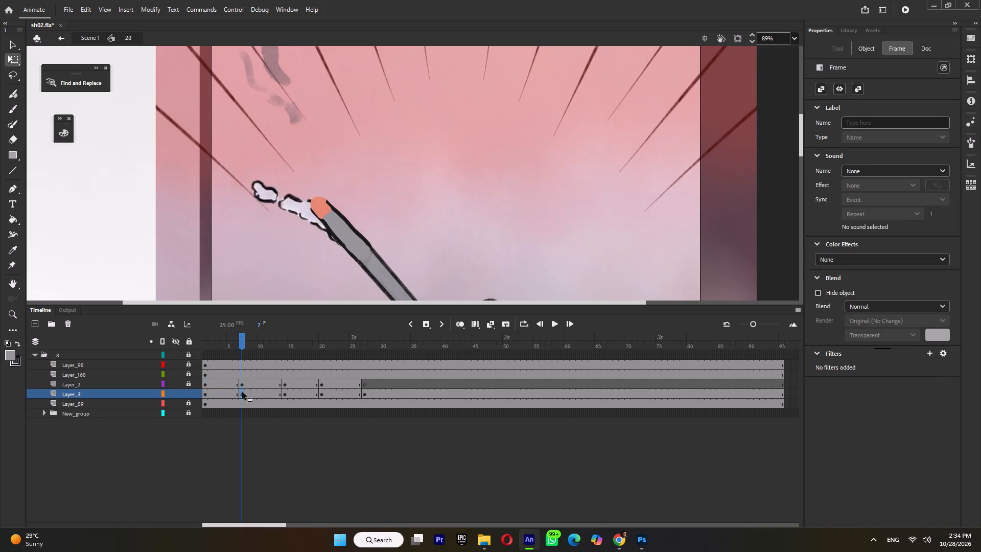
left_click(435, 199)
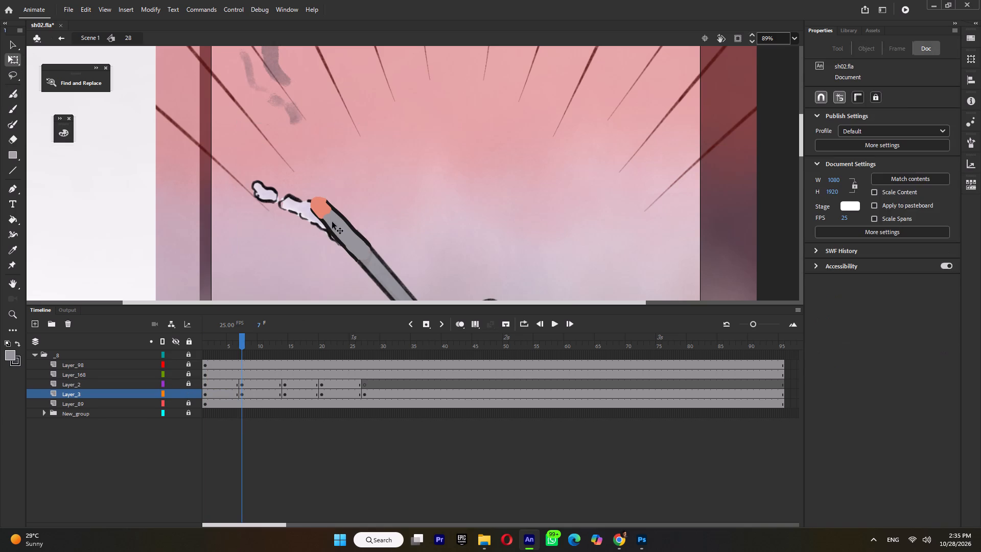
left_click(298, 215)
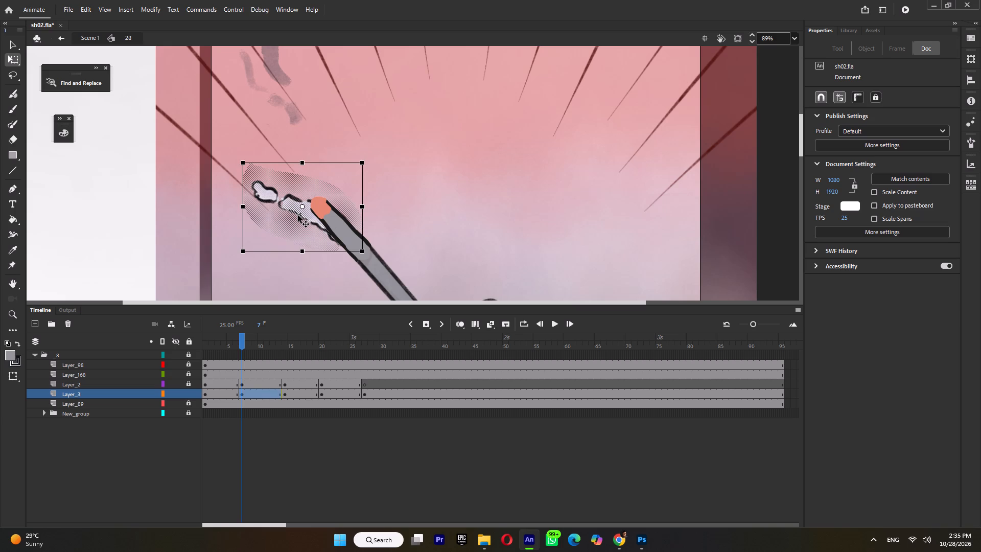
left_click(401, 225)
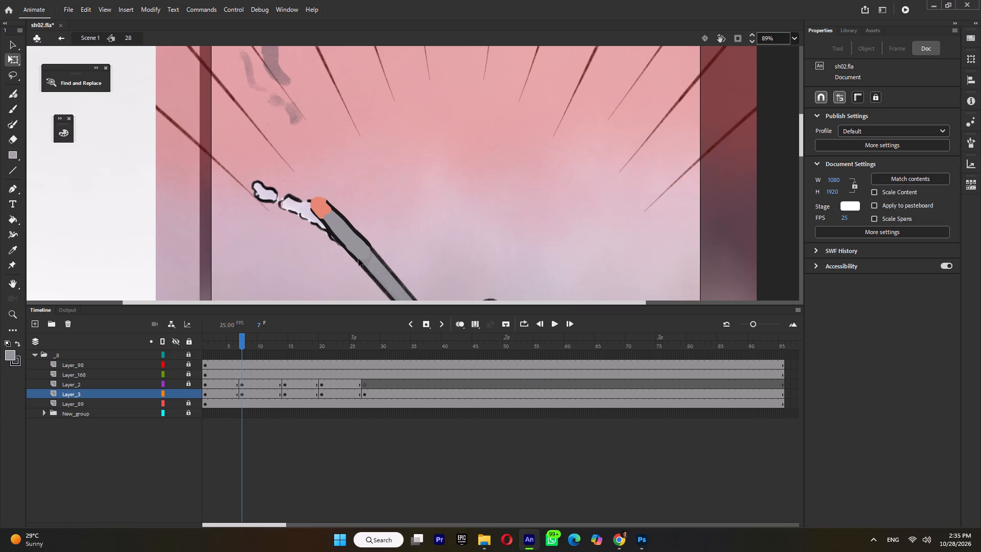
key("e")
left_click(845, 144)
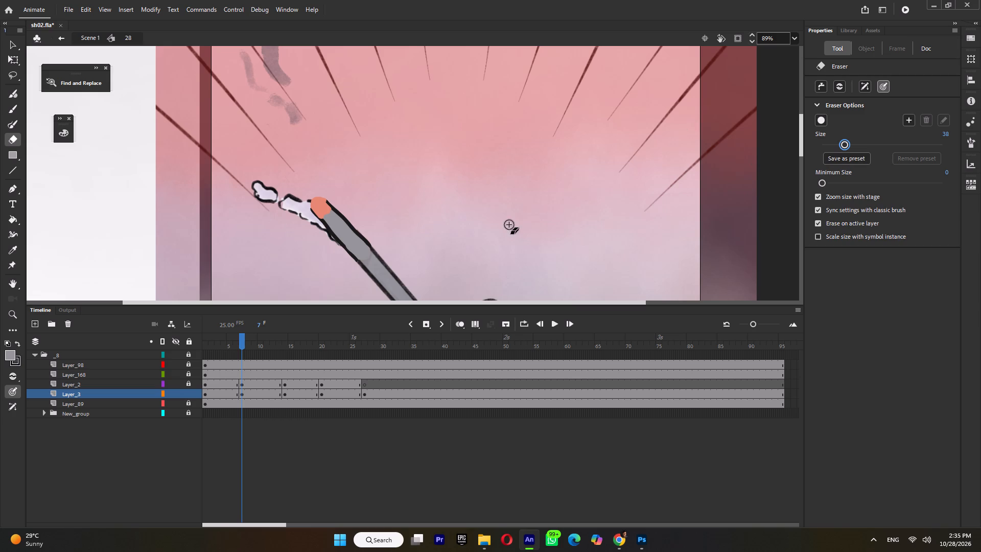
left_click_drag(323, 272, 306, 228)
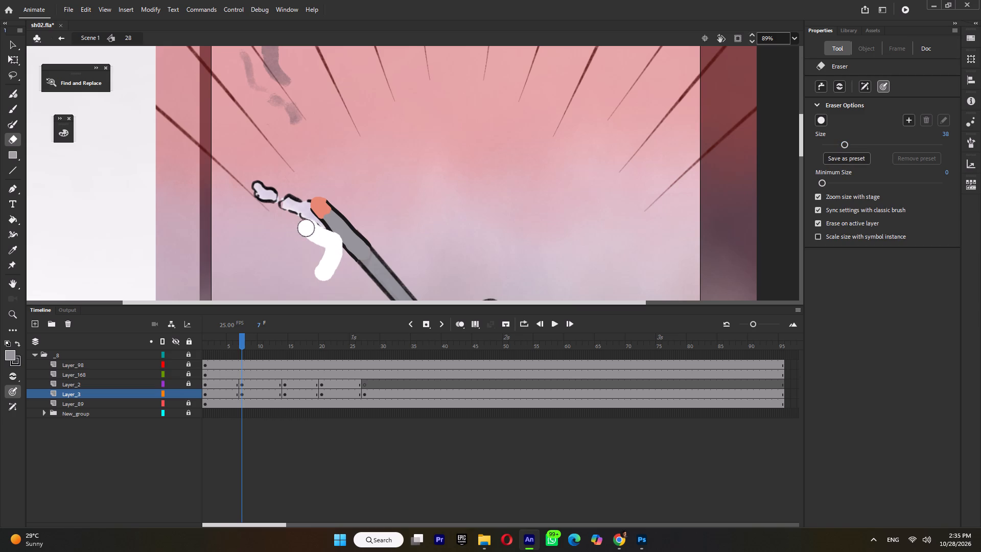
left_click_drag(306, 228, 341, 255)
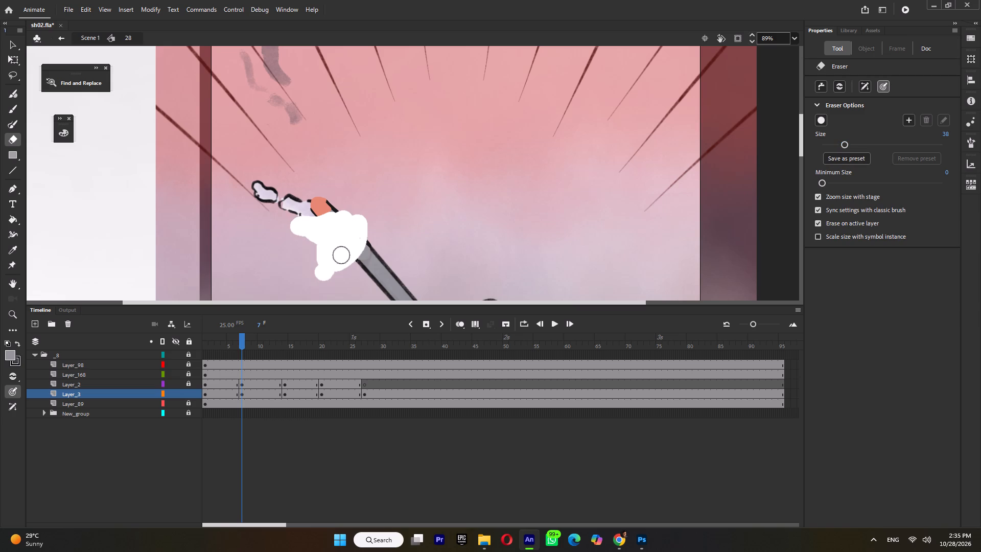
left_click_drag(341, 255, 368, 255)
Nudge the trimmed ash in Layer_3's frame 7 pose slightly upward toward the ember.
left_click(252, 396)
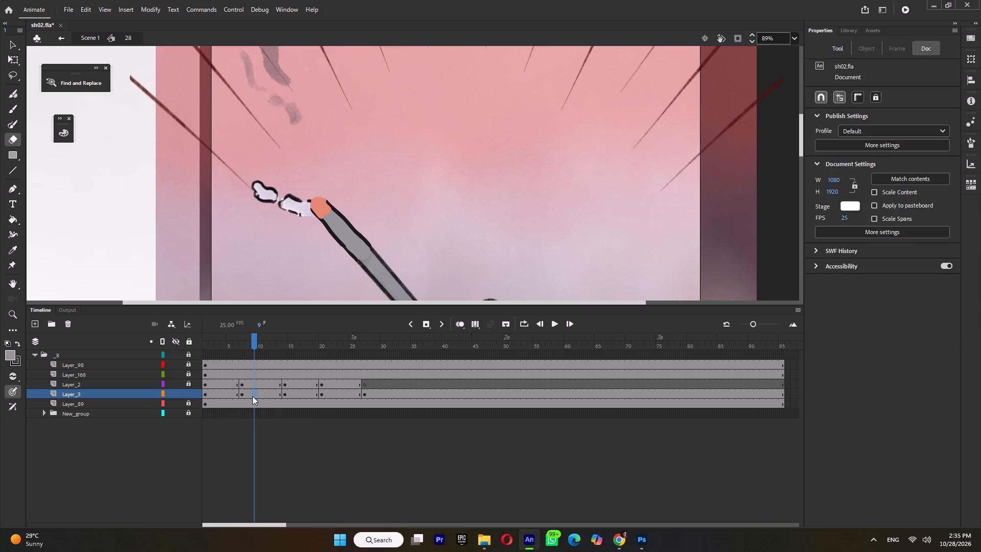
left_click(14, 59)
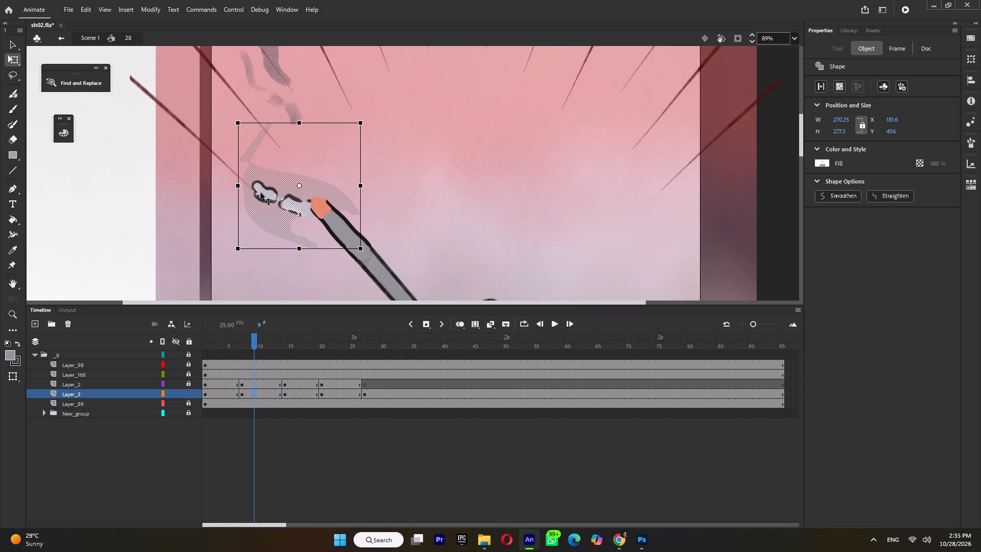
left_click_drag(262, 193, 268, 185)
left_click(268, 185)
Set the pivot of Layer_3's frame 14 ash at its stick end and rotate its tip slightly upward.
left_click(290, 387)
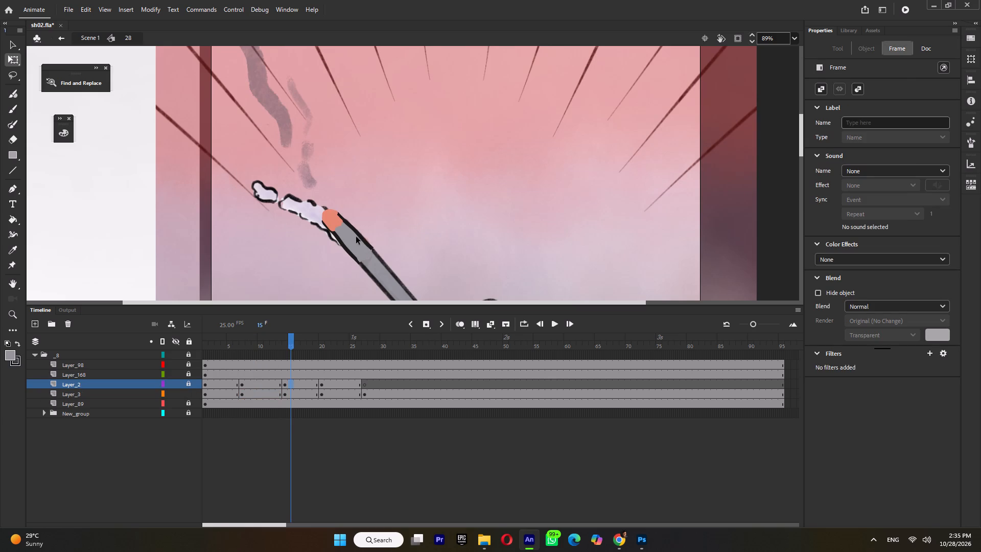
left_click(342, 237)
left_click_drag(306, 205, 335, 227)
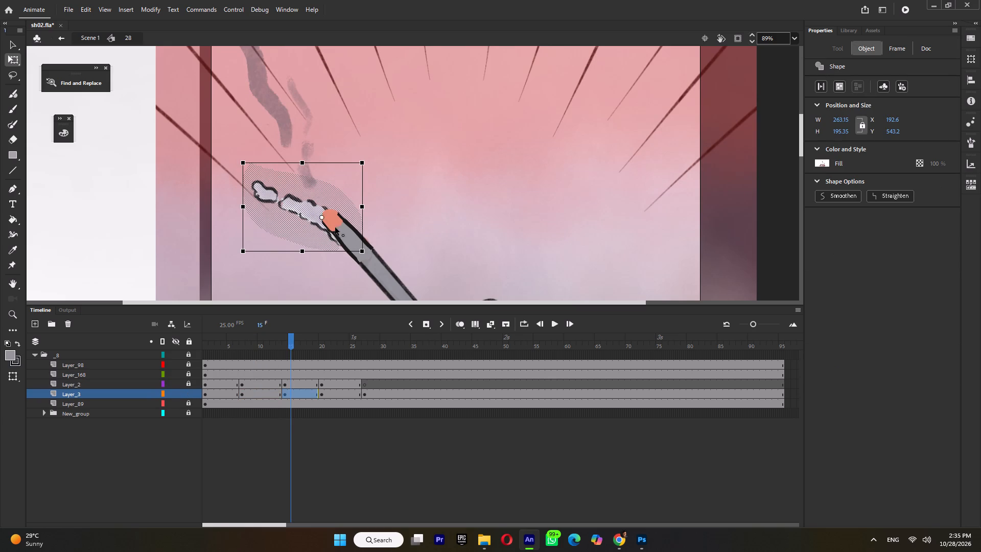
left_click_drag(335, 227, 352, 244)
left_click_drag(238, 165, 245, 155)
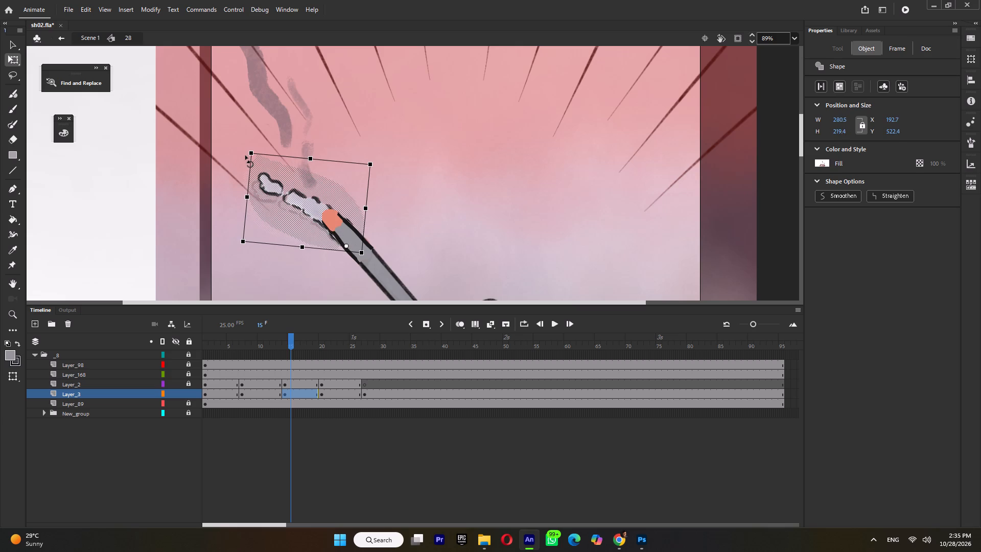
left_click_drag(245, 155, 244, 157)
left_click_drag(246, 157, 251, 155)
Erase the lower end of Layer_3's frame 14 ash where it sticks out around the stick.
key("e")
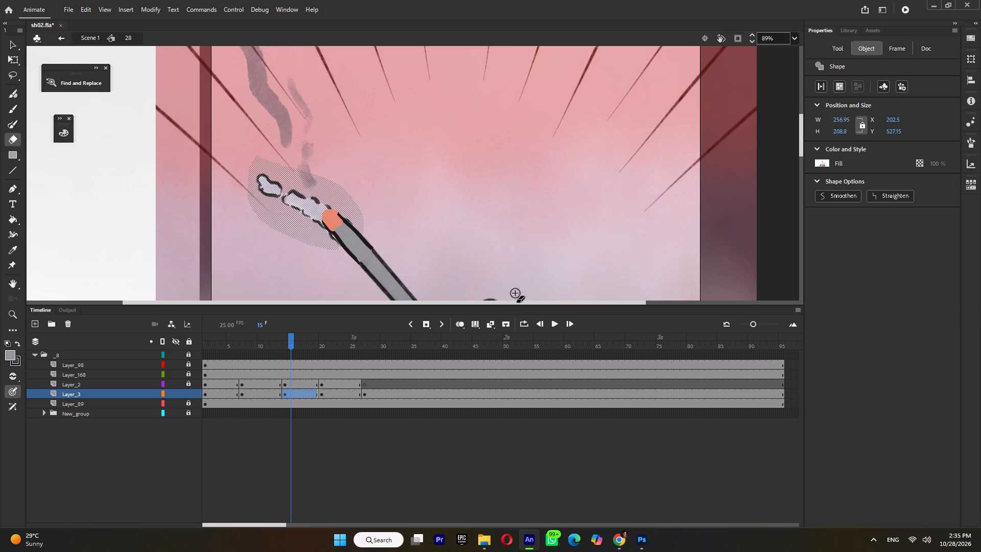
left_click_drag(378, 229, 346, 224)
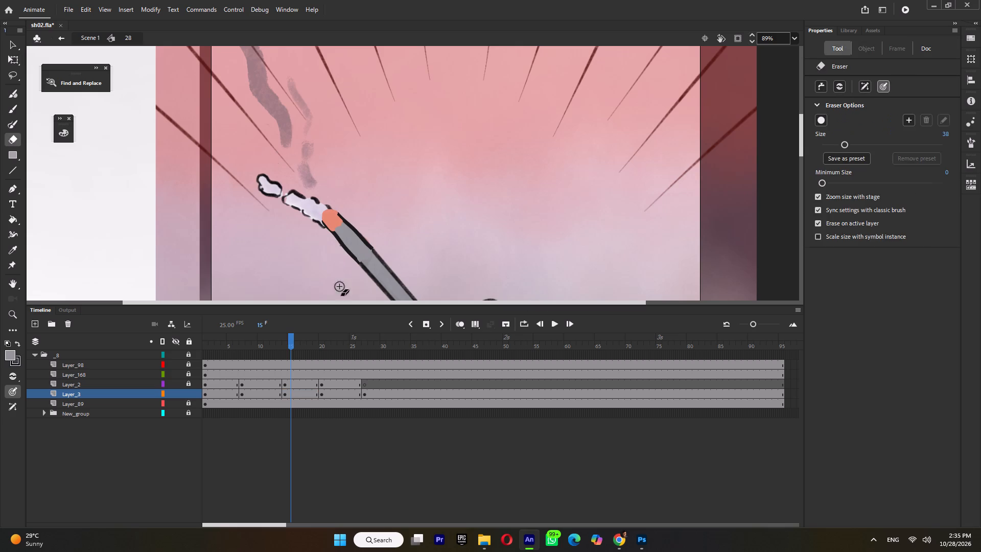
Check Layer_3's frame 21 ash pose and play back shot 28's symbol from its first frame to review the burning ash.
left_click(325, 393)
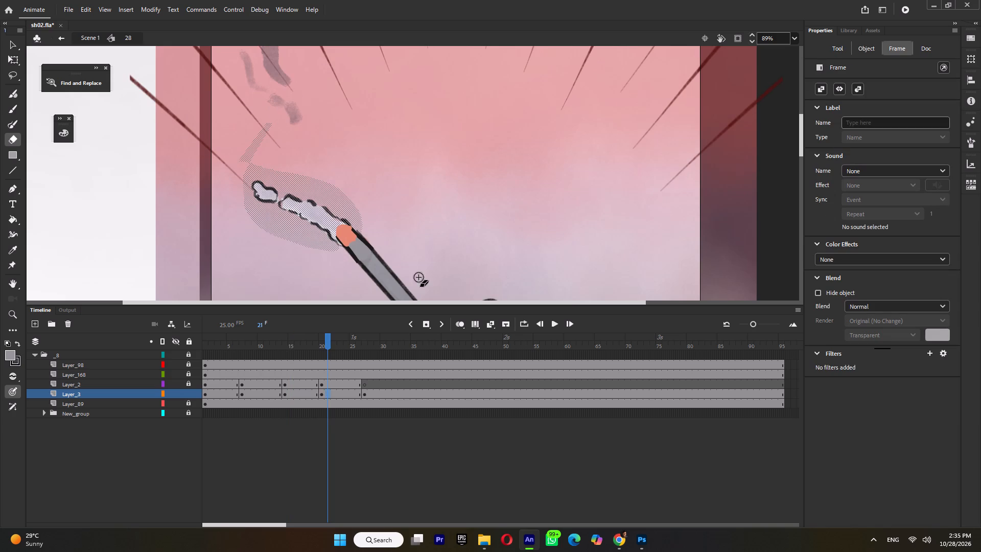
left_click(484, 202, "ctrl")
scroll(484, 202, "down", 6, "ctrl")
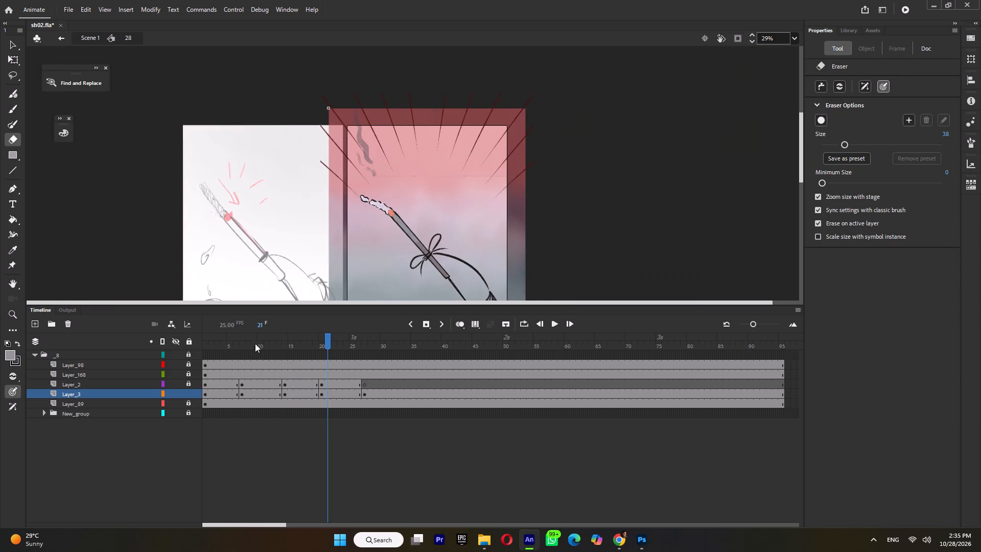
left_click_drag(255, 343, 158, 352)
key("Return")
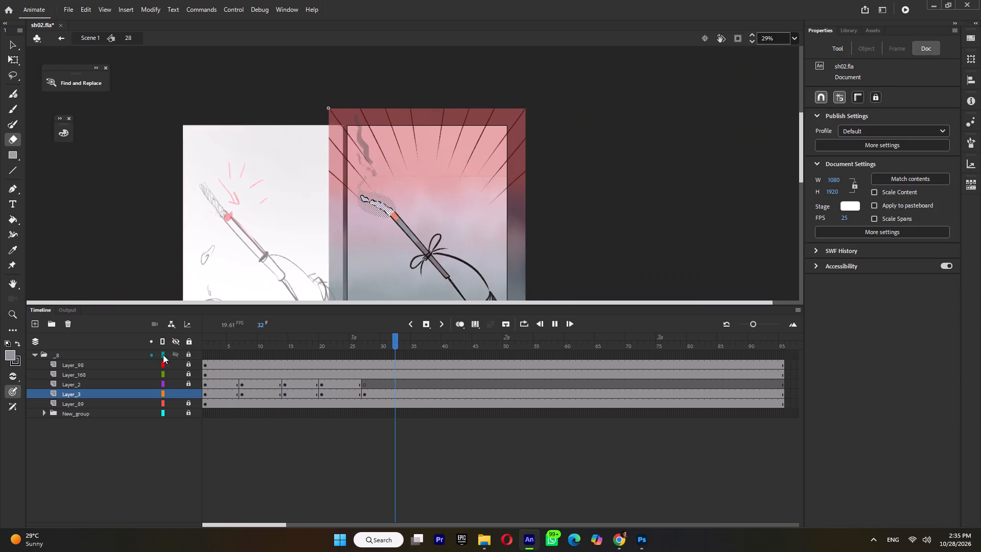
key("Return")
Return to Scene 1 and play shot 28 from its starting keyframe on Layer_2 to review the ash in context.
left_click(14, 58)
double_click(651, 245)
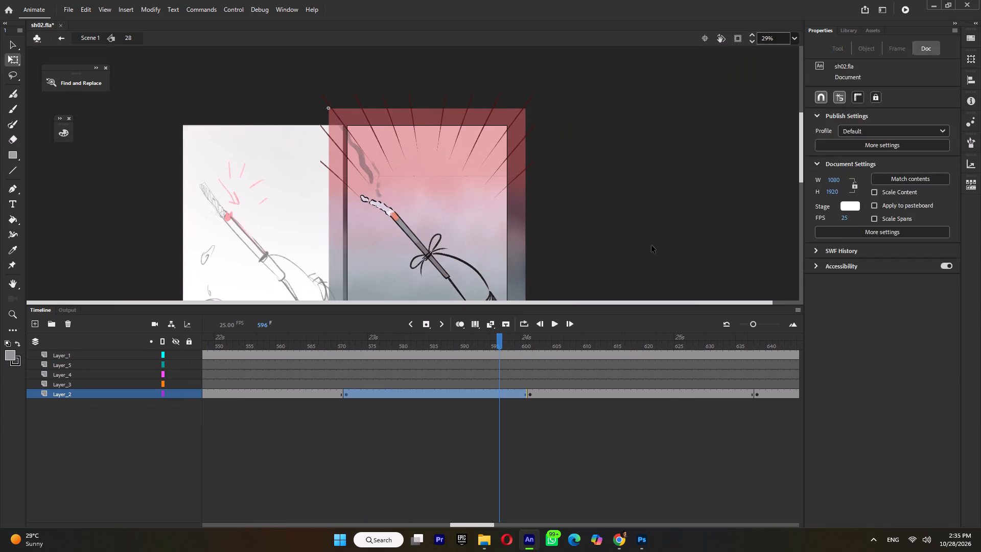
left_click(345, 344)
key("Return")
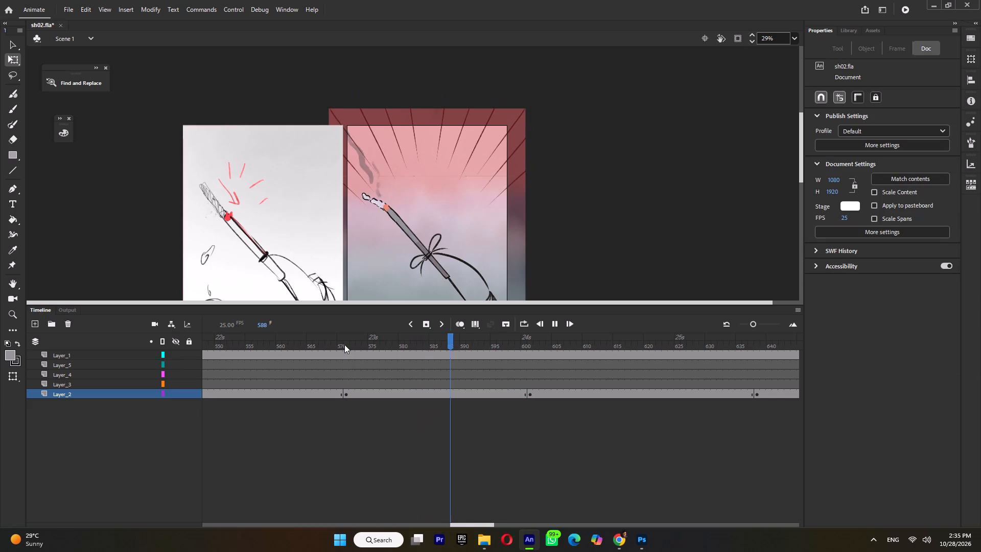
key("Return")
Scrub the end of shot 28 and move to the next shot's first frame, 601, in Scene 1.
left_click_drag(523, 341, 480, 348)
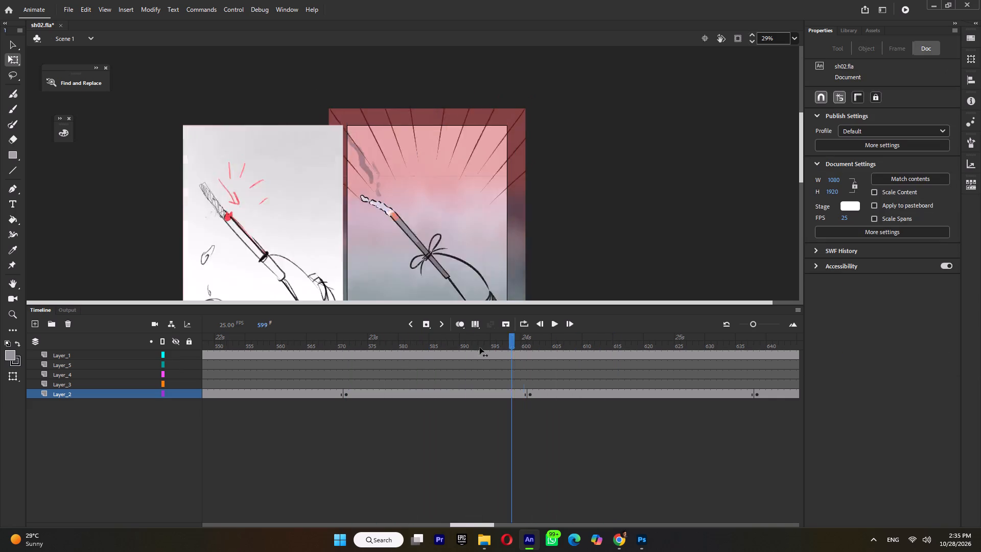
left_click_drag(480, 348, 528, 389)
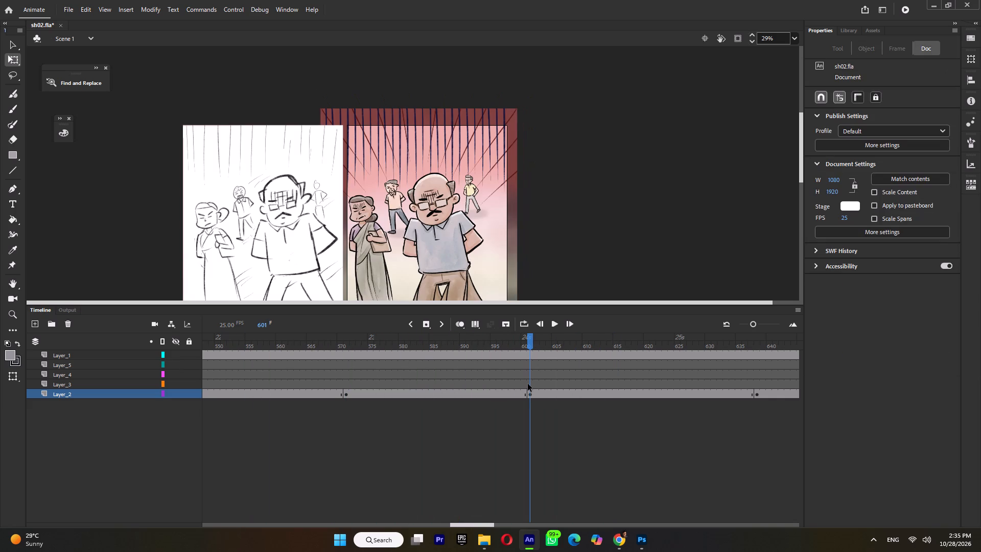
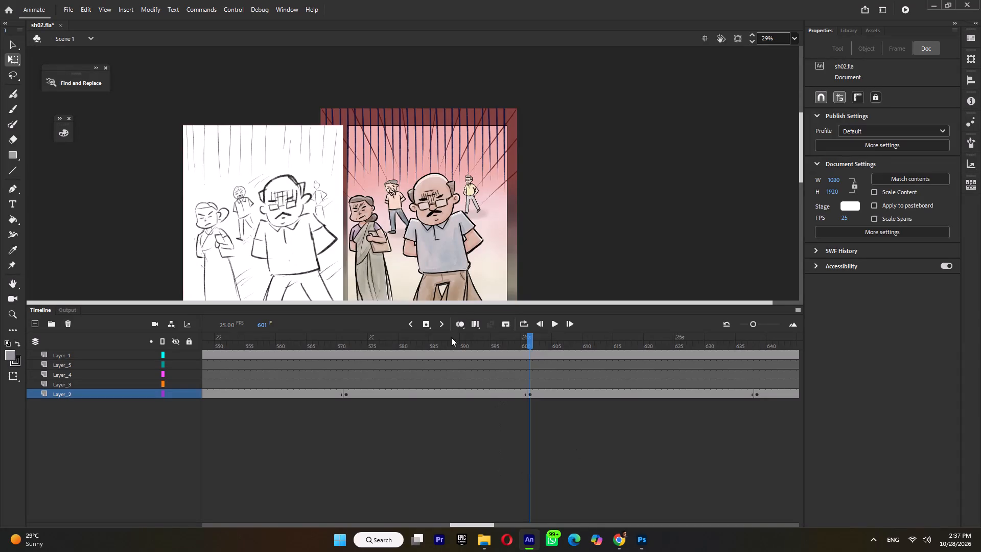
Play Scene 1 from about frame 530 and scrub between frames 586 and 638 to review shot 28 and the shots following it.
left_click_drag(398, 337, 147, 385)
key("Return")
key("Return")
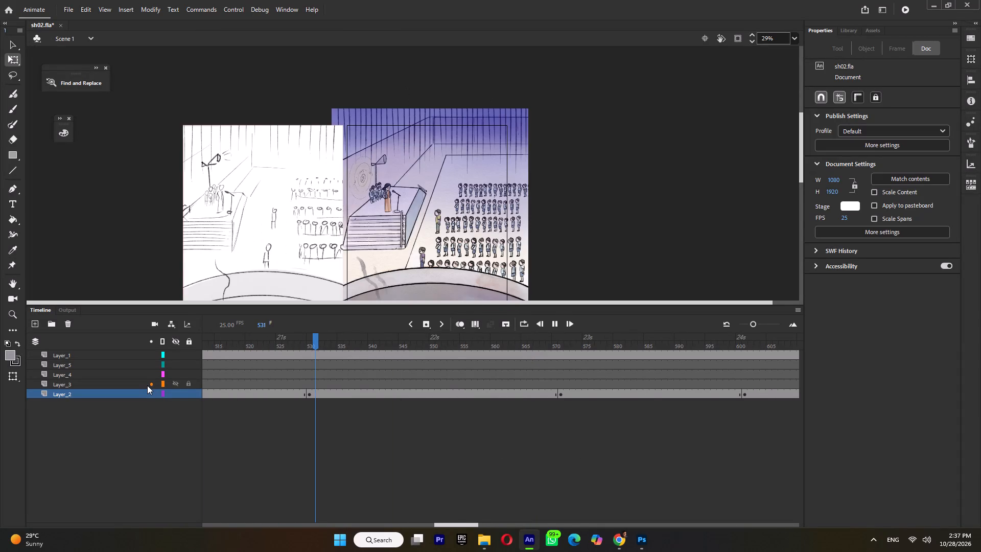
key("Return")
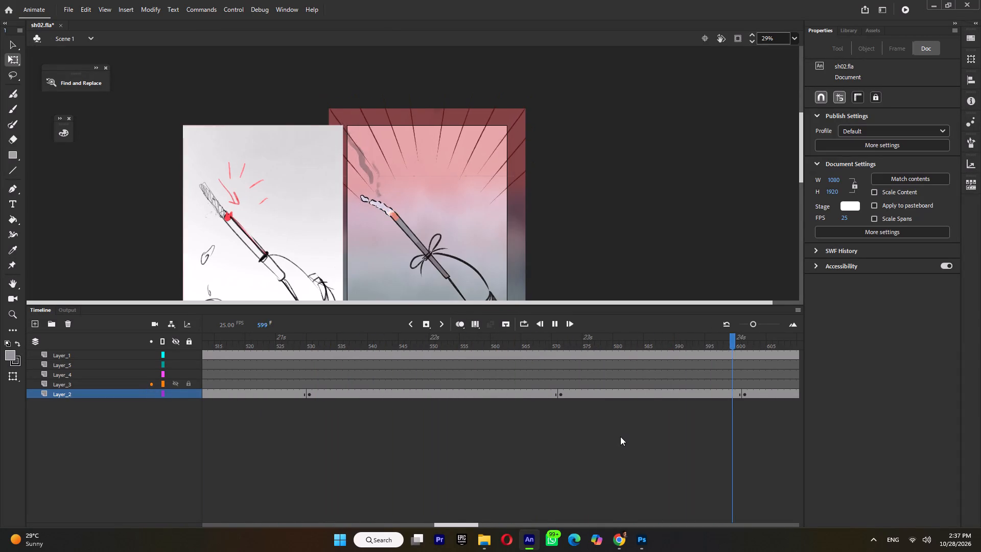
key("Return")
left_click_drag(260, 337, 177, 364)
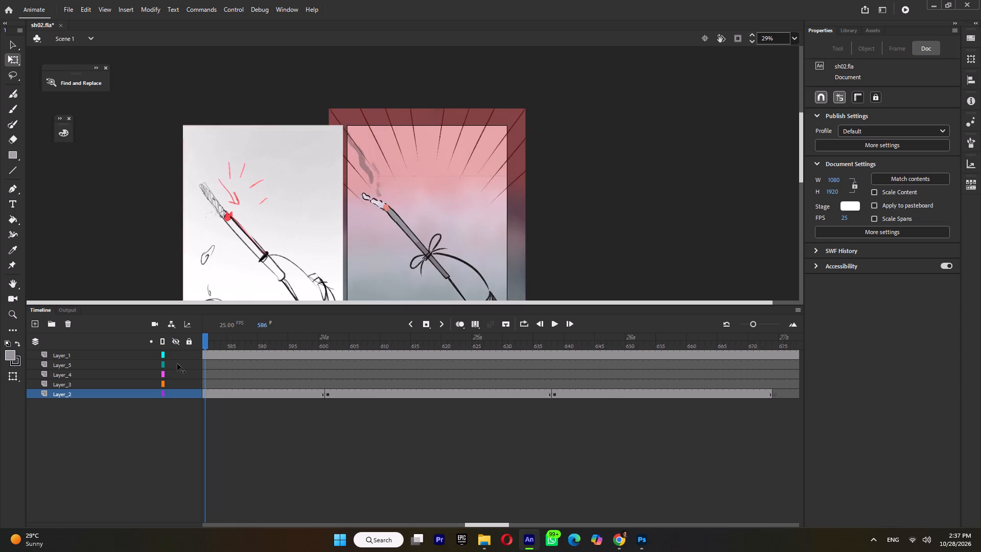
left_click_drag(177, 364, 616, 408)
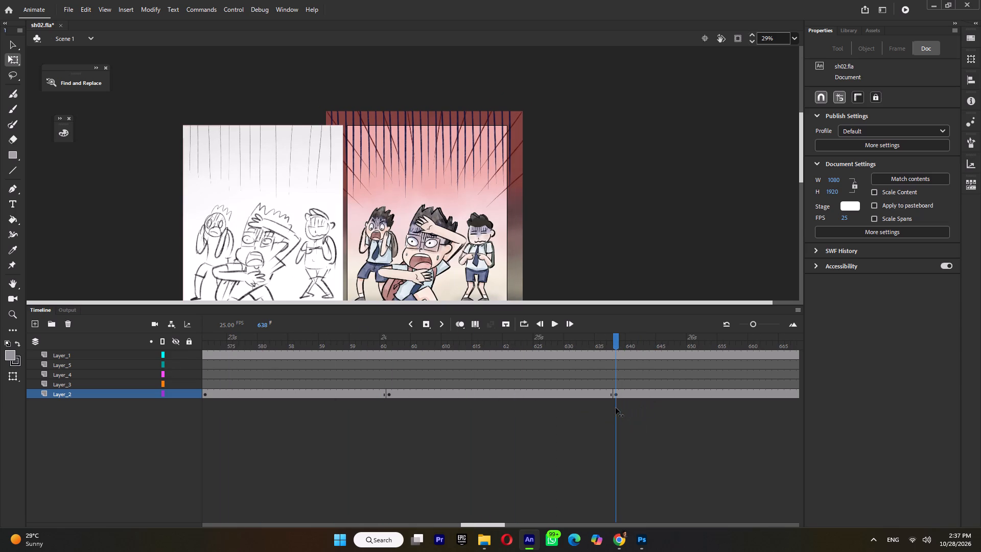
left_click_drag(616, 408, 395, 412)
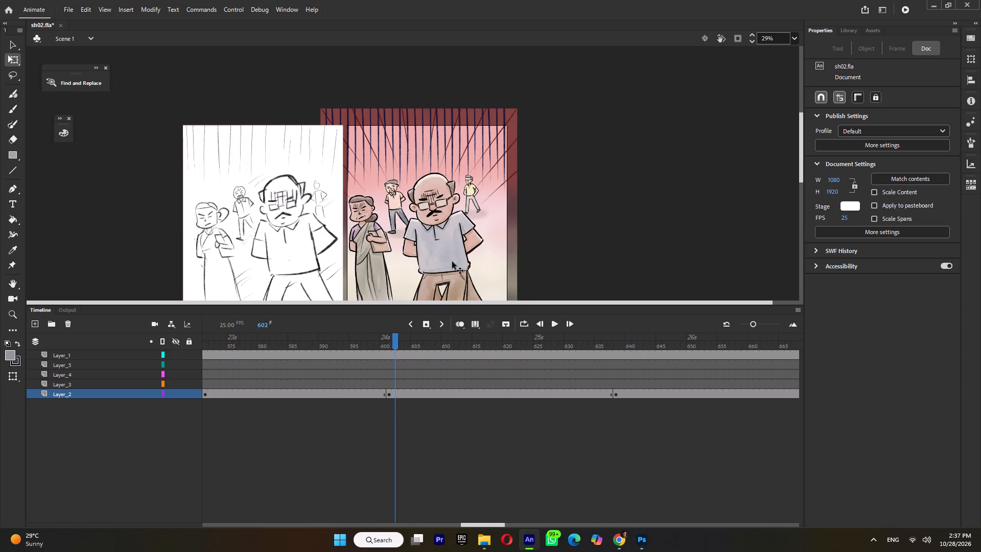
Open shot 29's symbol, expand its layer folder and convert Group_2's walking man artwork into a graphic symbol.
scroll(473, 212, "down", 2)
double_click(452, 149)
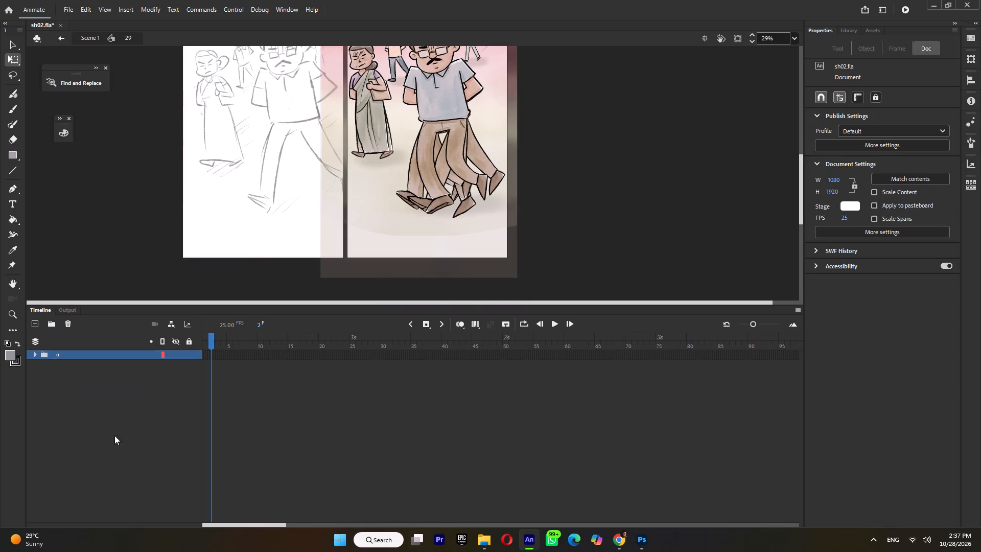
left_click(33, 352)
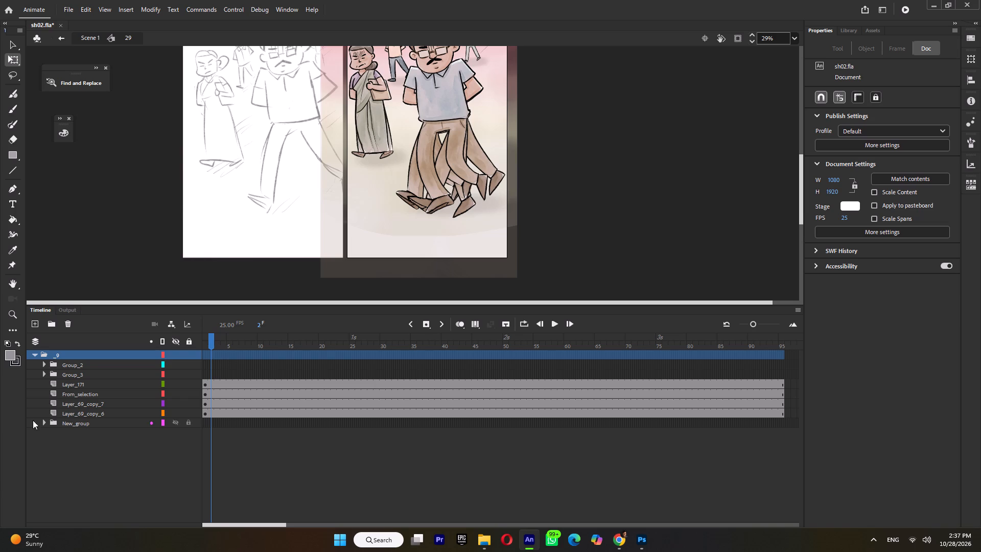
left_click(67, 362)
scroll(607, 220, "up", 4)
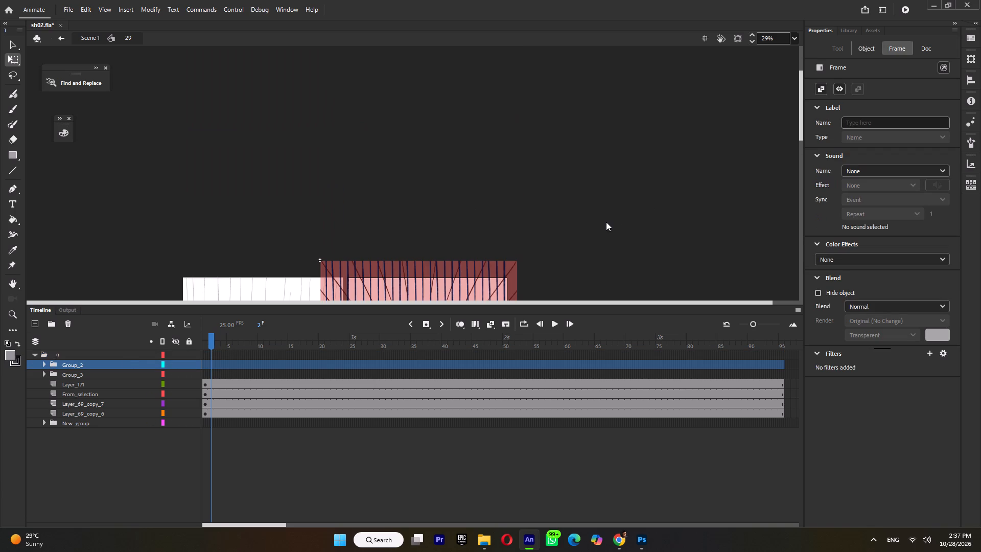
scroll(606, 222, "down", 3)
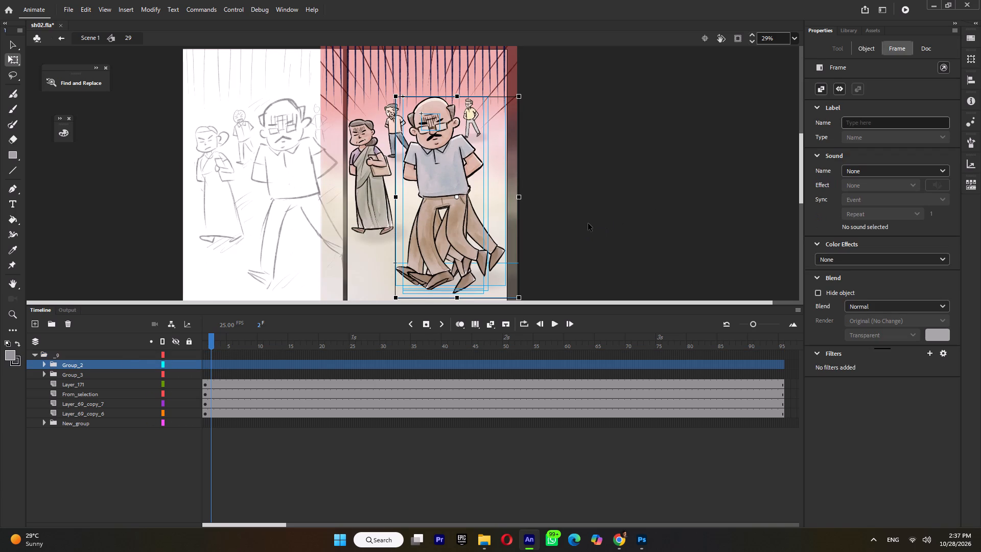
key("F8")
left_click(547, 131)
Enter the walking man's new symbol and distribute its parts to separate keyframes on Layer_1.
double_click(458, 199)
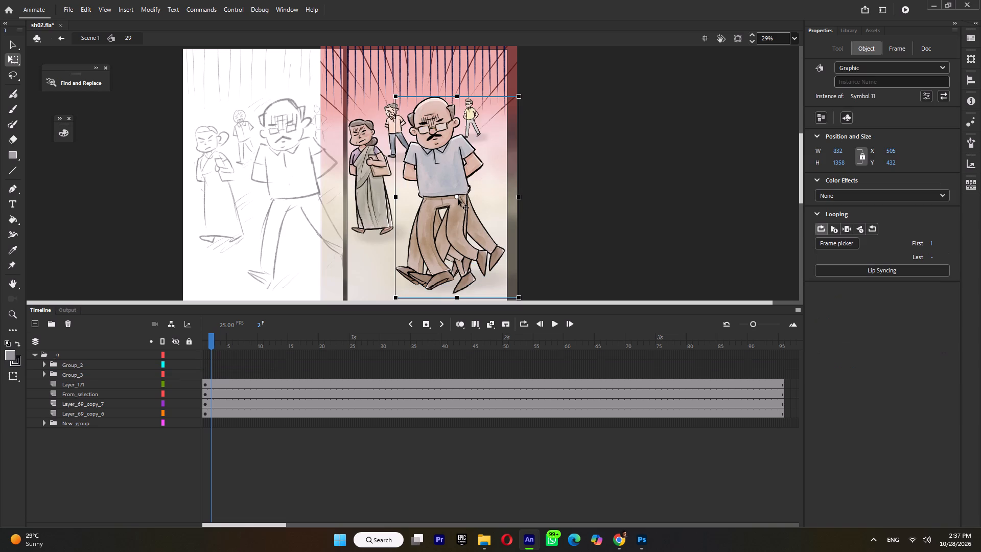
double_click(452, 212)
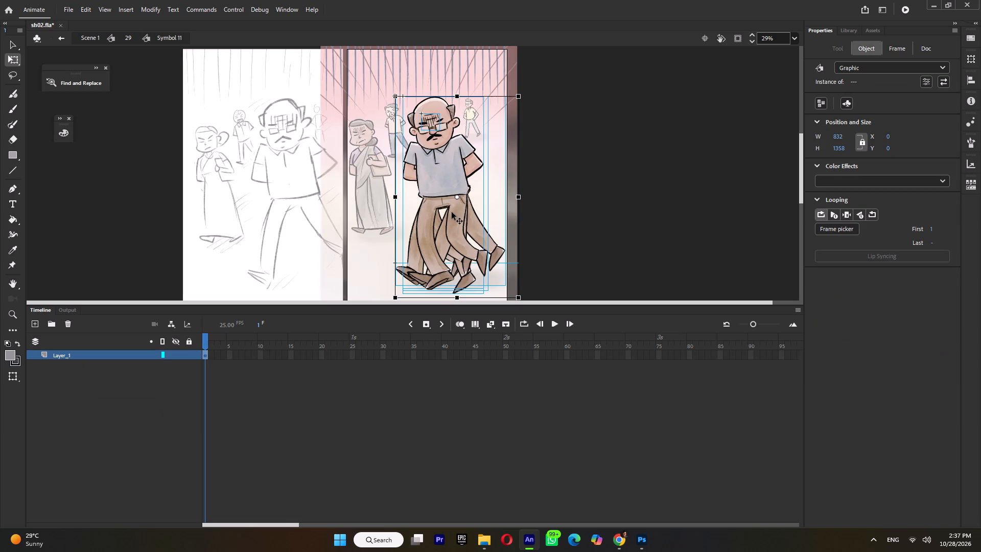
key("ctrl+shift+k")
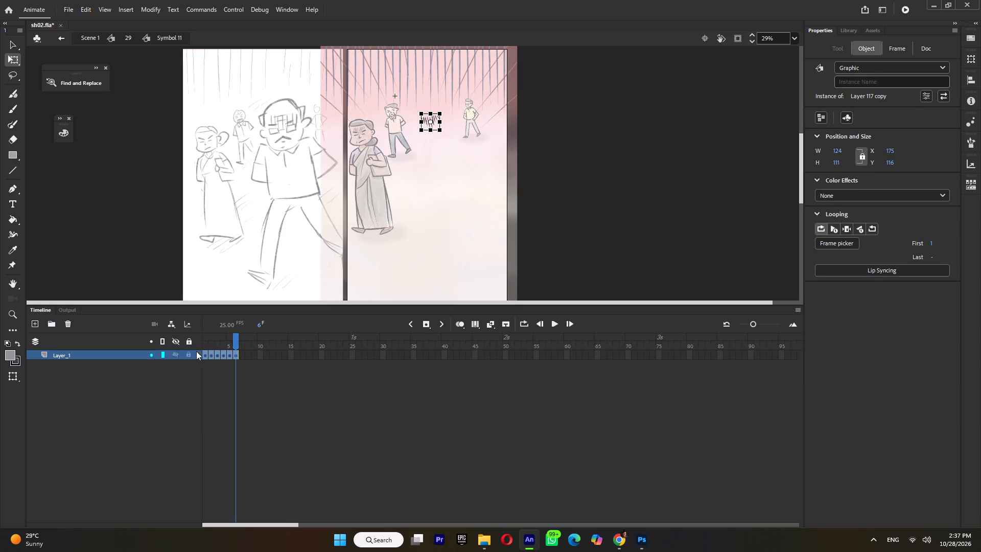
Add two layers beneath Layer_1, move the shadow from Layer_1's frame 1 to the bottom layer, and remove the emptied frame.
left_click(206, 343)
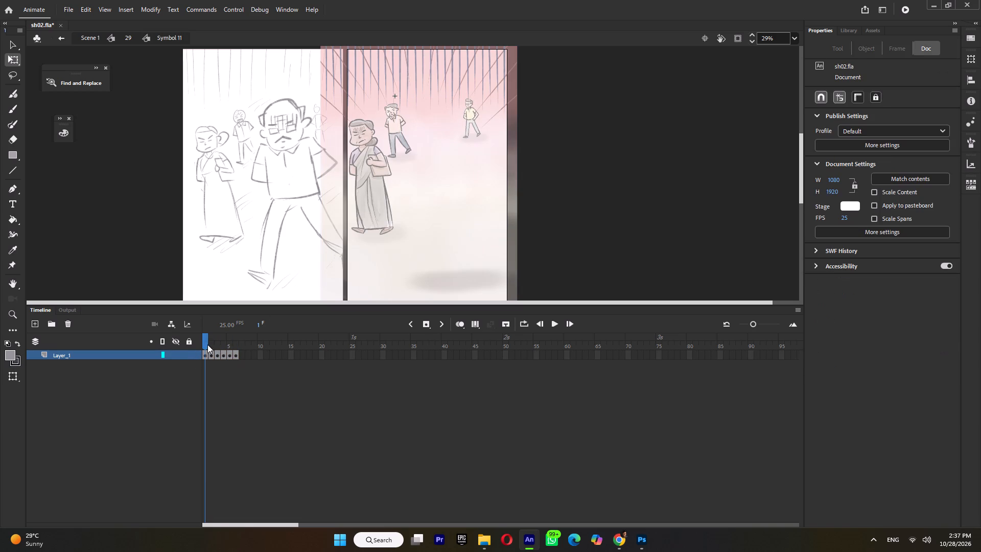
left_click(32, 325)
left_click_drag(141, 356, 138, 376)
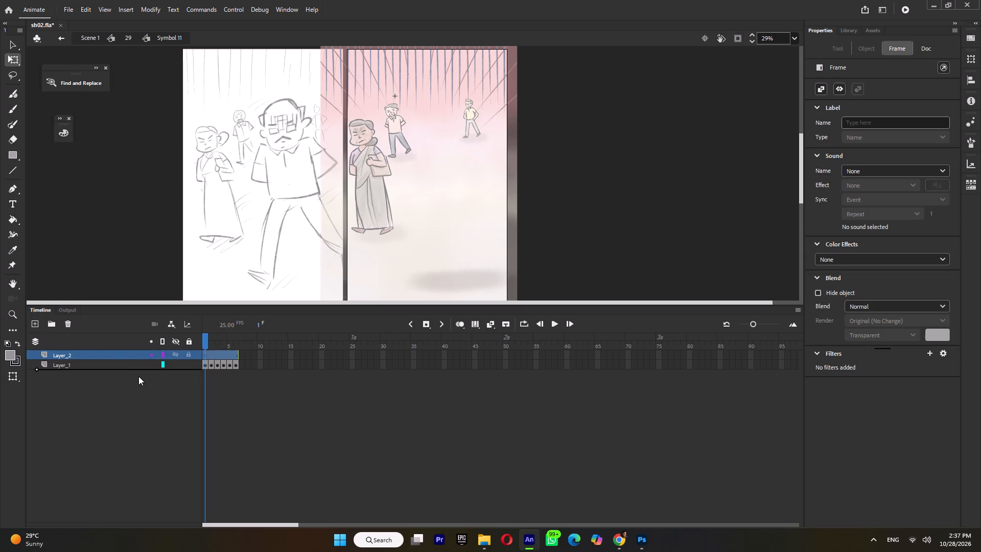
left_click_drag(138, 376, 136, 381)
left_click(32, 321)
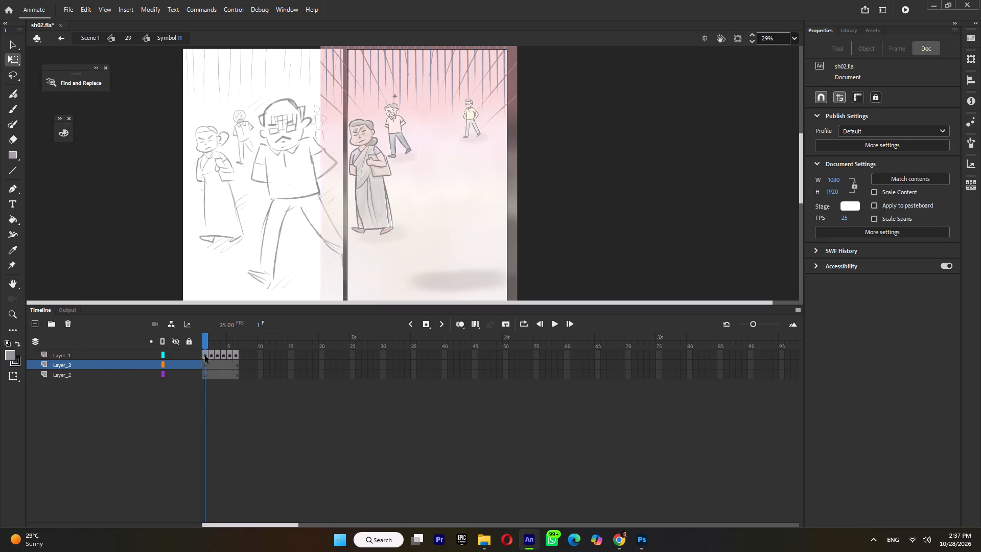
left_click(205, 356)
left_click_drag(206, 356, 207, 373)
left_click(206, 355)
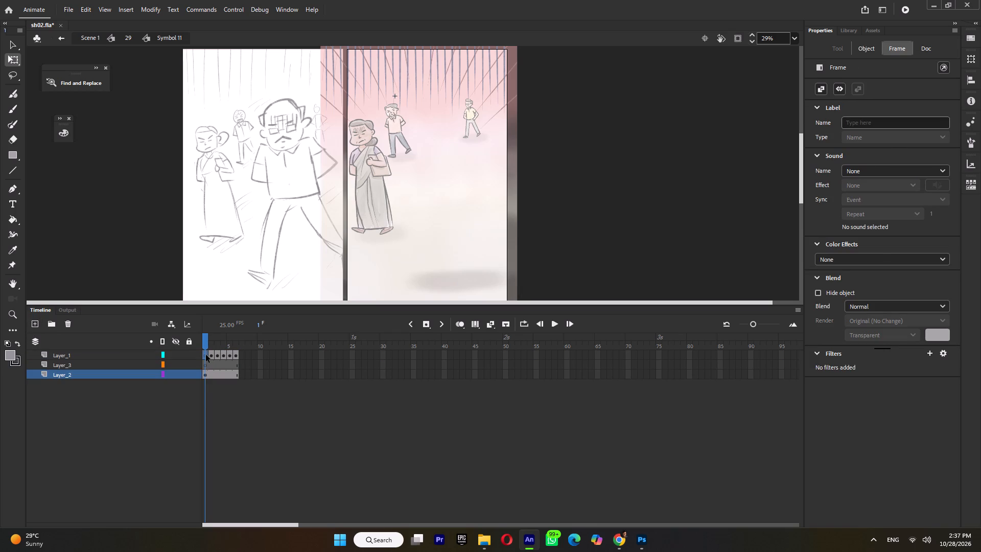
key("shift+F5")
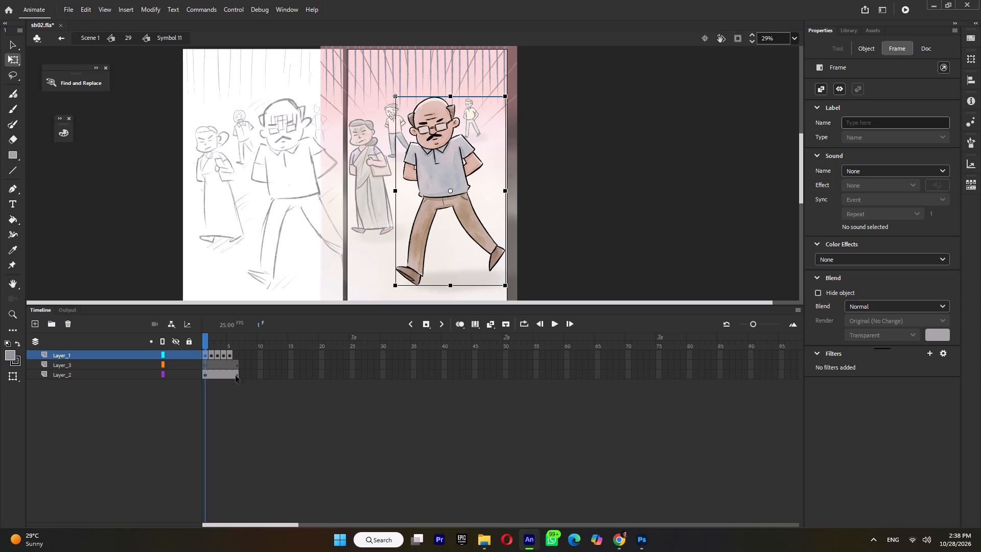
Move the forehead lines from Layer_1's frame 5 to Layer_3's frame 1, trim the layers to four frames, and place Layer_3 on top.
left_click(230, 344)
left_click(431, 122)
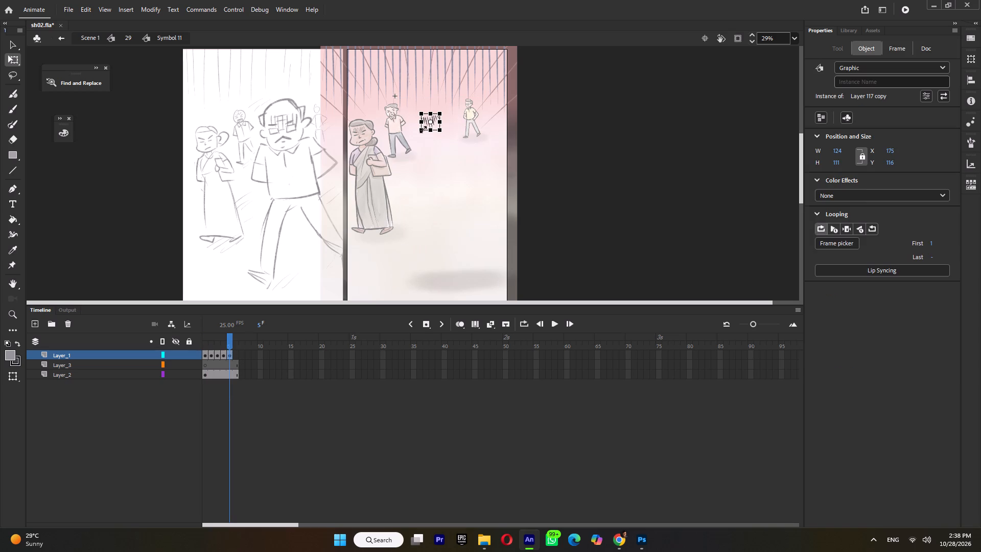
left_click_drag(231, 354, 206, 367)
left_click_drag(228, 355, 228, 376)
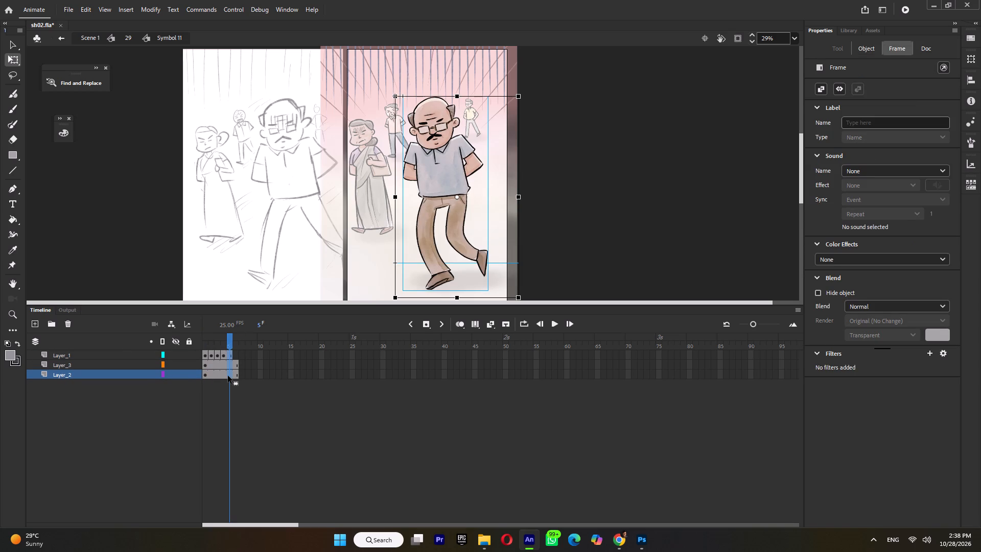
key("shift+F5")
key("shift+F5")
left_click(99, 366)
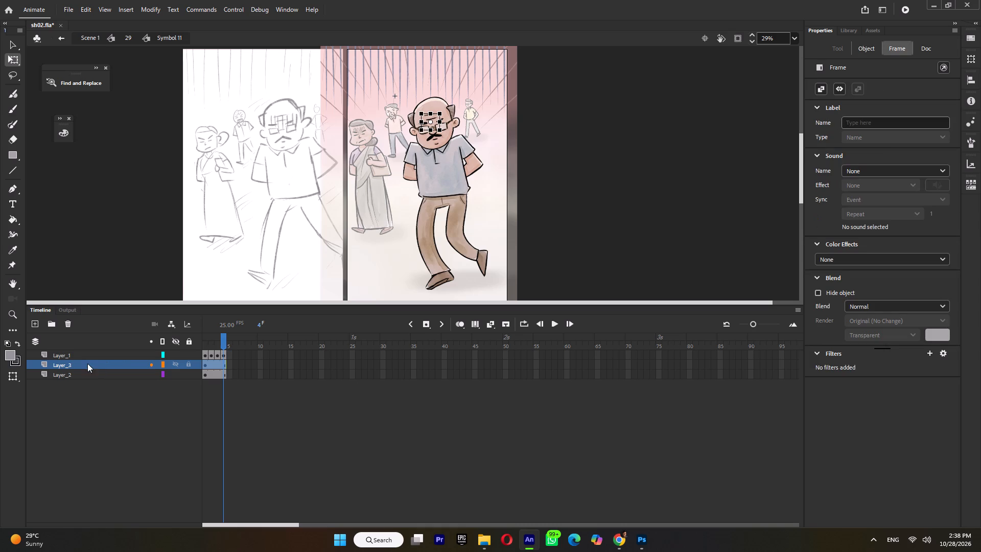
left_click_drag(87, 363, 91, 353)
Reorder Layer_1's walk poses by swapping the poses on frames 2 and 4.
left_click_drag(207, 339, 208, 343)
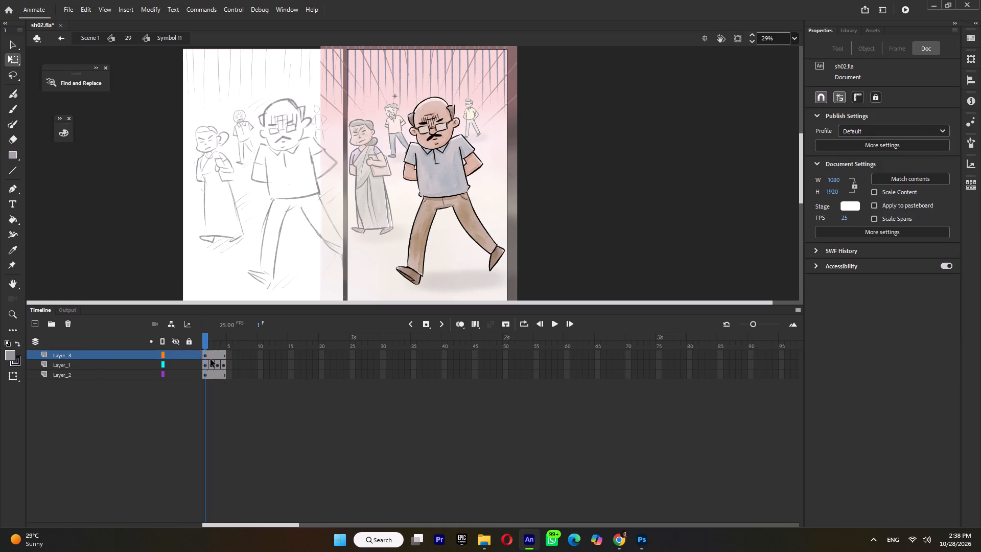
left_click(211, 362)
left_click_drag(211, 364, 228, 367)
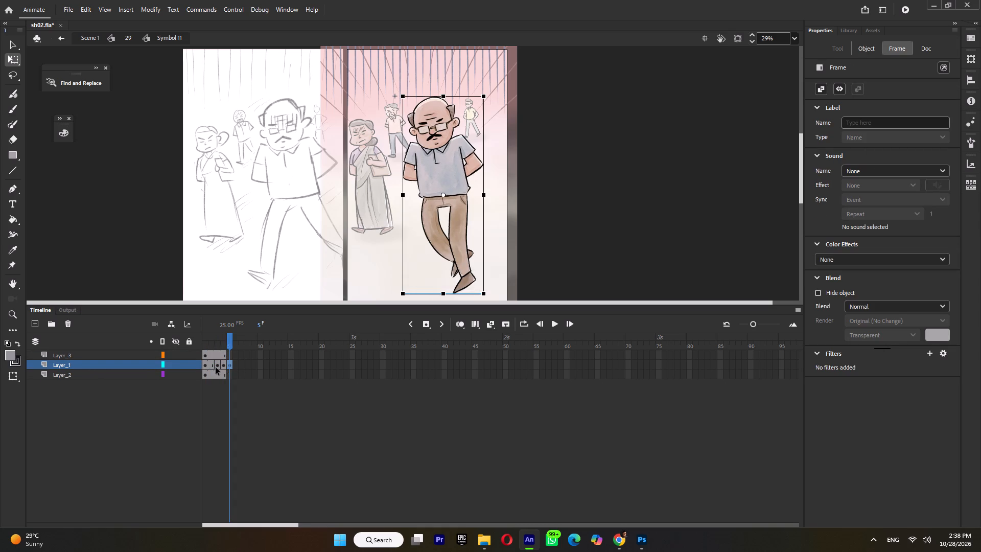
left_click(217, 364)
left_click(207, 364)
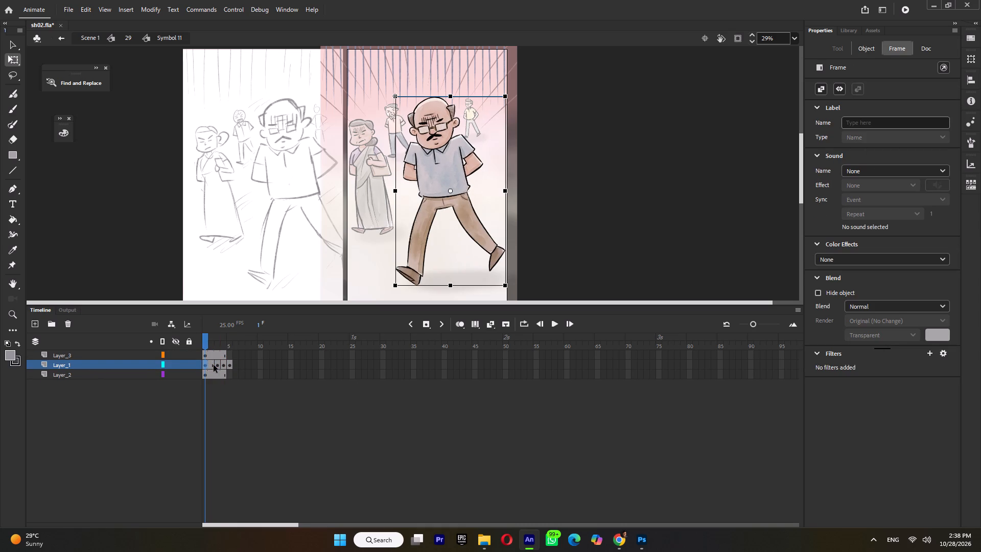
left_click(223, 365)
left_click_drag(223, 365, 211, 365)
left_click(231, 365)
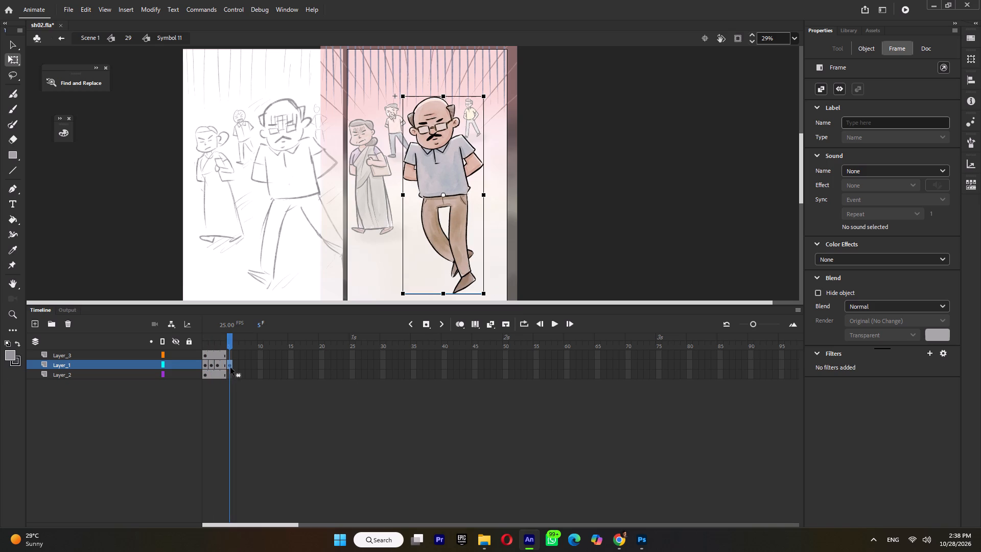
left_click_drag(230, 366, 224, 366)
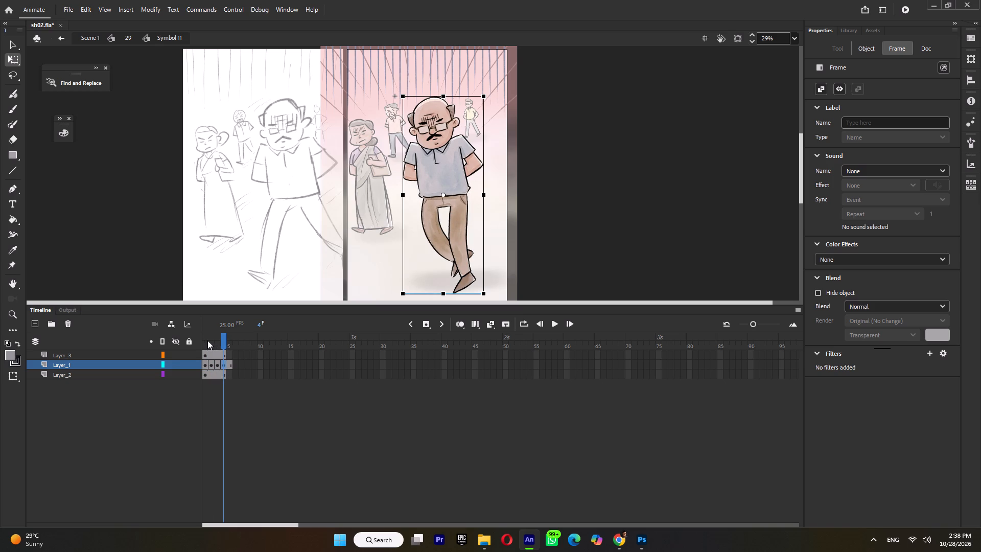
Extend the first two walk poses to five frames each across all layers, holding them from frames 1 and 6.
double_click(207, 340)
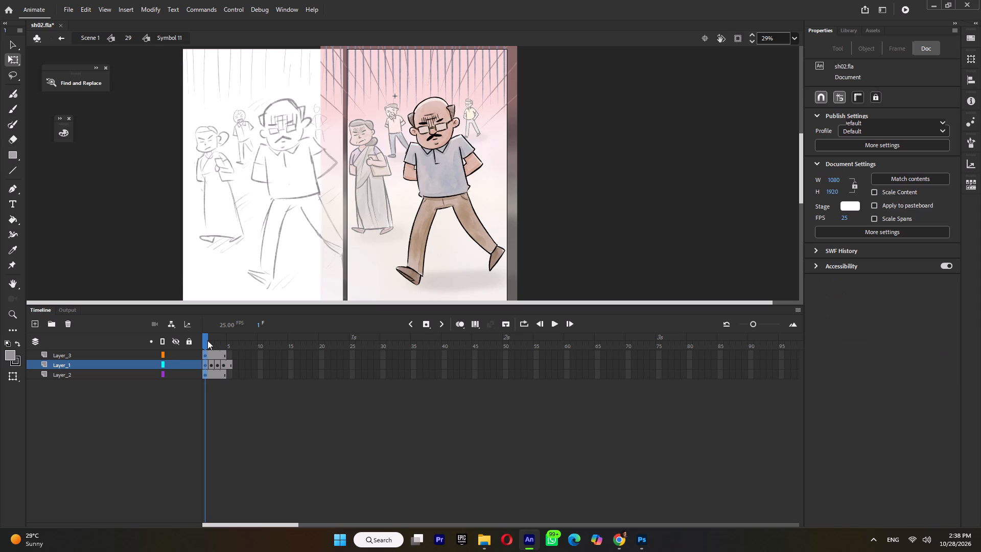
key("F5")
key("F5")
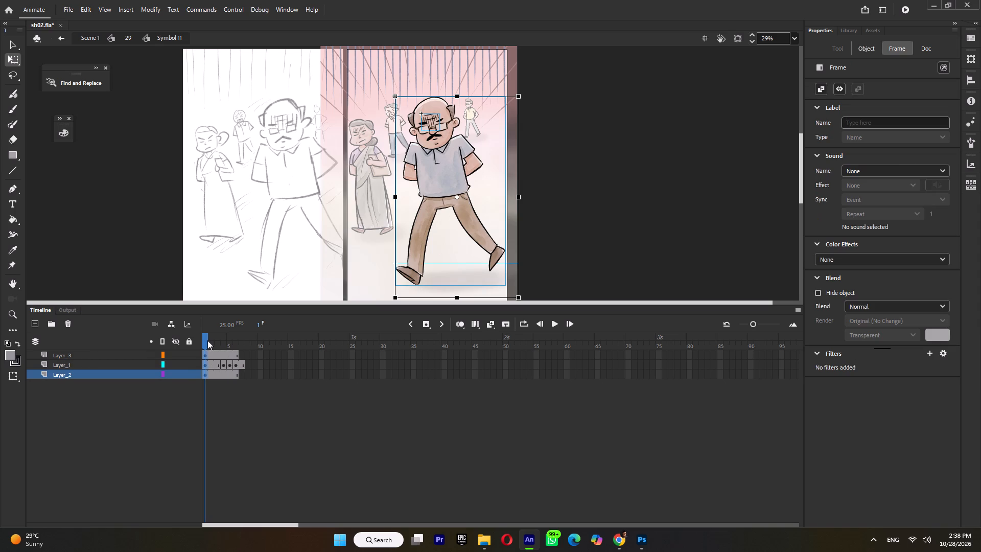
key("F5")
key("F5")
left_click(235, 343)
key("F5")
key("F5")
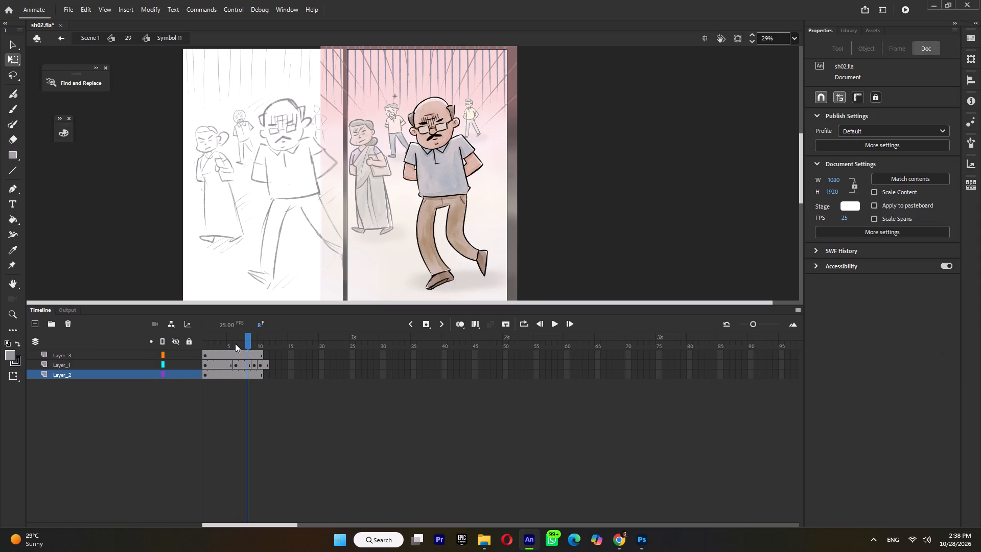
key("F5")
key("F5")
Add four frames to each of the walk poses starting at frames 11 and 16, and extend Layer_3 and Layer_2 to frame 21.
left_click(268, 341)
key("F5")
key("F5")
key("F5")
key("F5")
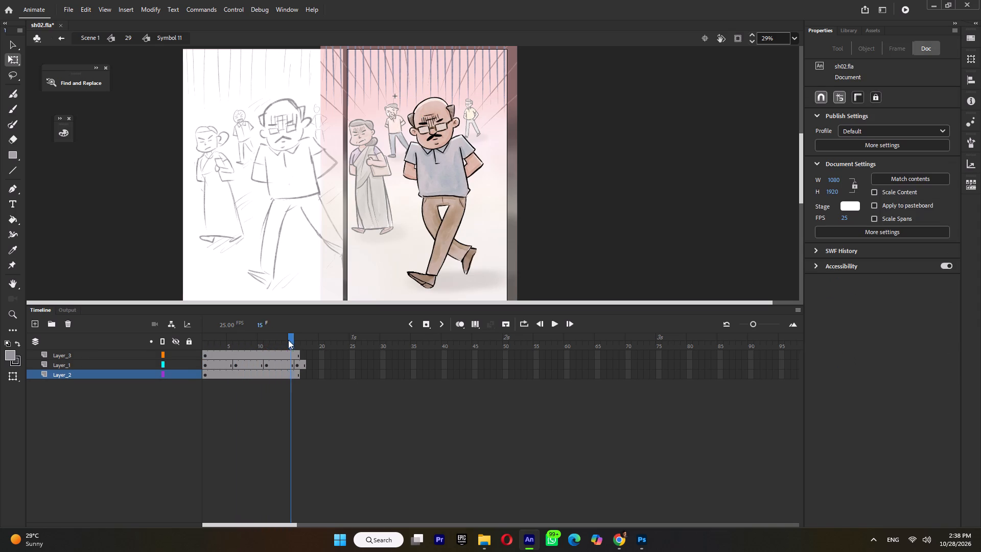
left_click(298, 339)
key("F5")
key("F5")
key("F5")
key("F5")
left_click(330, 355)
key("F5")
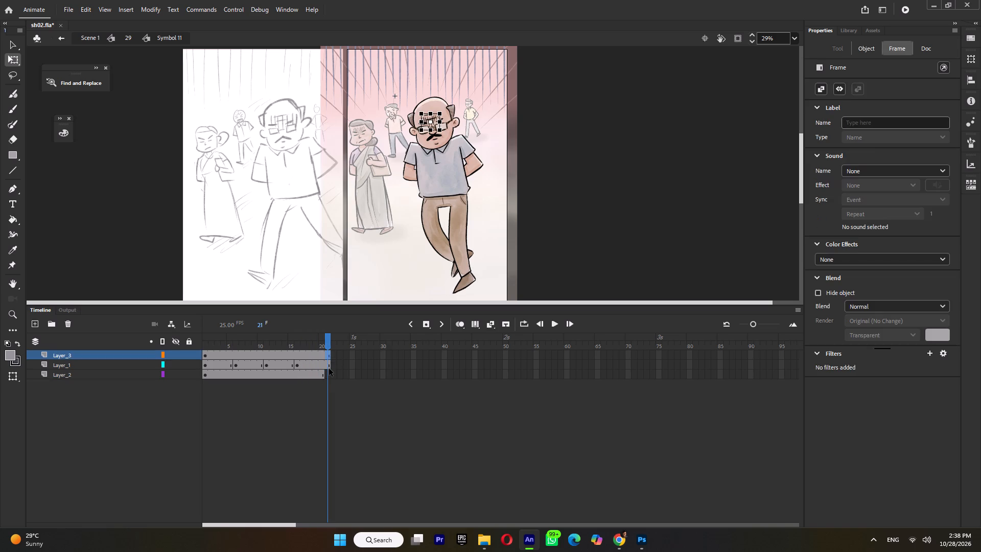
left_click(329, 374)
key("F5")
Scrub the walk cycle and lengthen the first three poses by one frame each, giving Layer_1 keyframes at 1, 7, 13 and 19.
left_click_drag(291, 342, 259, 369)
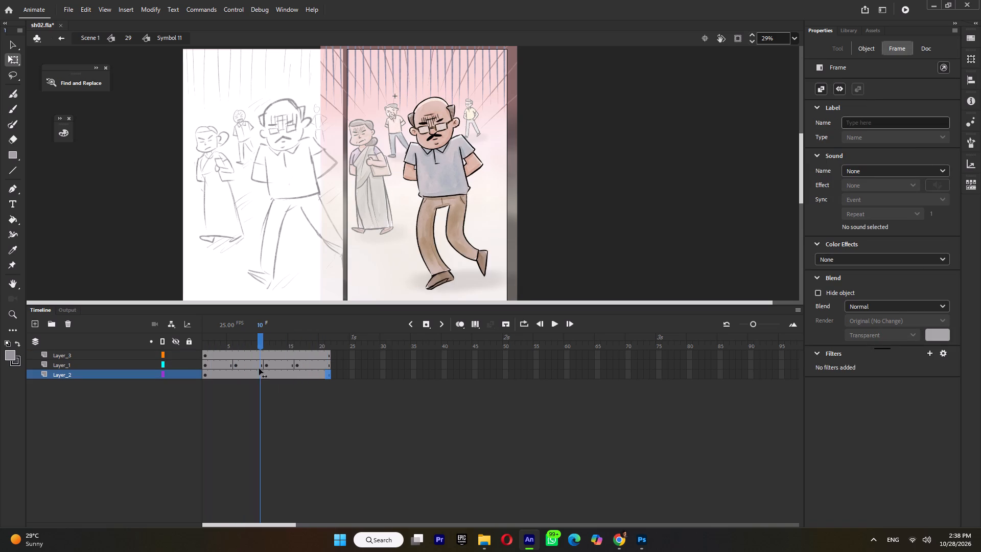
left_click_drag(259, 369, 360, 383)
double_click(283, 339)
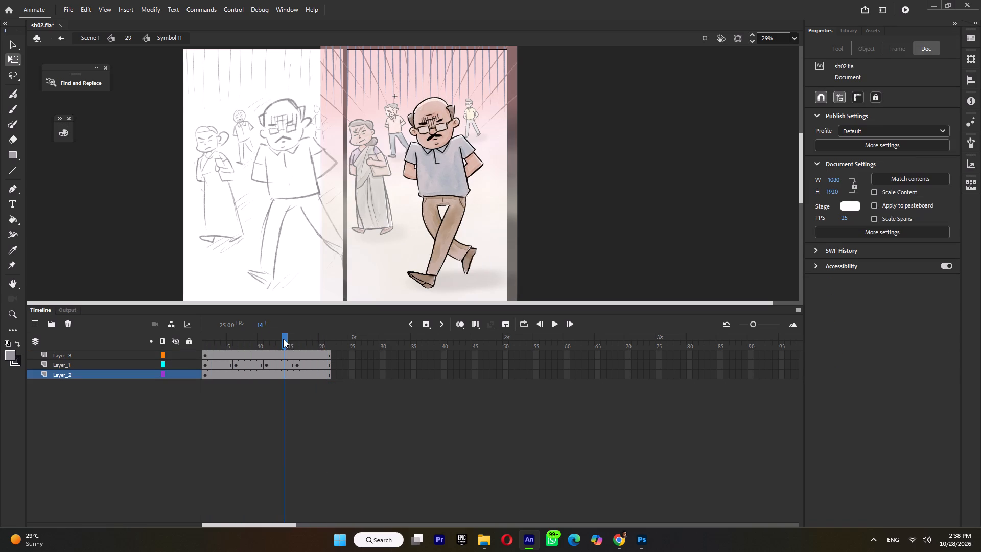
key("F5")
double_click(249, 340)
key("F5")
left_click(230, 348)
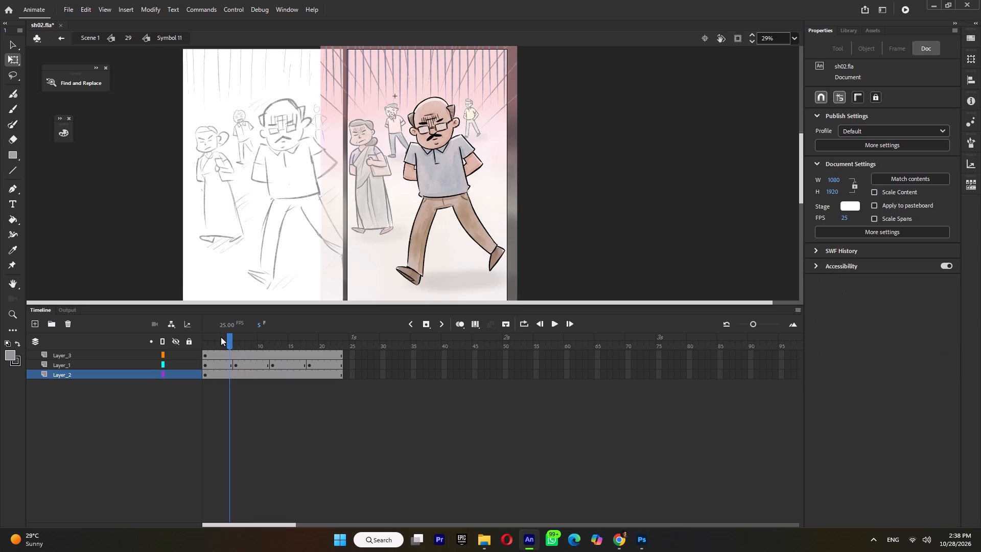
double_click(221, 337)
key("F5")
left_click(243, 341)
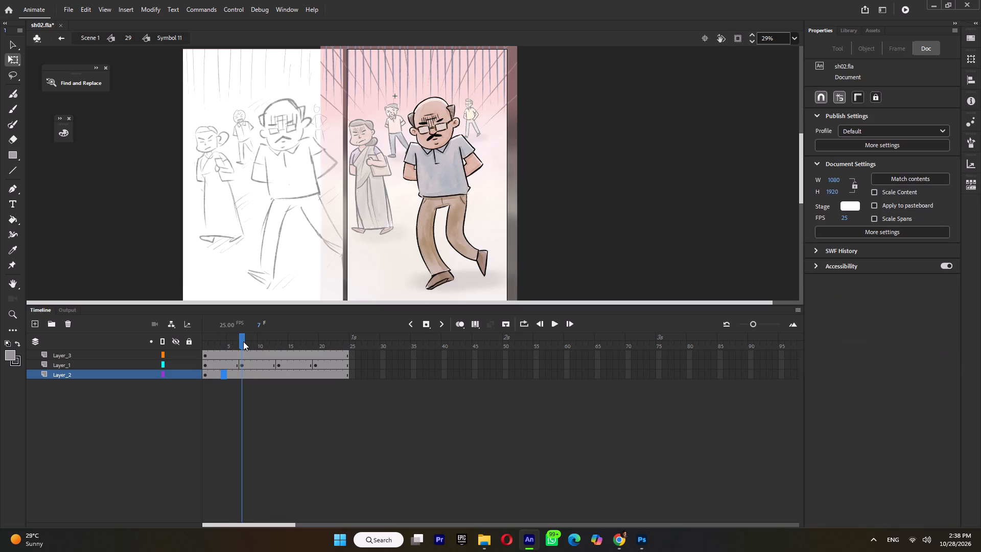
Inside the forehead-lines symbol, extend Layer_1 to frame 11, add a keyframe at frame 6 and shift the lines slightly up and left there.
left_click_drag(231, 337, 174, 344)
double_click(431, 120)
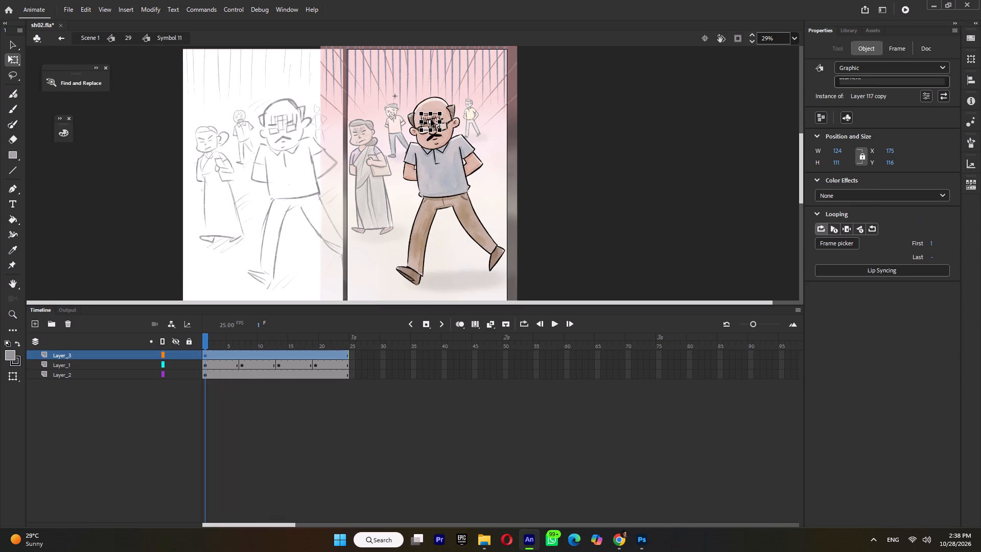
scroll(431, 120, "up", 6, "ctrl")
double_click(432, 120)
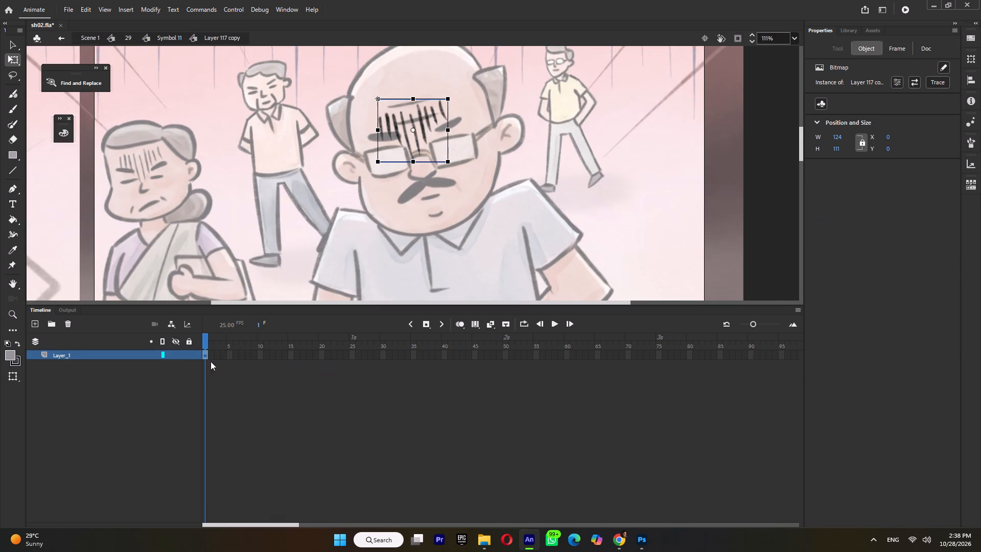
left_click(260, 354)
key("F5")
left_click(232, 354)
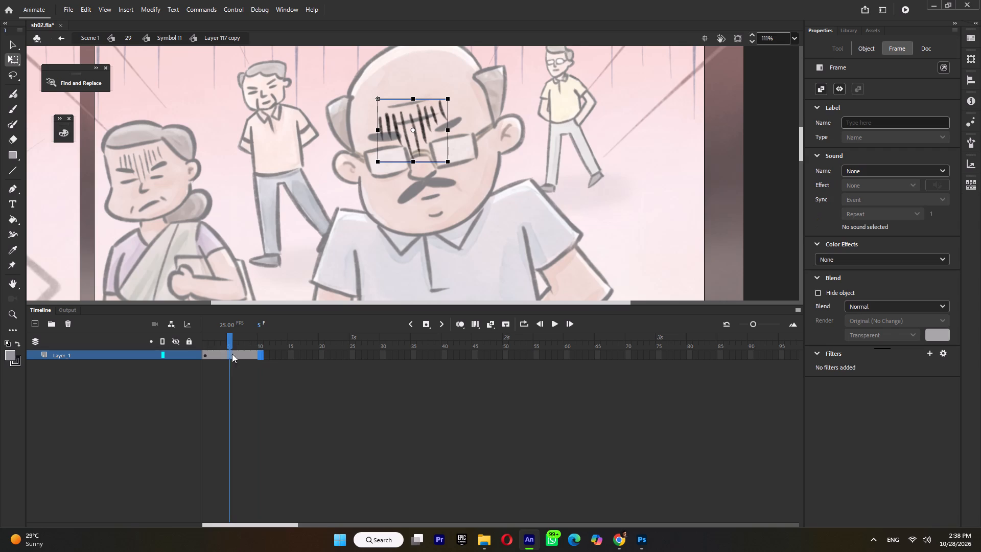
key("F5")
left_click(238, 354)
key("F6")
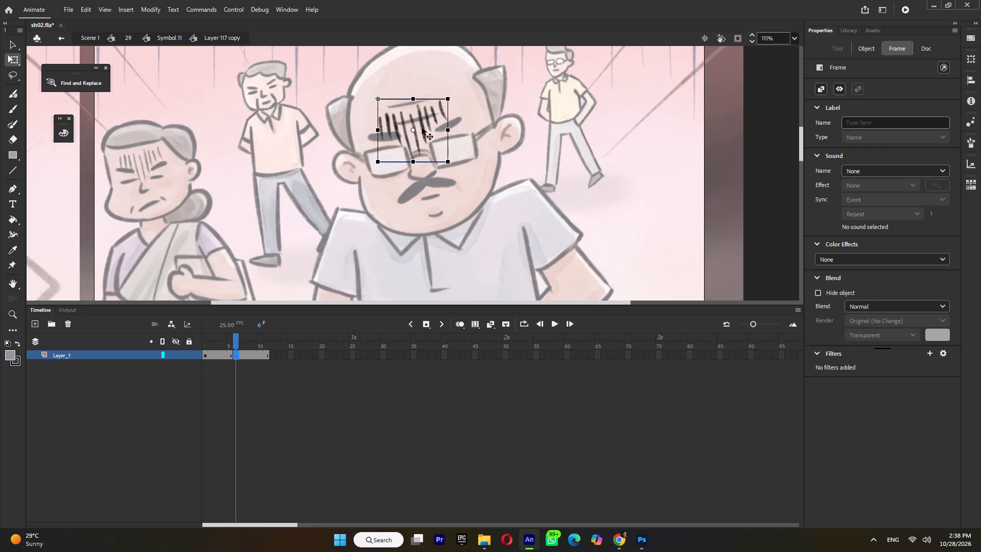
left_click_drag(422, 128, 416, 119)
double_click(597, 143)
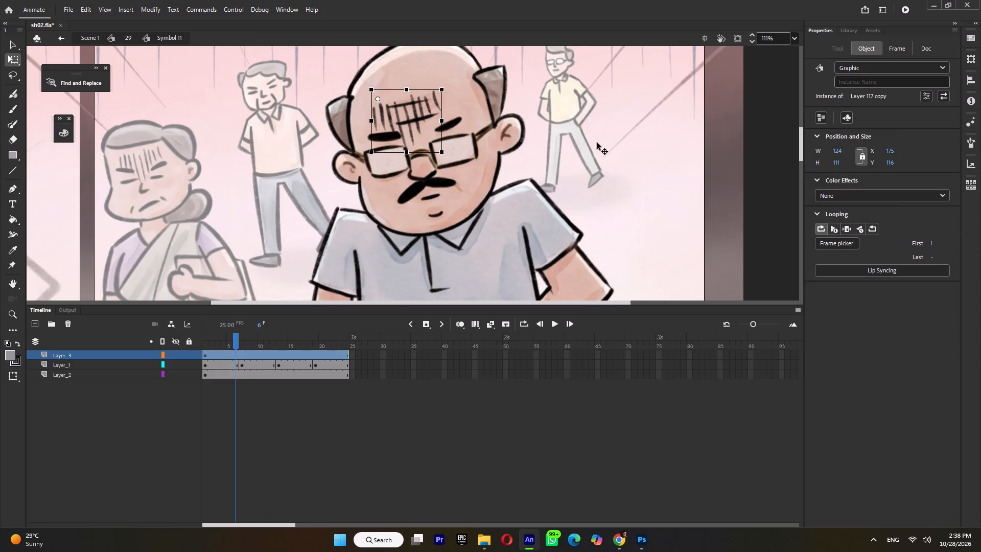
Save the document.
scroll(597, 145, "down", 1)
scroll(570, 185, "down", 6, "ctrl")
key("ctrl+s")
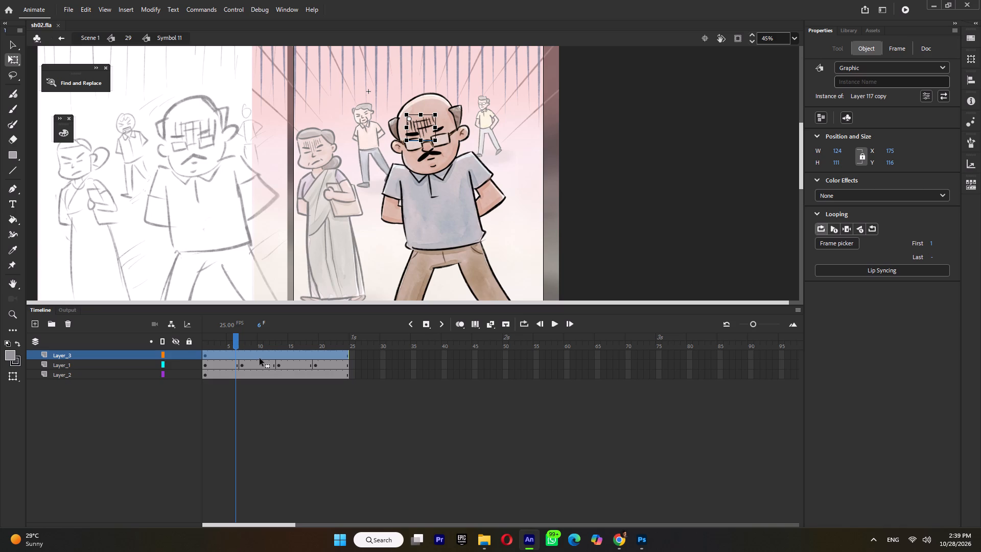
Add keyframes to Layer_3 and Layer_2 at frames 7, 13 and 19, matching Layer_1's walk poses.
left_click_drag(231, 341, 236, 344)
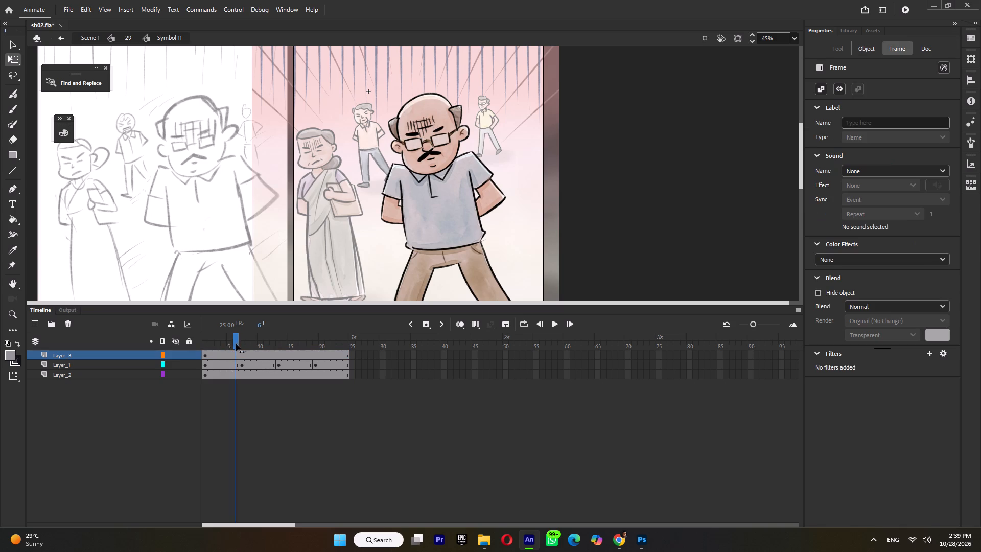
left_click_drag(236, 344, 199, 364)
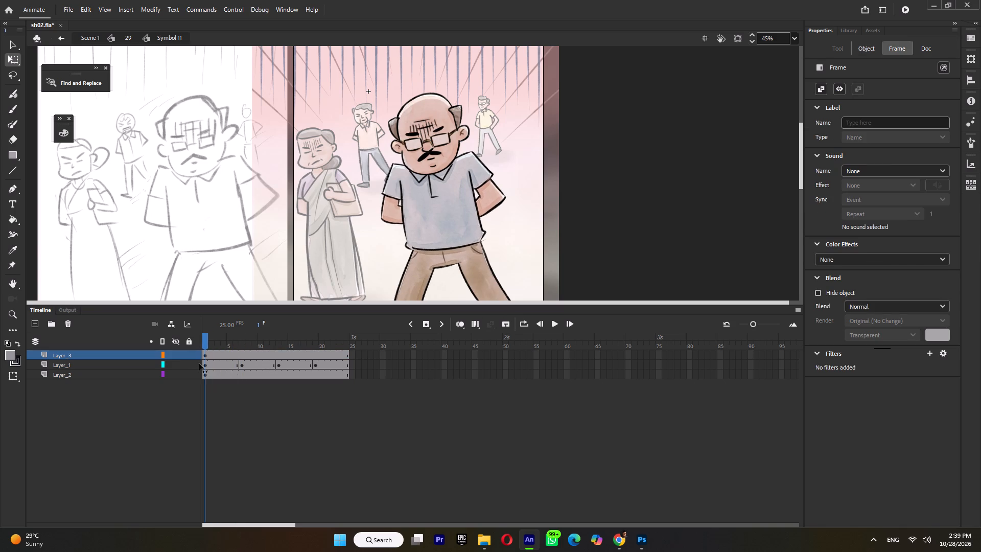
left_click_drag(199, 364, 213, 395)
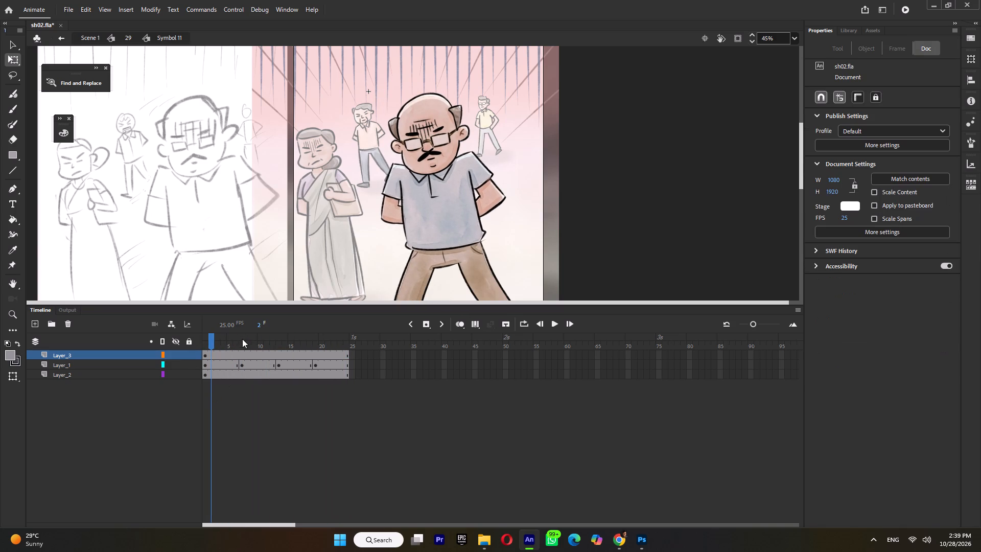
double_click(242, 339)
key("F6")
left_click(282, 337)
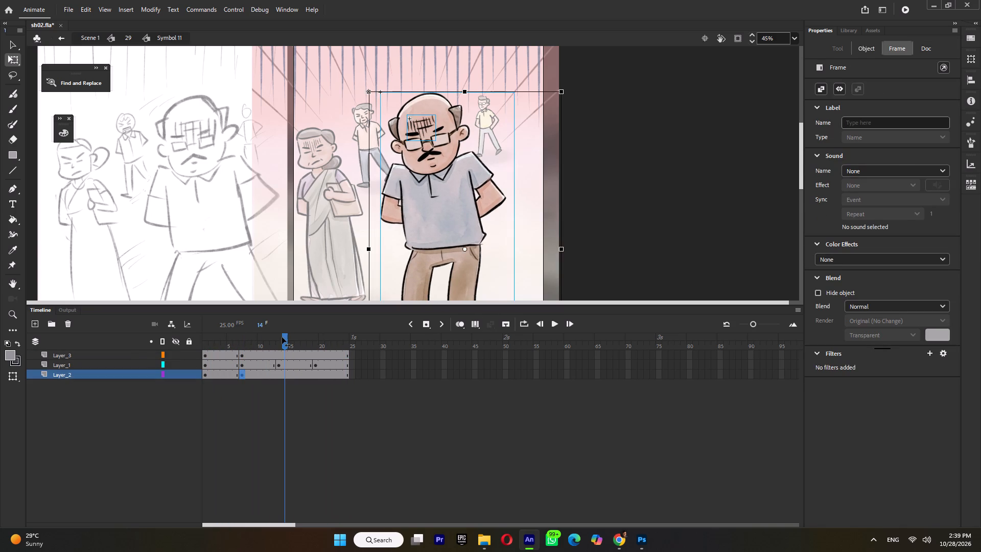
double_click(279, 340)
key("F6")
double_click(314, 342)
key("F6")
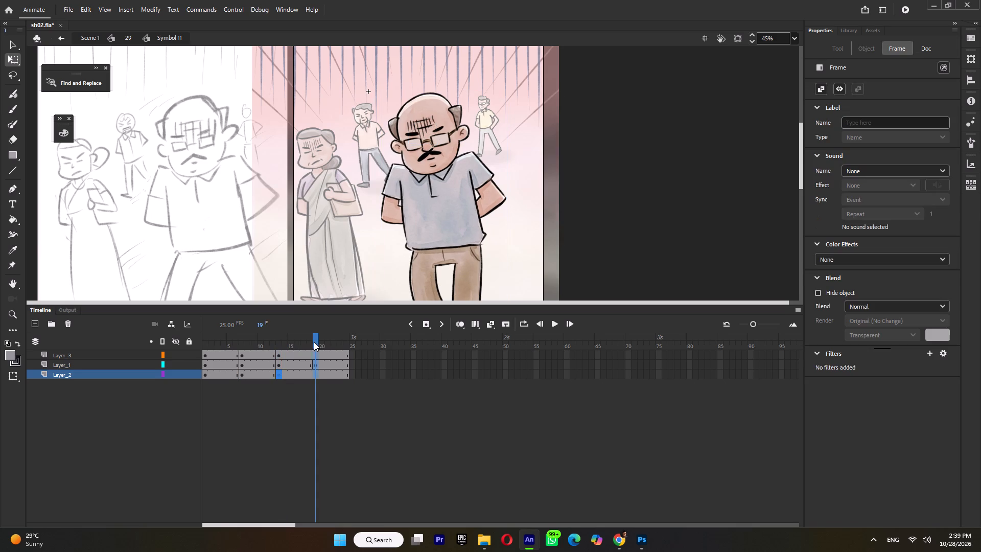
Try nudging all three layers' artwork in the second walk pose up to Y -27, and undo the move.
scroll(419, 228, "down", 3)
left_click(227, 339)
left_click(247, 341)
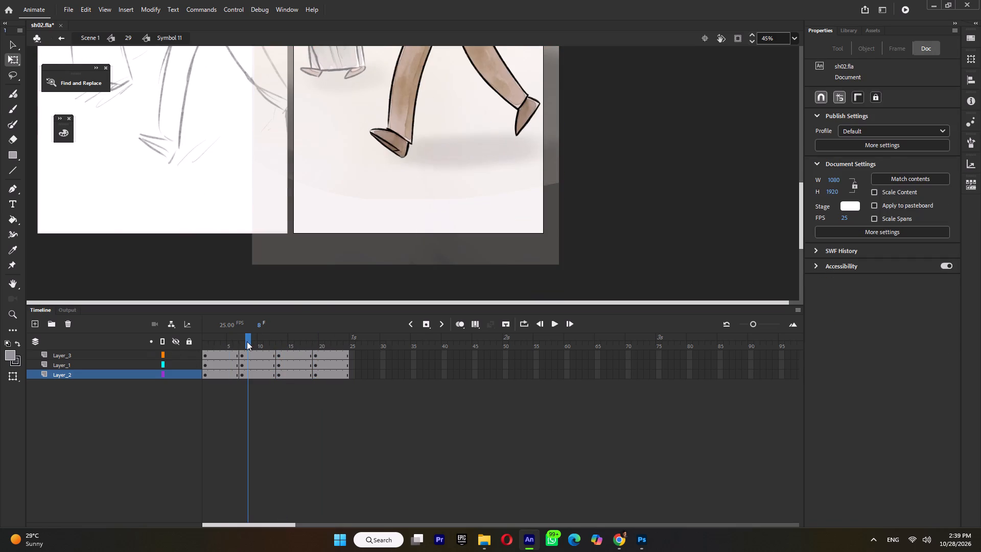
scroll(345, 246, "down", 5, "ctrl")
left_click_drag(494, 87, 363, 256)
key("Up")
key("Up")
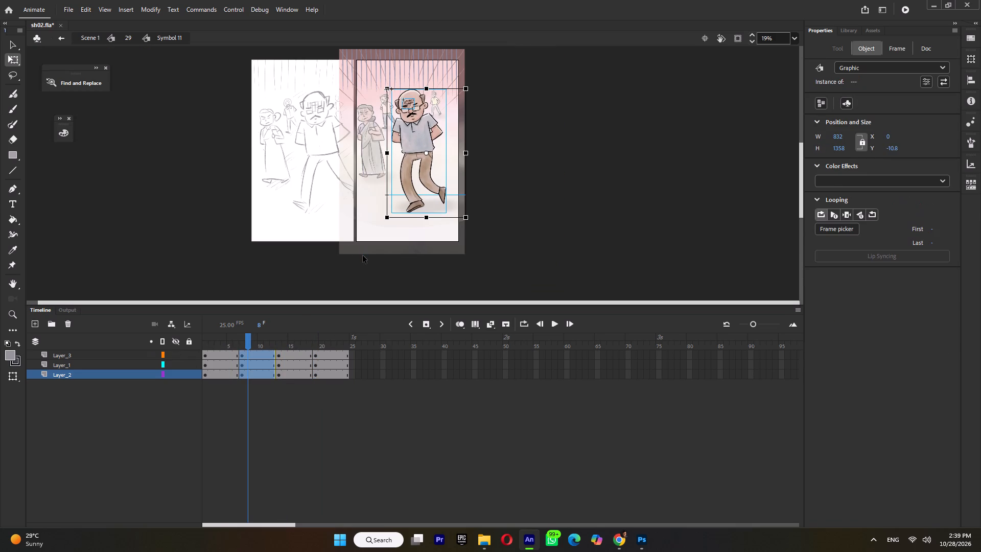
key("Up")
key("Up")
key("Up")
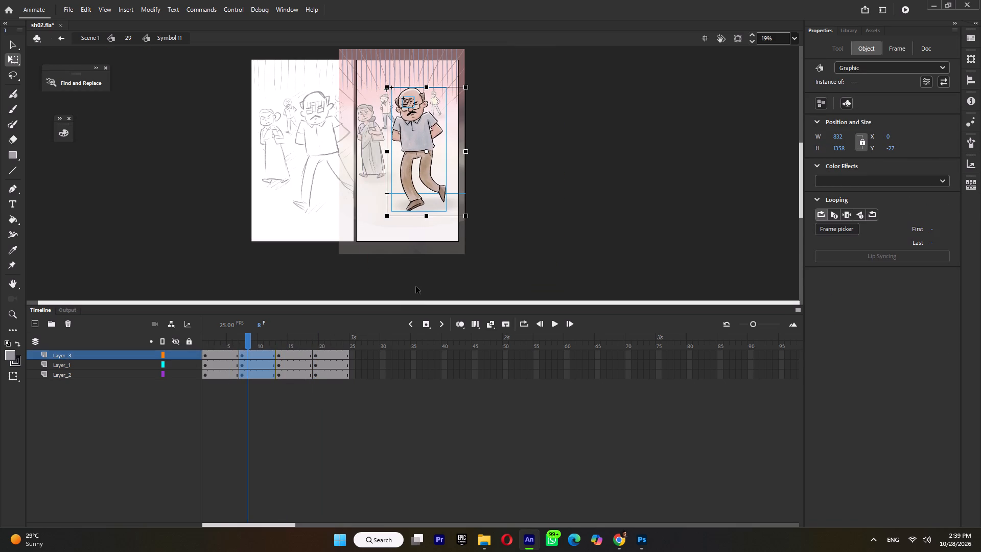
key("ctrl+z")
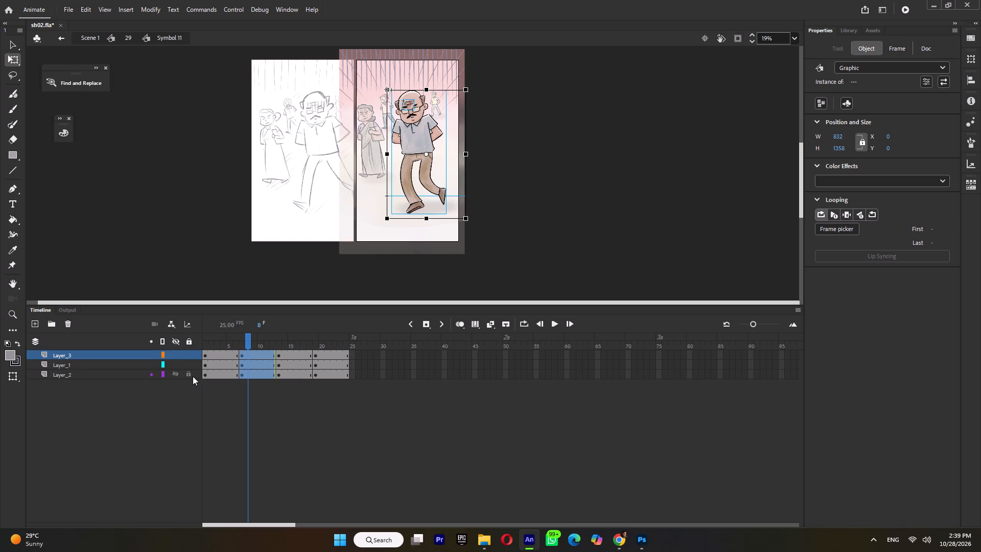
Lock Layer_2 and raise the man and his forehead lines in the second walk pose by eight nudges.
left_click(190, 376)
left_click_drag(551, 90, 277, 308)
key("Up")
key("Up")
key("Up")
key("Up")
key("Up")
key("Up")
key("Up")
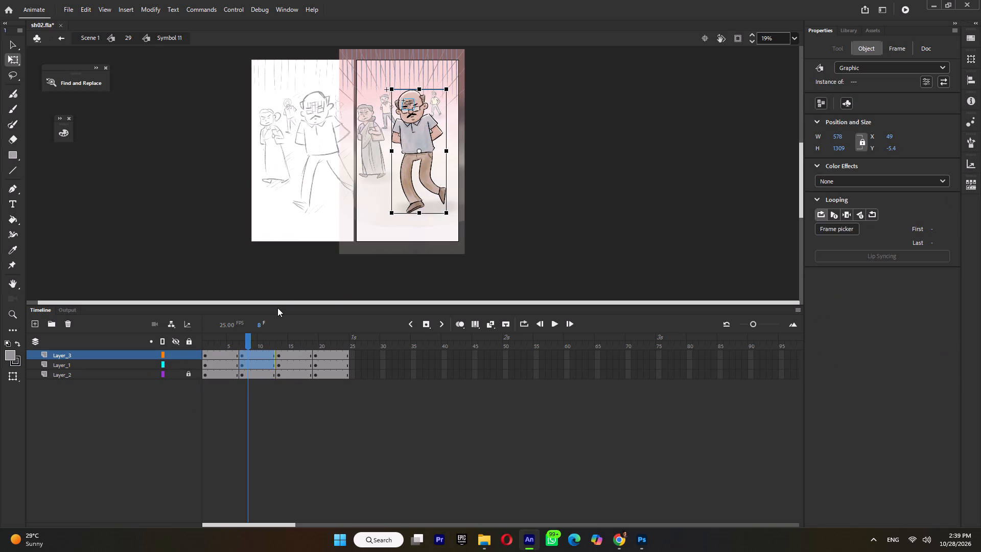
key("Up")
left_click(234, 341)
left_click(249, 340)
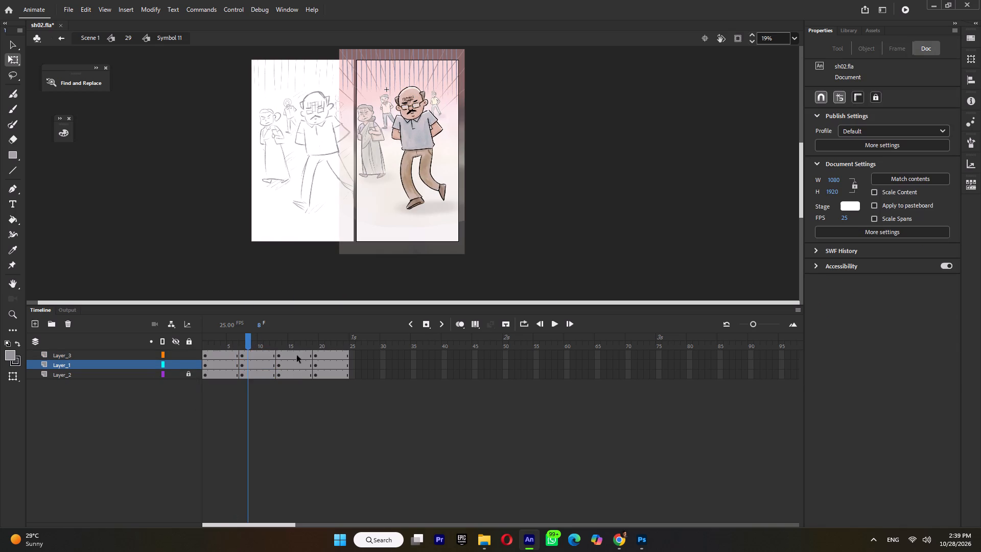
Raise the man and his forehead lines in the fourth walk pose, starting at frame 19, to Y -37.8.
left_click(302, 342)
left_click(336, 340)
left_click_drag(485, 75, 365, 224)
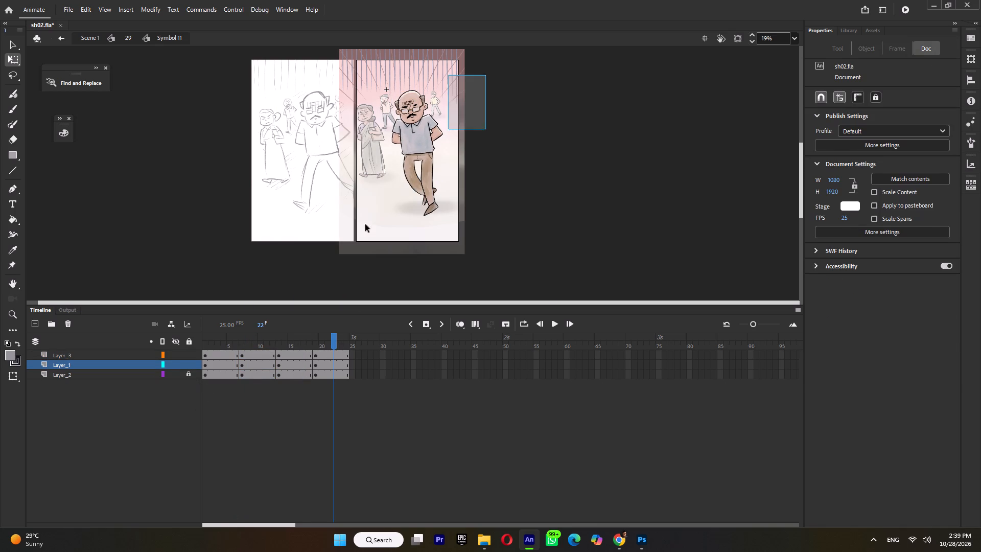
left_click_drag(365, 224, 319, 290)
key("Up")
key("Up")
key("Up")
key("Up")
key("Up")
key("Up")
key("Up")
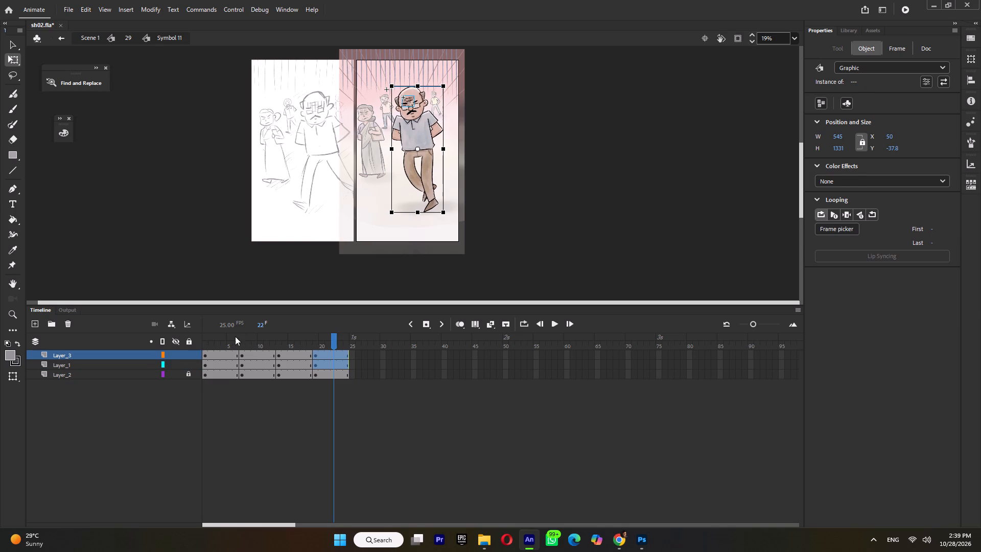
left_click_drag(233, 338, 173, 354)
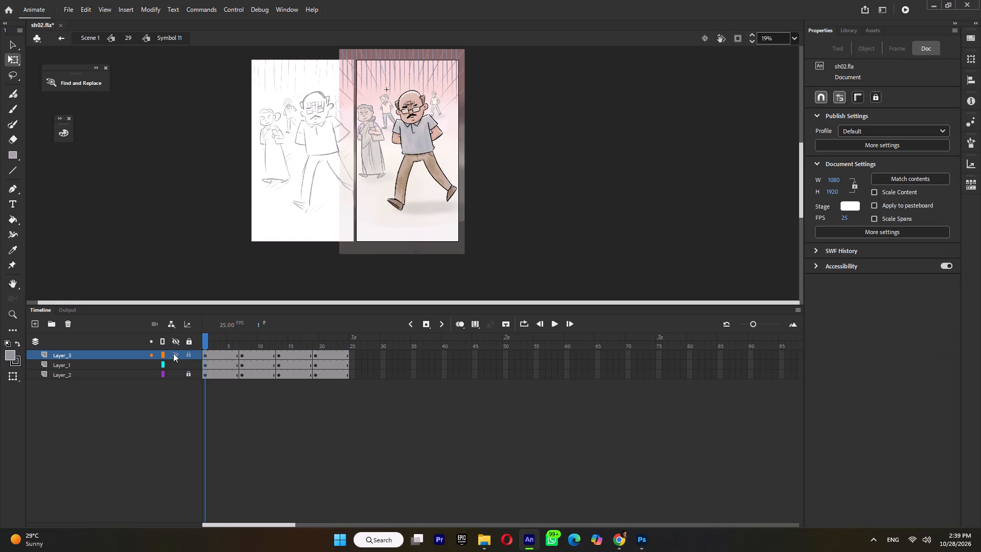
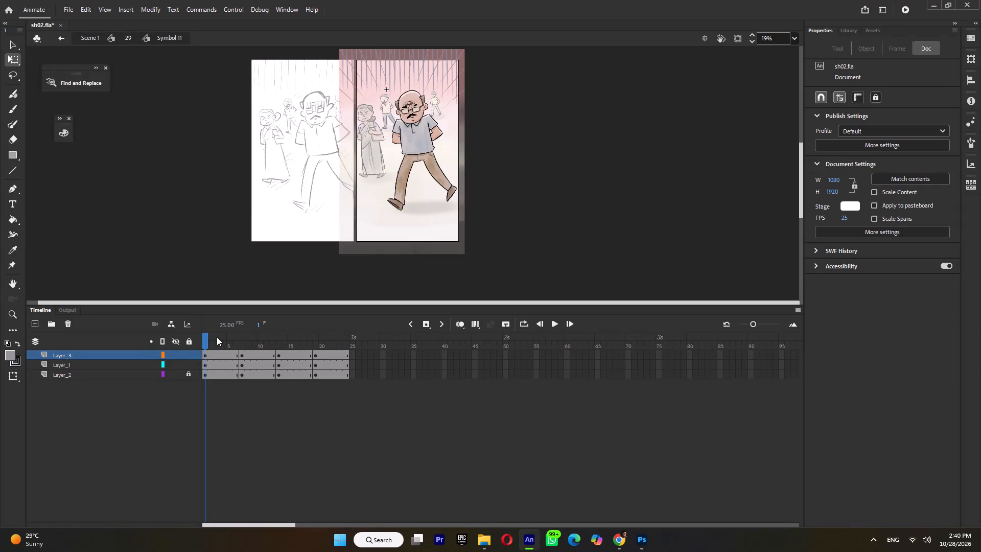
Play back the man's walk cycle in Symbol 11, return to symbol 29, and preview the walk there from the first frame.
key("Return")
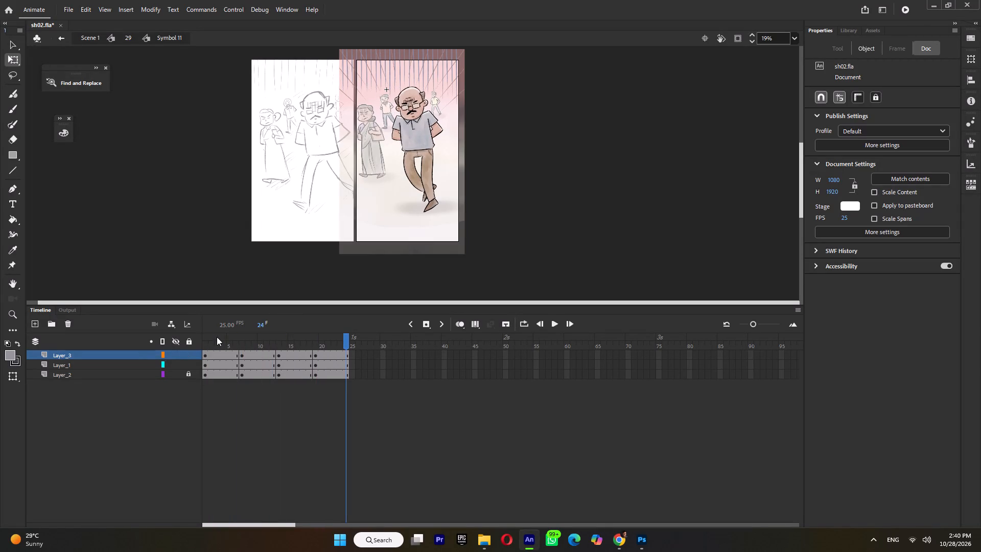
key("Return")
double_click(608, 228)
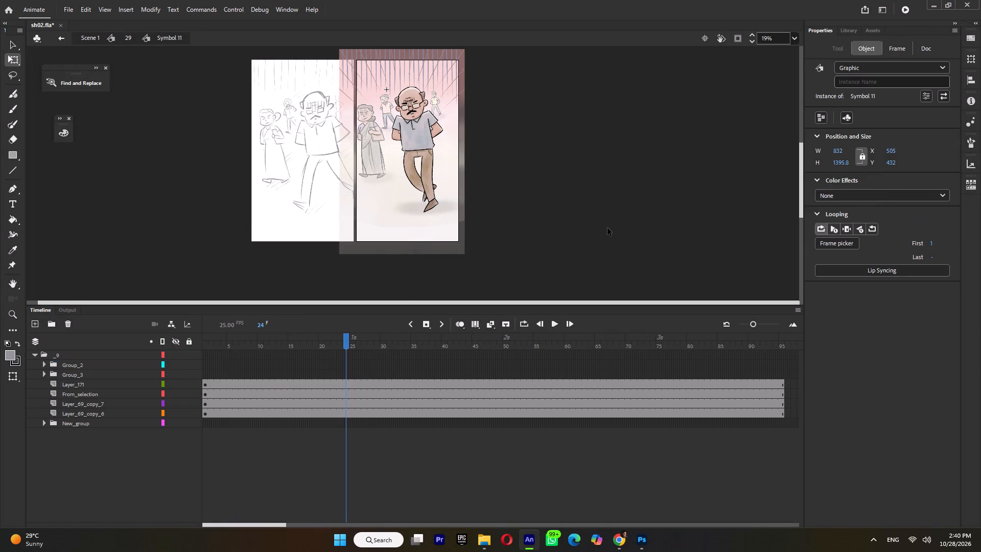
key("Return")
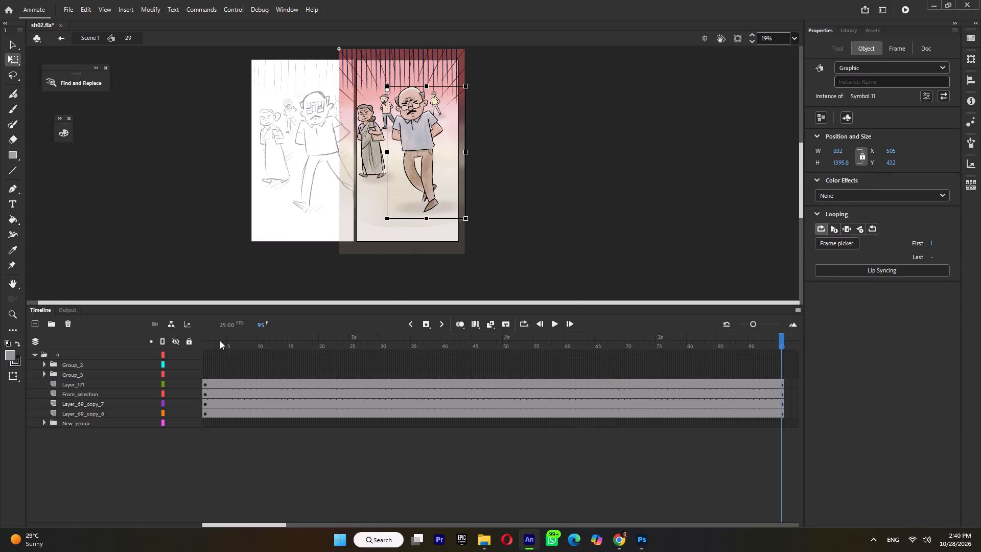
left_click_drag(220, 340, 167, 346)
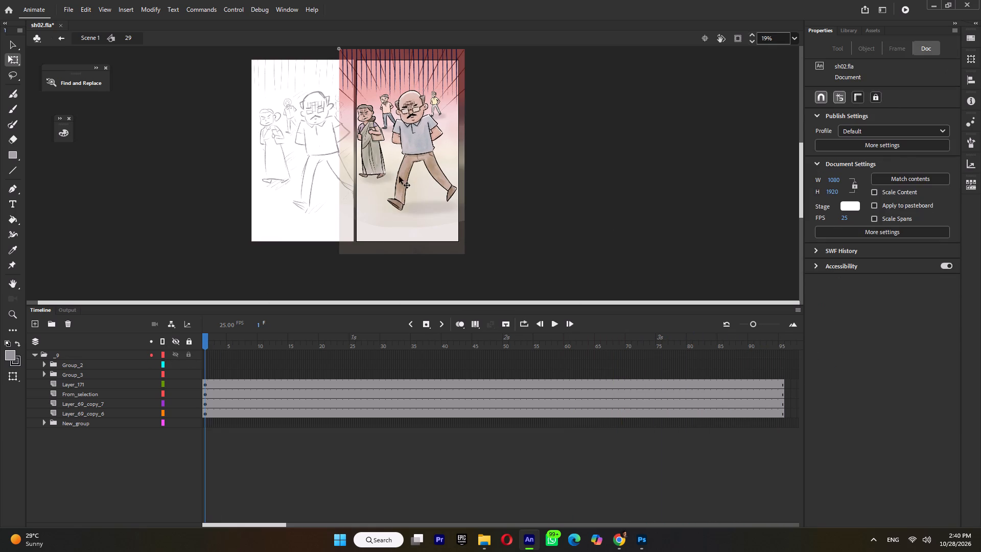
Lock the Group_2 layer folder that holds the walking man.
left_click(402, 163)
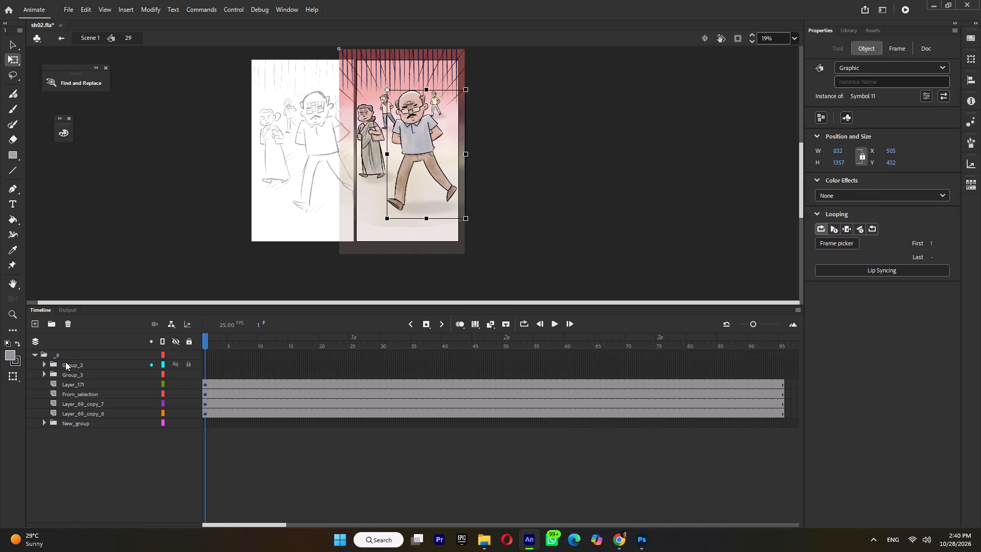
left_click(65, 362)
left_click(65, 376)
left_click(67, 366)
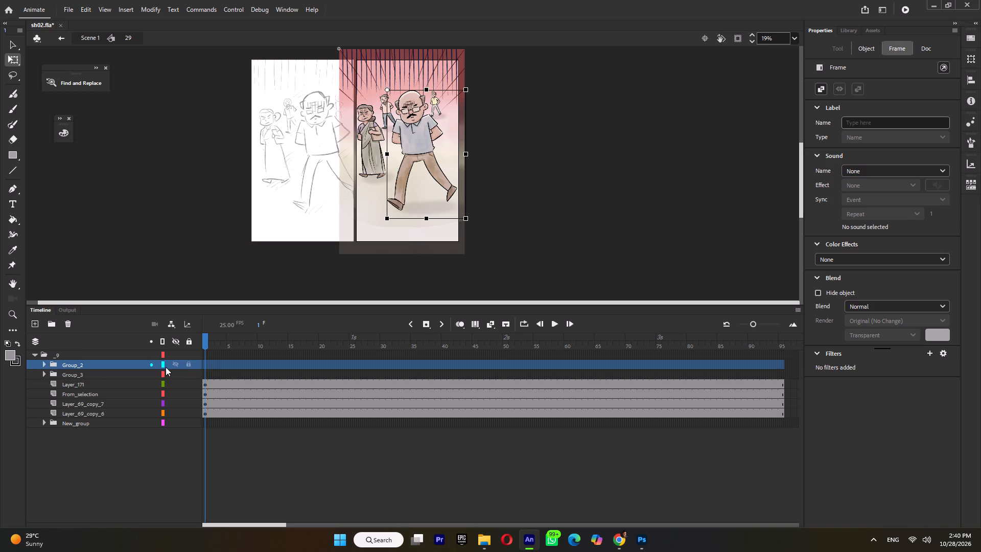
left_click(188, 362)
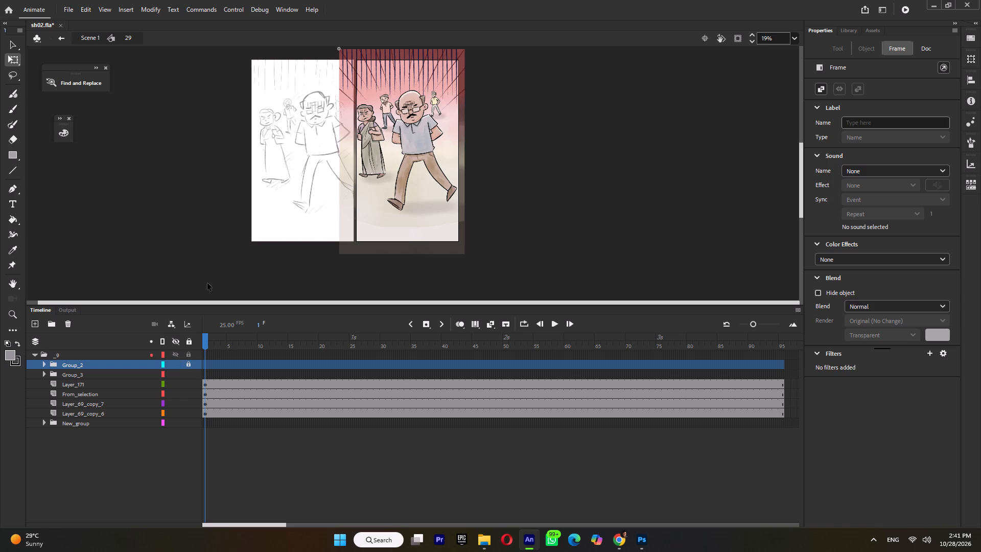
Convert the woman's artwork in the Group_3 folder to a symbol and open it for editing.
left_click(381, 150)
left_click(83, 374)
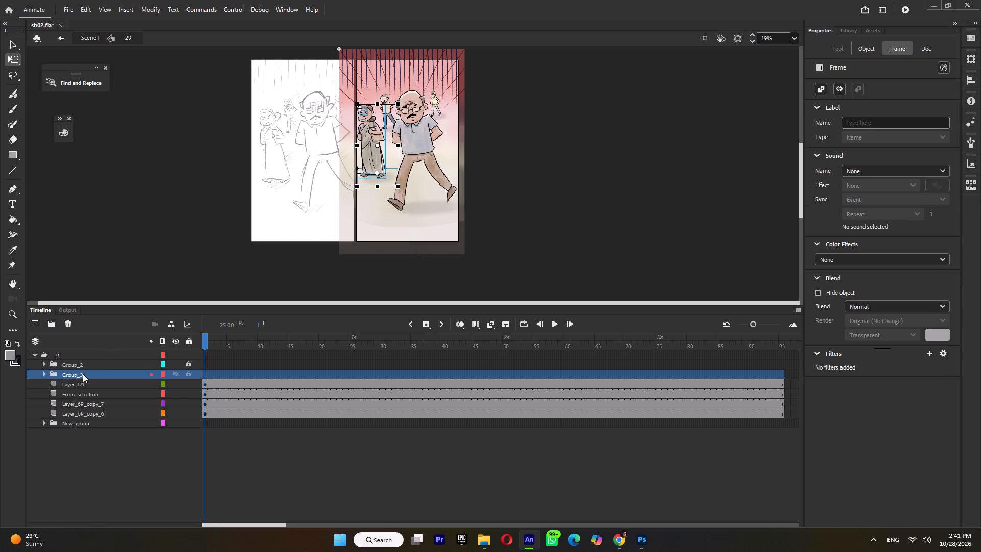
key("F8")
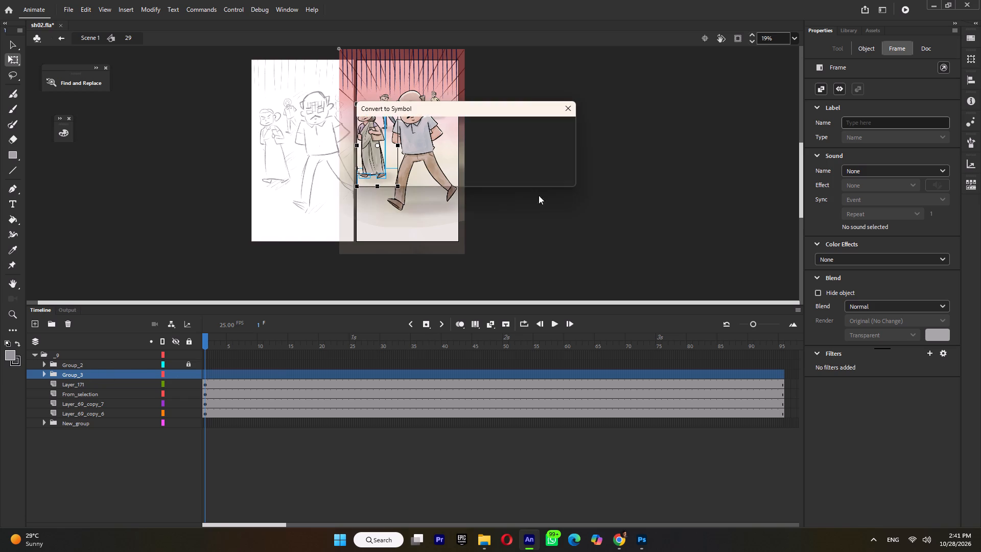
left_click(547, 131)
double_click(372, 164)
scroll(371, 156, "up", 3, "ctrl")
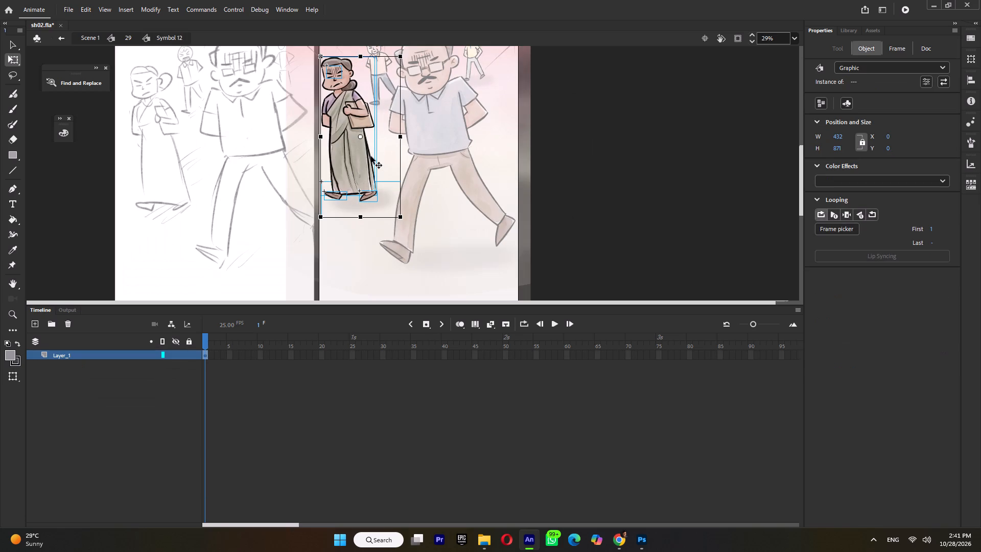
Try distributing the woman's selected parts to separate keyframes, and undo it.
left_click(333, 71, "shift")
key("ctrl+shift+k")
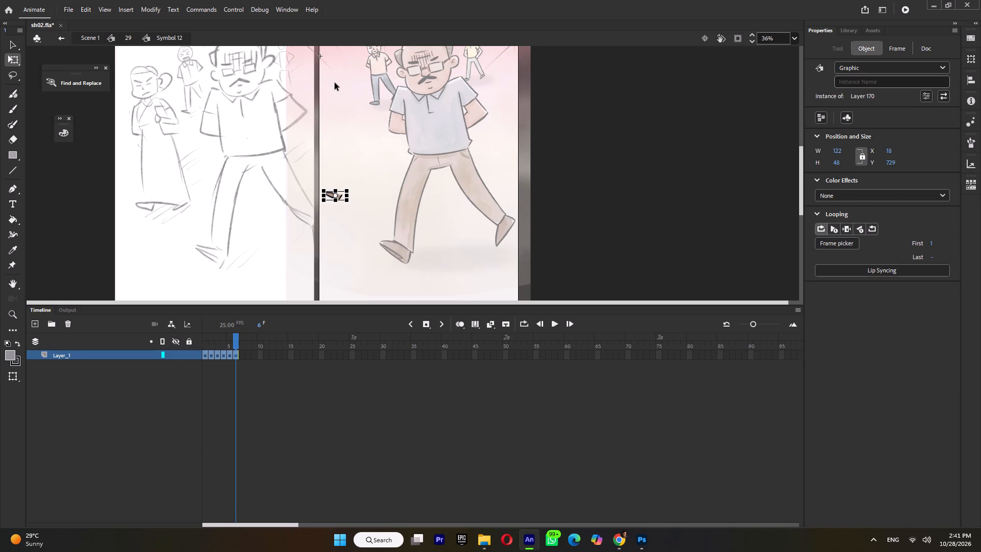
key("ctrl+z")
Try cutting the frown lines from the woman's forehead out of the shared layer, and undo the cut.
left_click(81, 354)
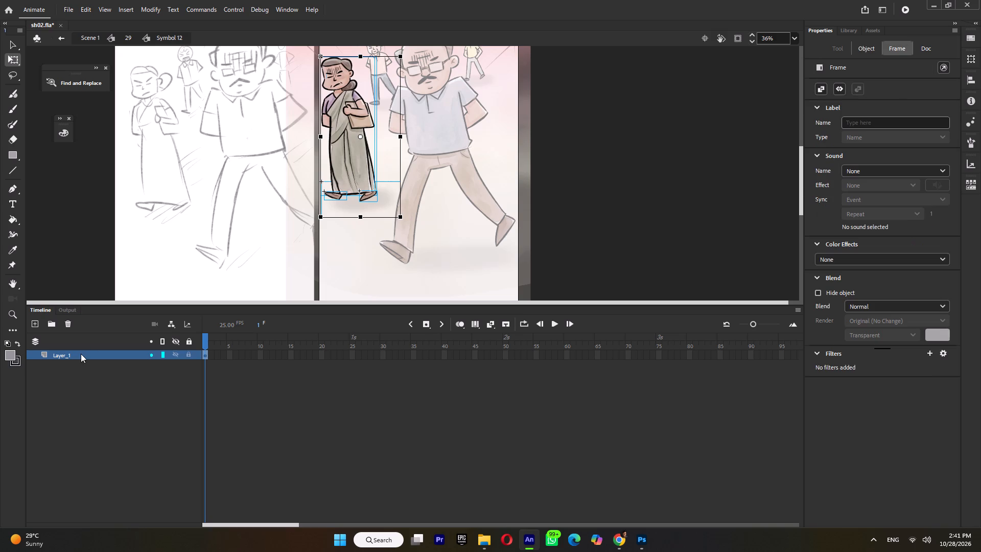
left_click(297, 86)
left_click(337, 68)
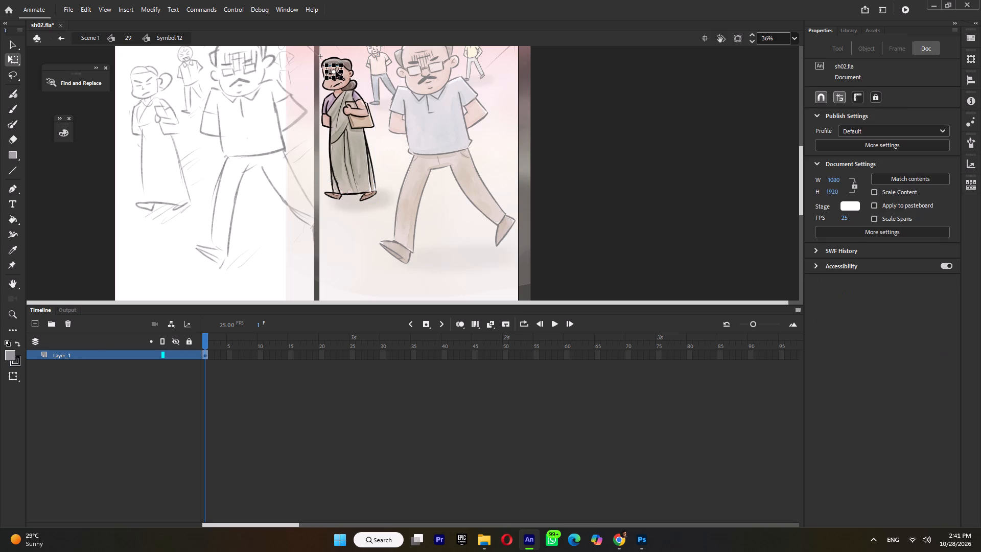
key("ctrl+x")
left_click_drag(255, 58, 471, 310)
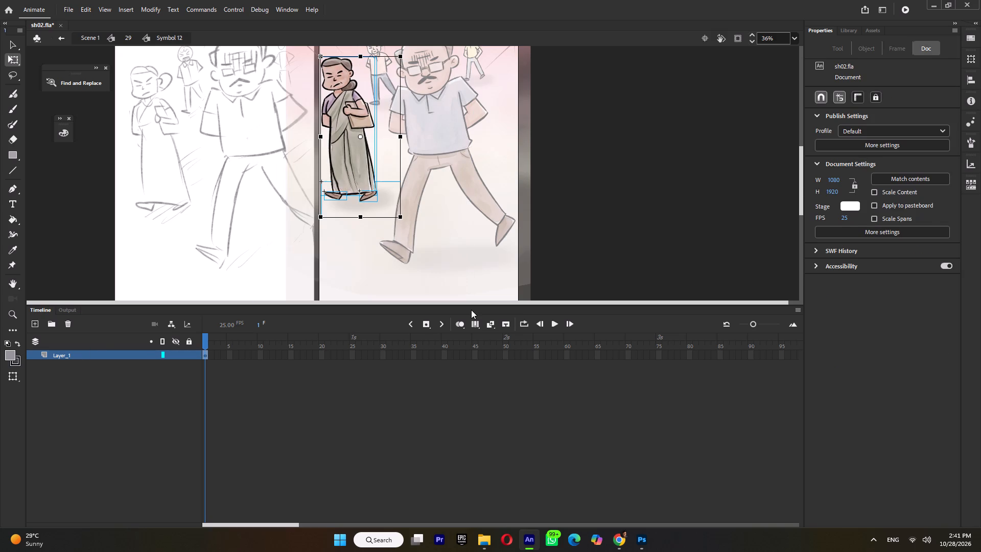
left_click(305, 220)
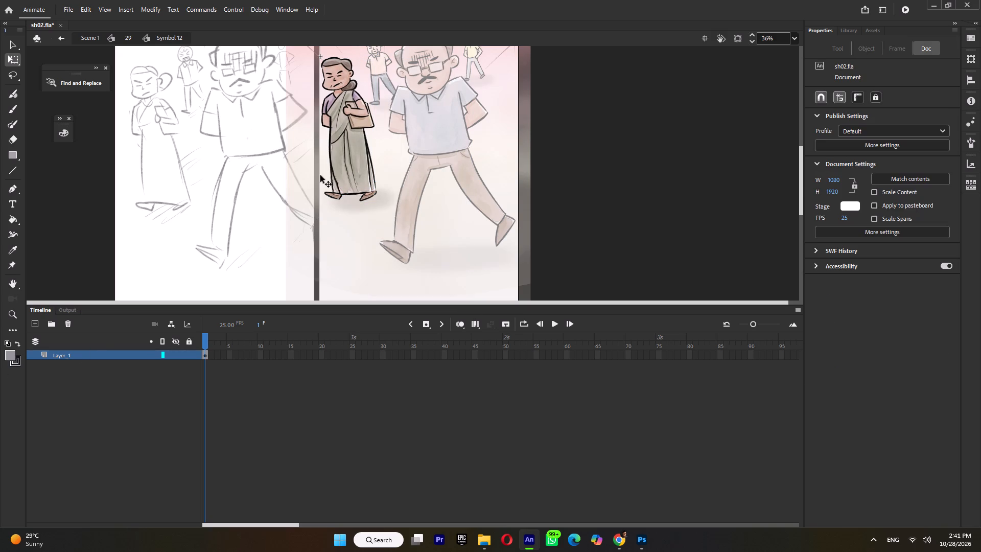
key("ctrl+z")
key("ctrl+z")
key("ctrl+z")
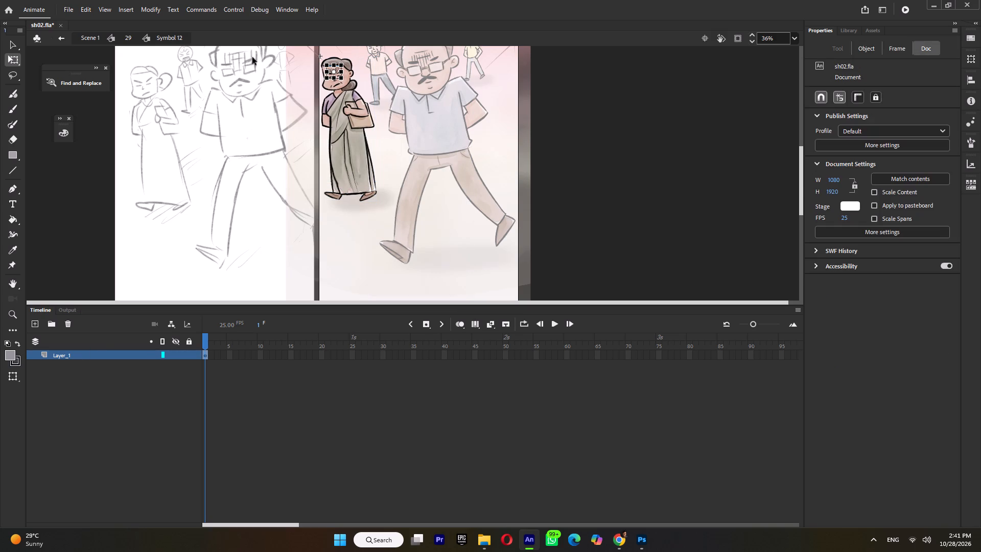
Distribute all of the woman's parts to separate layers and check which parts the upper four layers hold.
left_click_drag(257, 62, 421, 249)
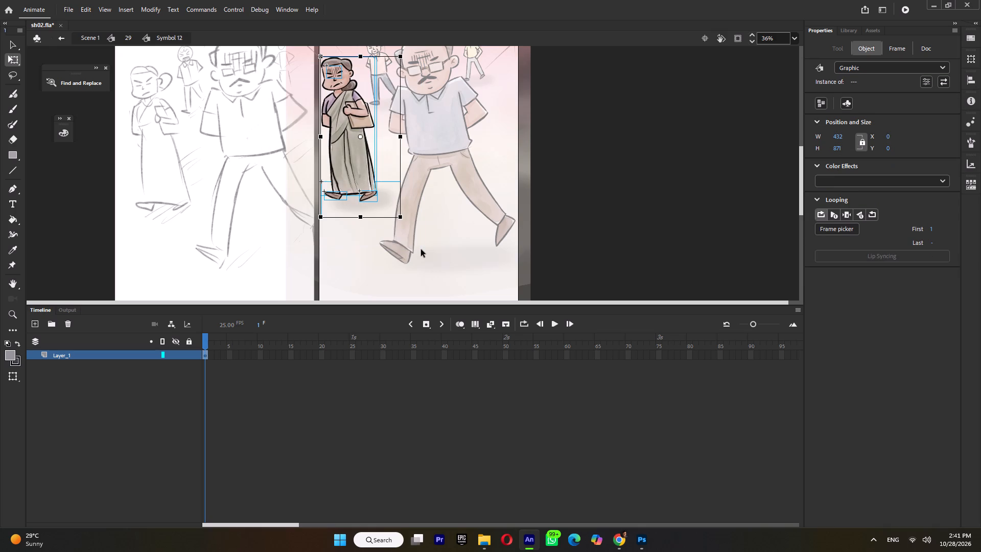
key("ctrl+shift+d")
left_click(124, 353)
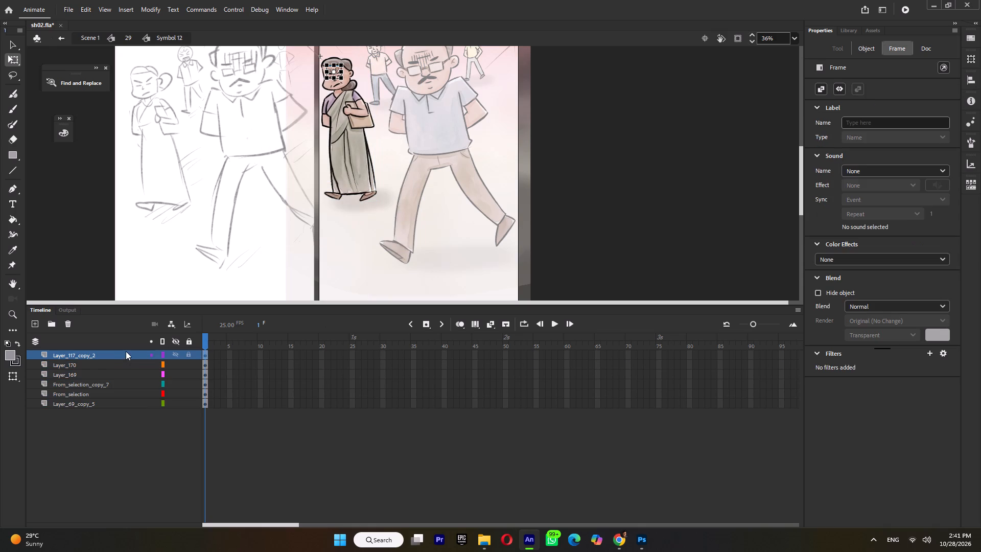
left_click(95, 365)
left_click(93, 373)
left_click(91, 385)
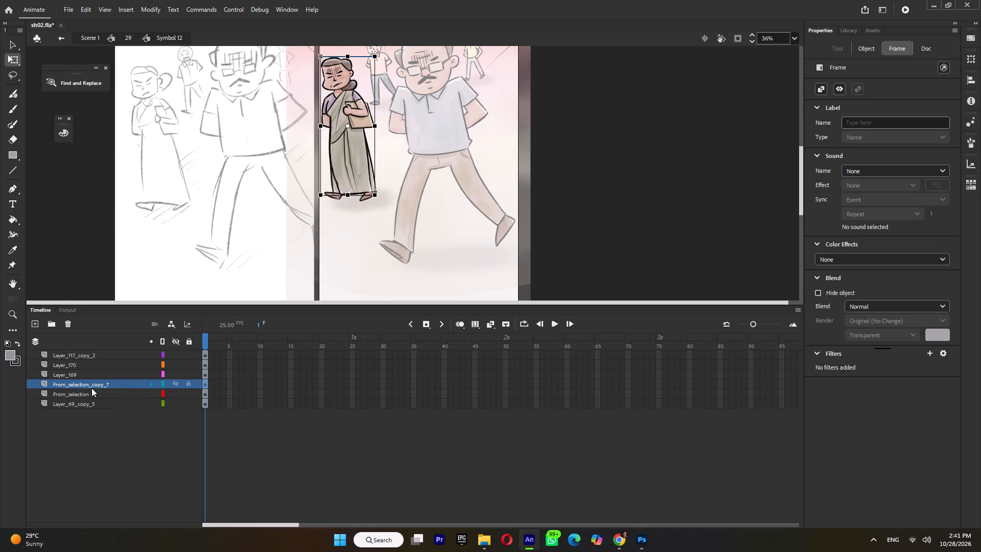
Give every layer two six-frame spans, with keyframes at frames 1 and 7 and the timeline ending at frame 12.
double_click(284, 340)
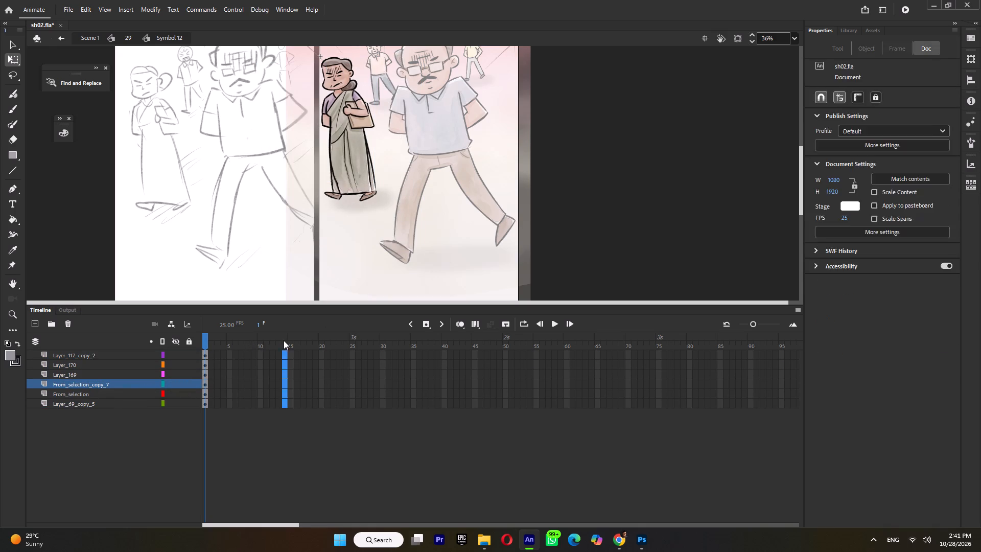
key("F5")
double_click(247, 341)
key("F6")
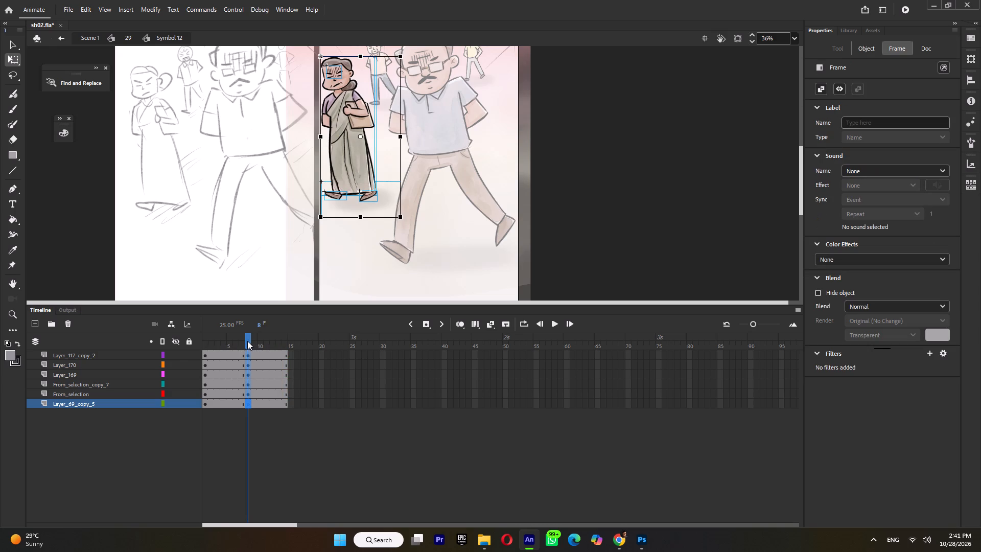
key("shift+F5")
double_click(230, 343)
key("shift+F5")
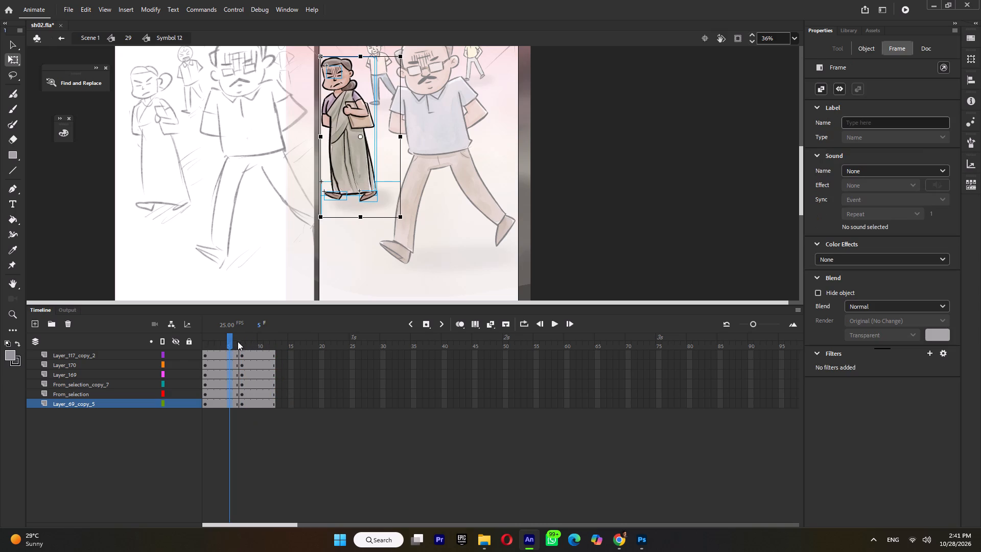
Alternate the two body drawings by clearing From_selection_copy_7 from the first span and From_selection from the second.
left_click_drag(228, 344, 178, 352)
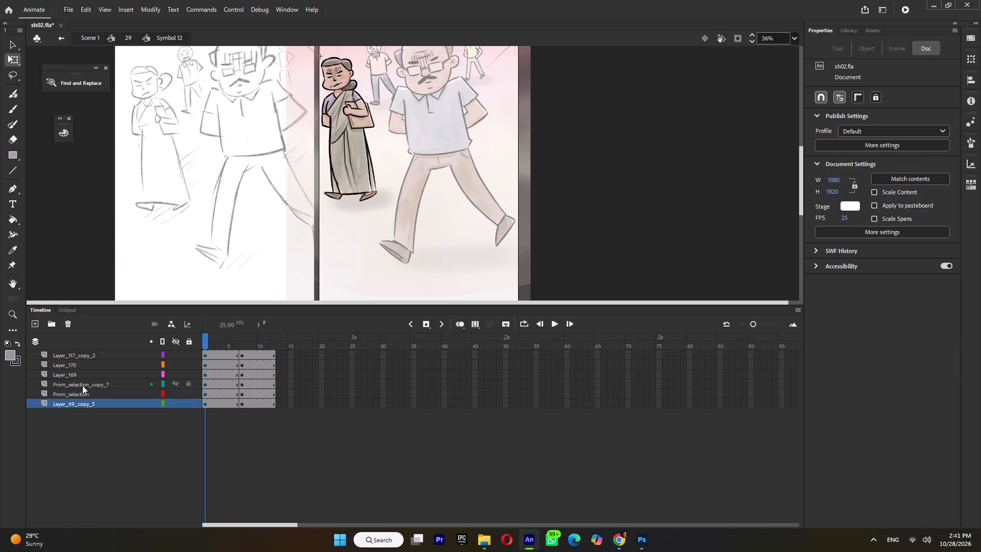
left_click(84, 383)
left_click(212, 380)
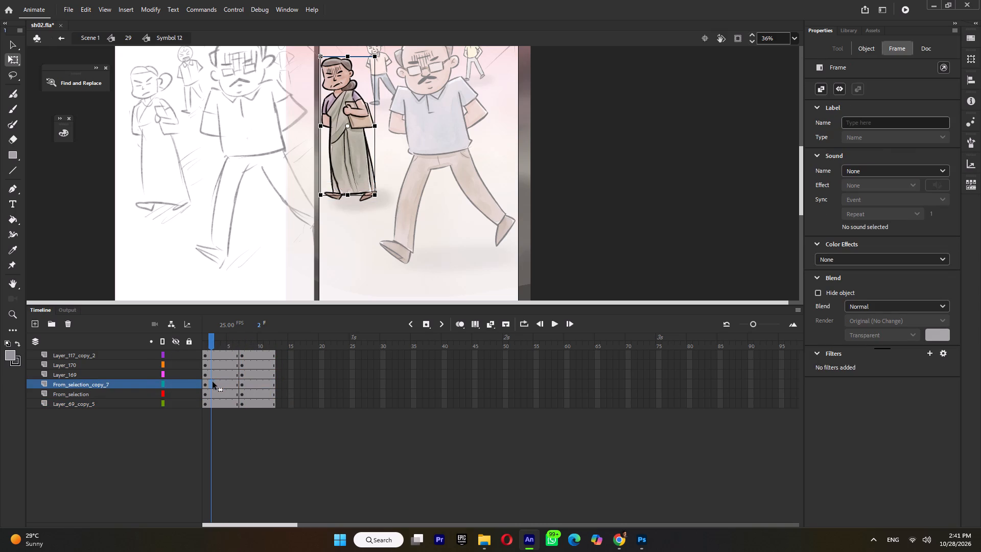
key("Delete")
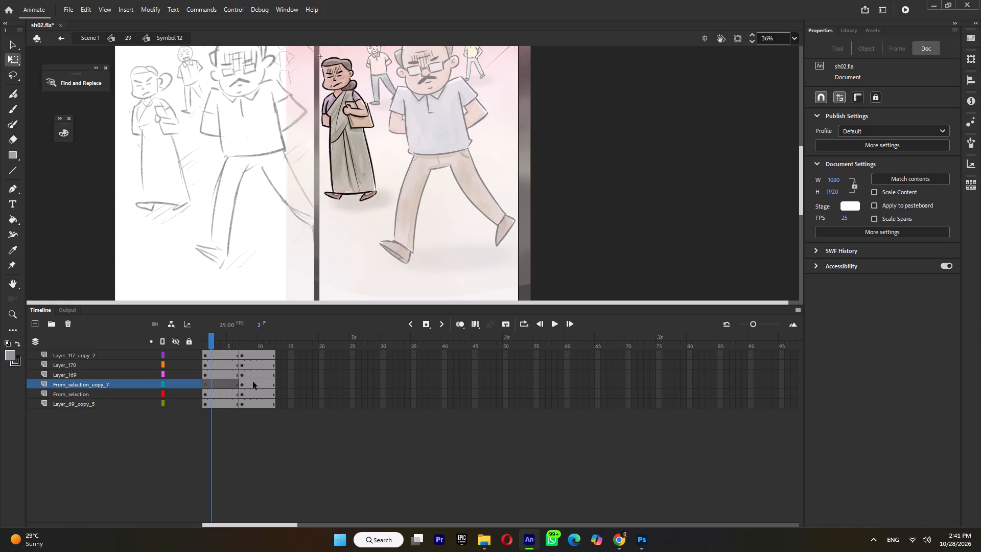
left_click(253, 393)
key("Delete")
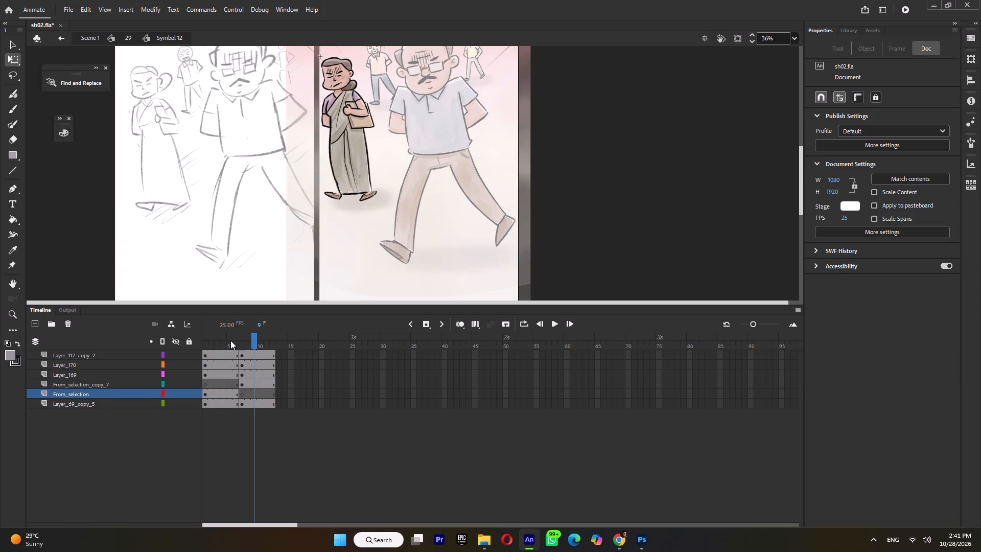
left_click_drag(227, 336, 204, 346)
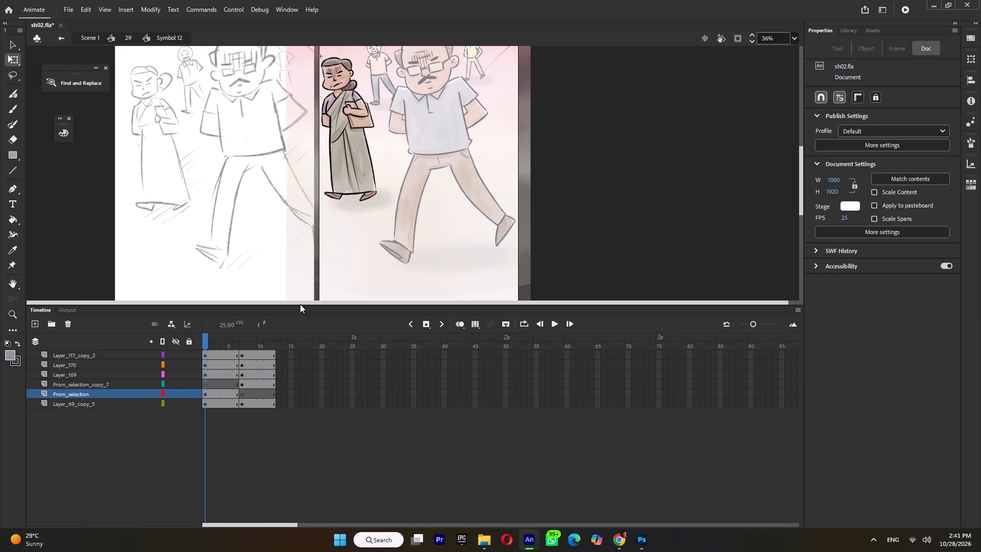
In the second pose, move the Layer_169 foot inward under the sari to about X 170, Y 732.
left_click(256, 342)
left_click(364, 199)
scroll(364, 199, "up", 3, "ctrl")
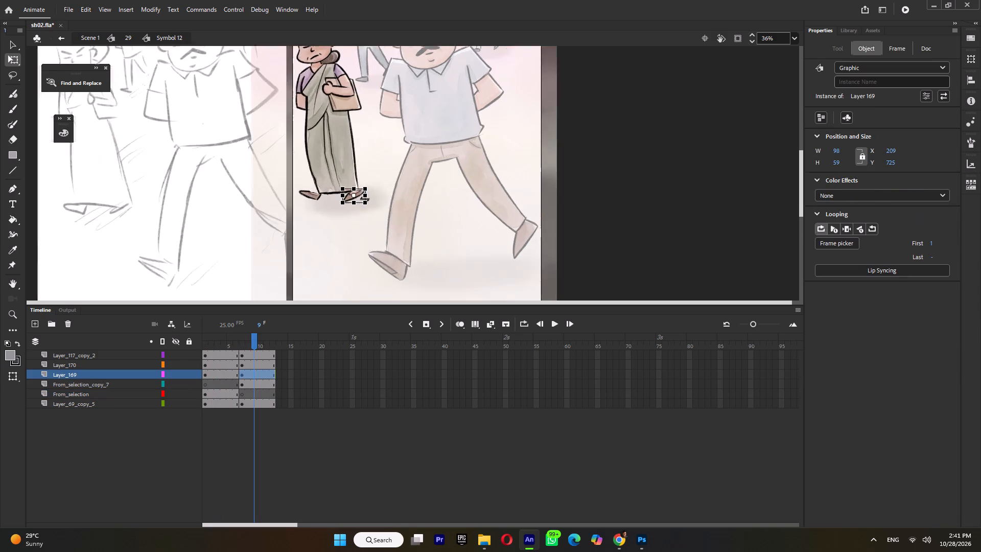
scroll(364, 199, "up", 5, "ctrl")
left_click_drag(317, 201, 275, 209)
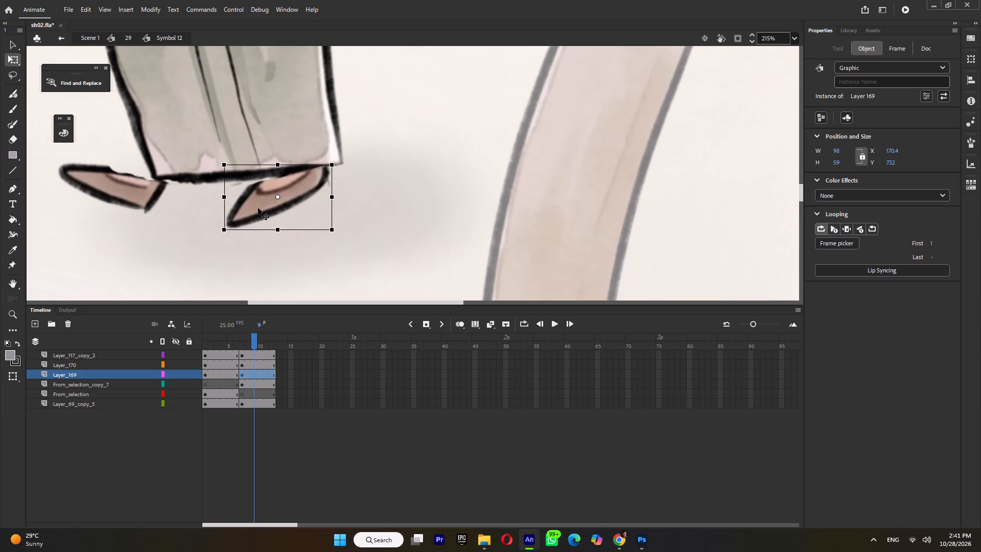
In the second pose, rotate the Layer_170 foot and move it inward to about X 81, Y 752.
left_click_drag(136, 193, 193, 188)
left_click_drag(108, 213, 124, 234)
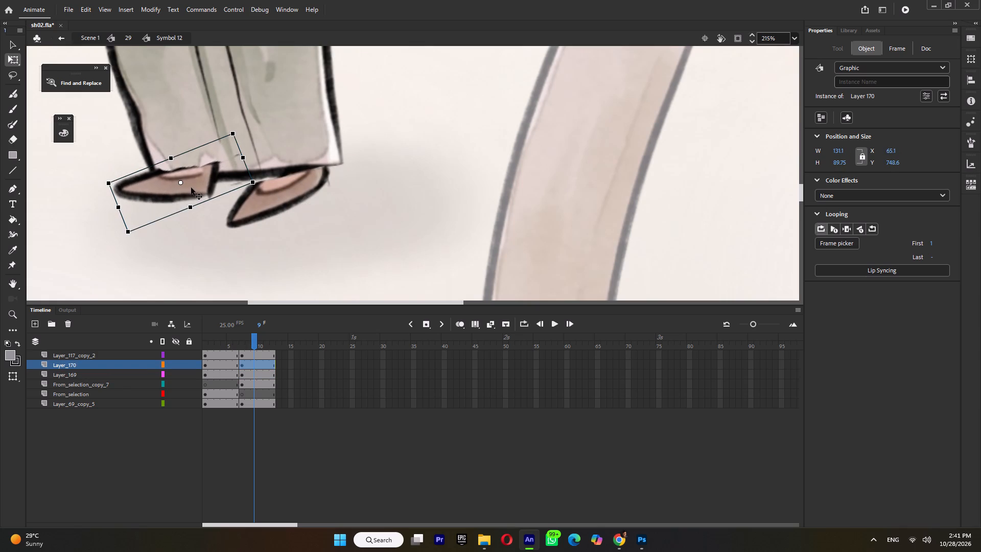
left_click_drag(192, 187, 208, 192)
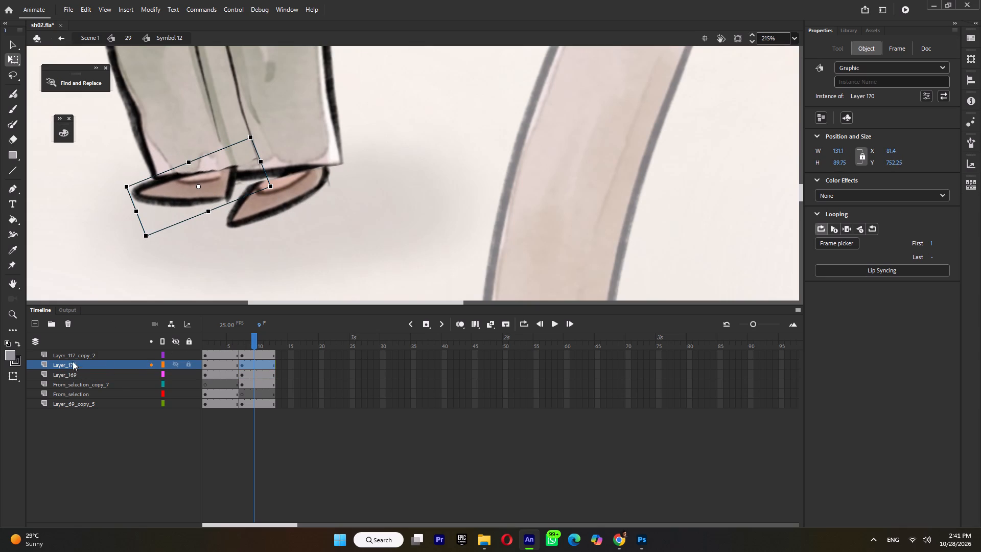
Move the From_selection_copy_7 and From_selection body layers to the top of the layer stack, above the feet.
left_click(260, 99)
left_click(85, 391, "shift")
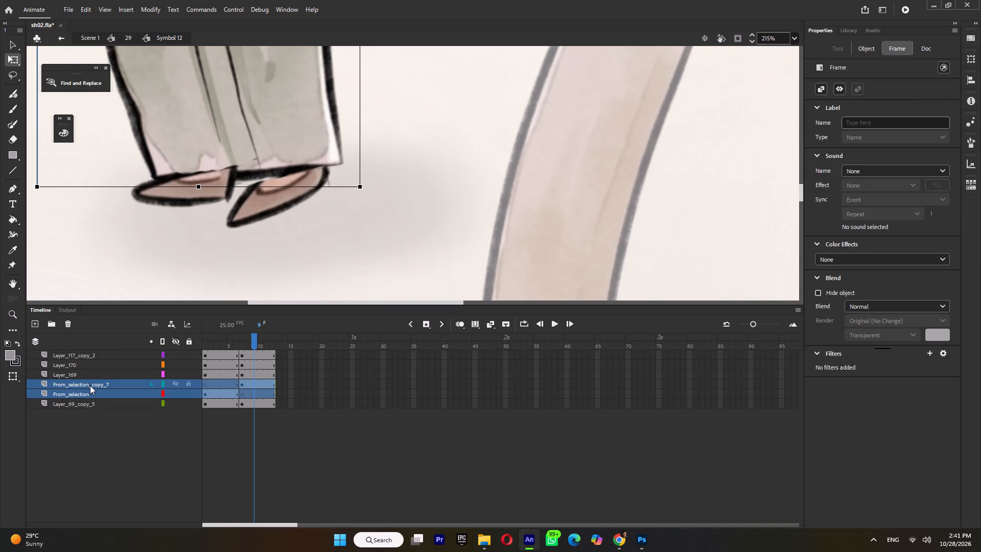
left_click_drag(90, 385, 91, 344)
Move the Layer_117_copy_2 frown lines layer above the body layers at the top of the stack.
scroll(363, 266, "down", 7, "ctrl")
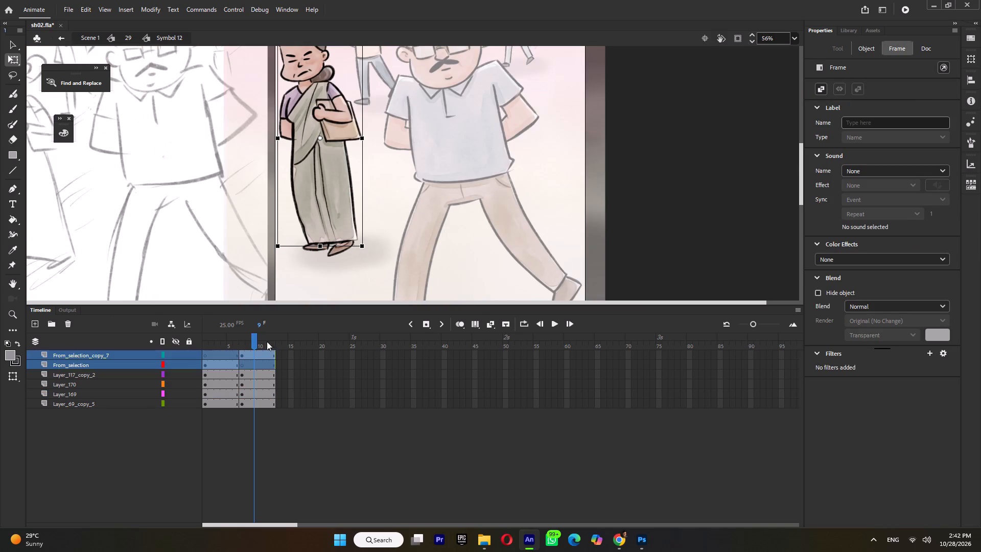
left_click(85, 376)
left_click_drag(86, 375, 89, 354)
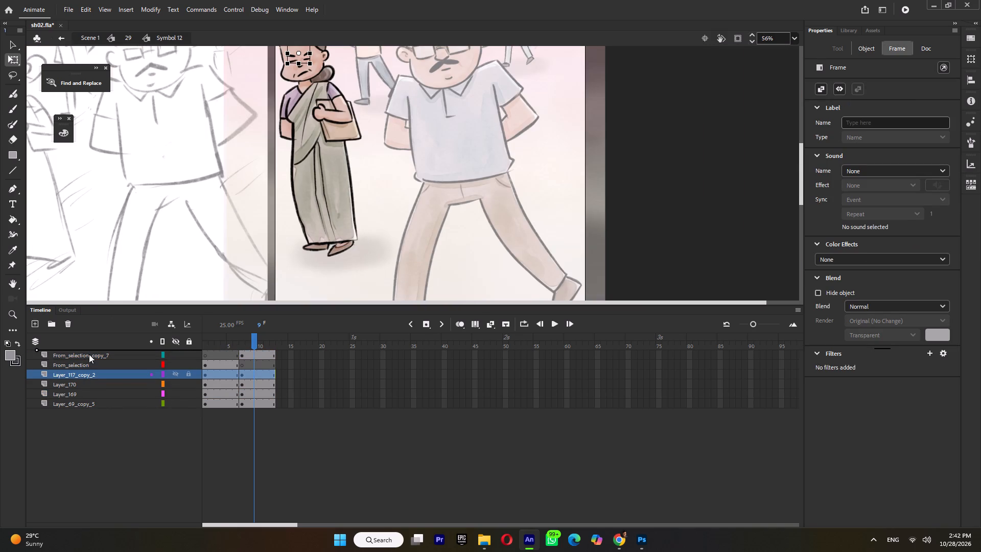
In the second pose, nudge the Layer_117_copy_2 frown lines up about 7 px on the woman's face.
left_click_drag(89, 354, 89, 351)
left_click(244, 355)
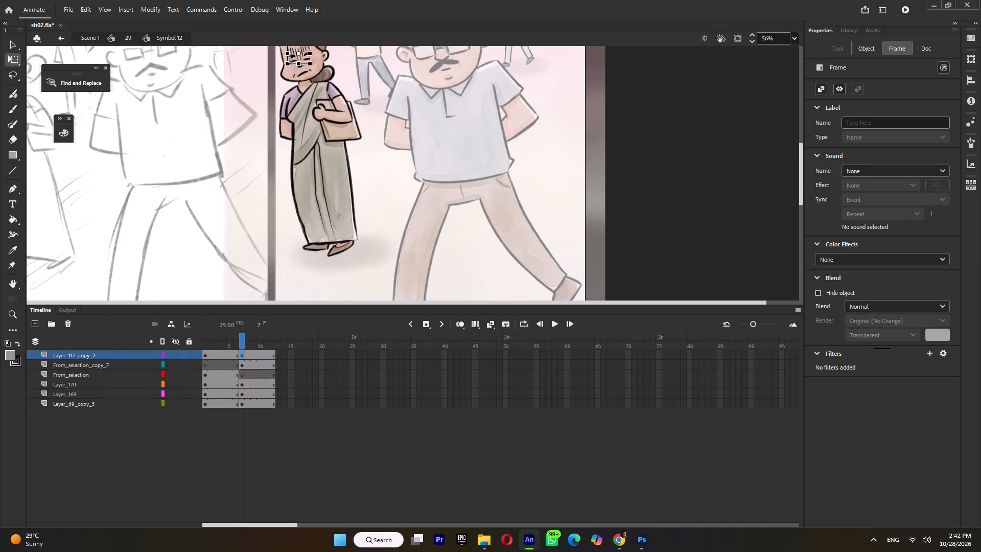
key("Up")
key("Up")
key("Up")
key("Up")
key("Up")
key("Up")
key("Up")
key("Up")
key("Down")
left_click(229, 342)
left_click(251, 342)
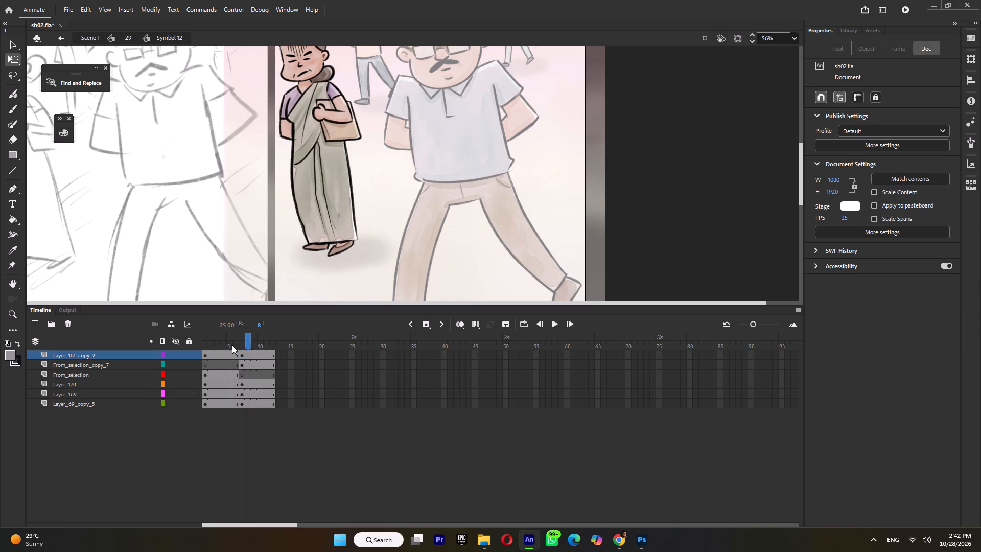
left_click(232, 345)
left_click(254, 344)
In the second pose, raise the woman's body, frown lines and both feet together about 5 px, leaving out the ground shadow, and preview the walk.
scroll(270, 318, "down", 4, "ctrl")
scroll(332, 264, "down", 3, "ctrl")
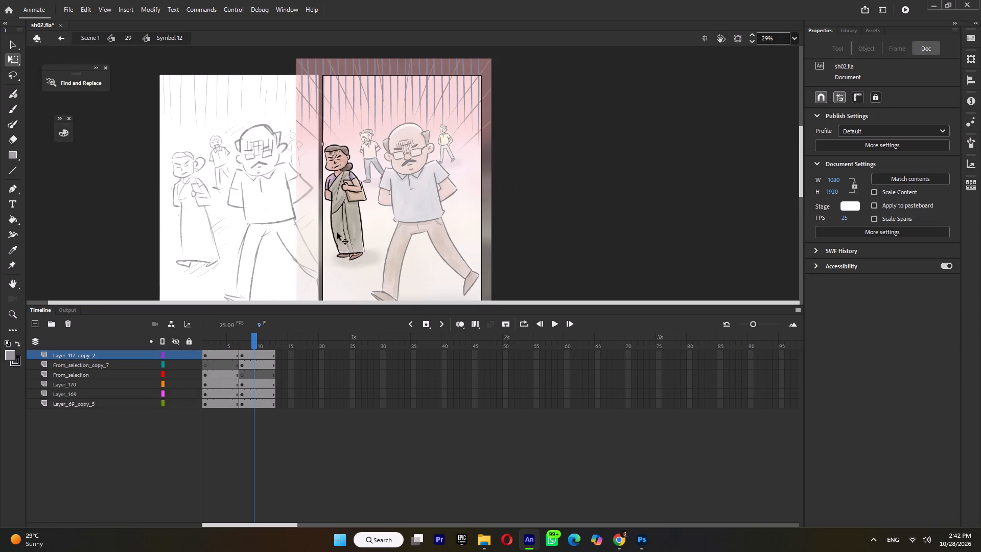
left_click_drag(399, 118, 277, 235)
left_click_drag(395, 137, 281, 334)
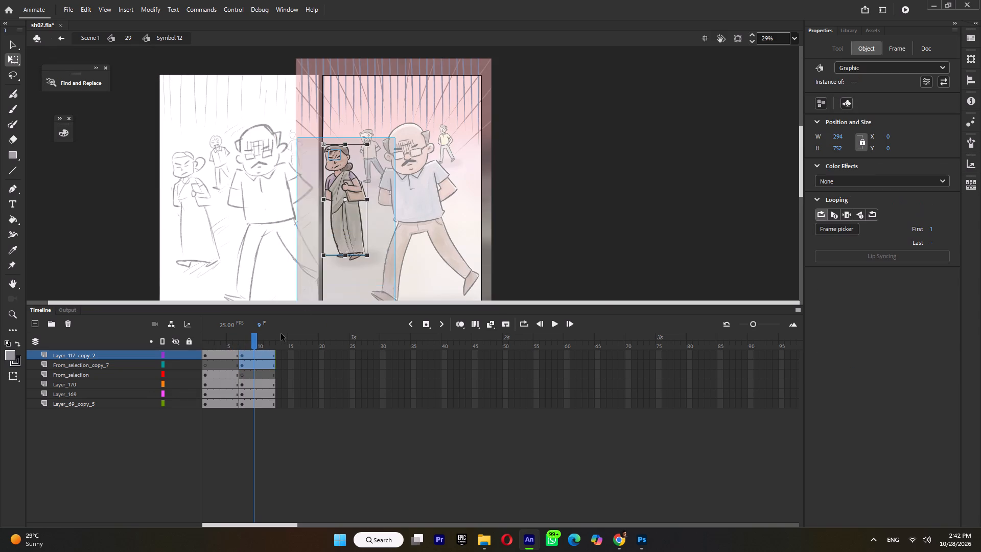
left_click_drag(281, 334, 277, 337)
left_click(369, 264, "shift")
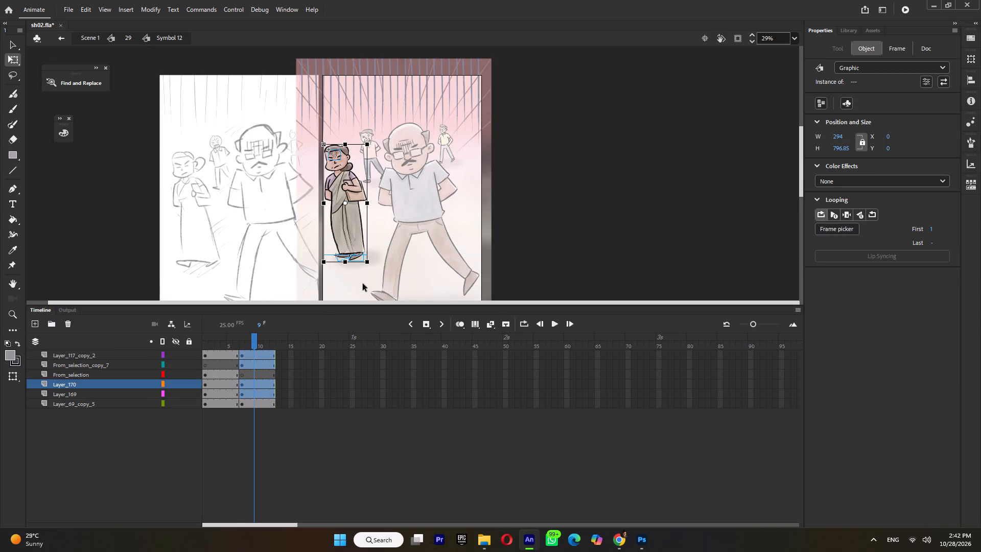
key("Up")
key("Up")
key("Up")
key("Up")
key("Up")
left_click(221, 346)
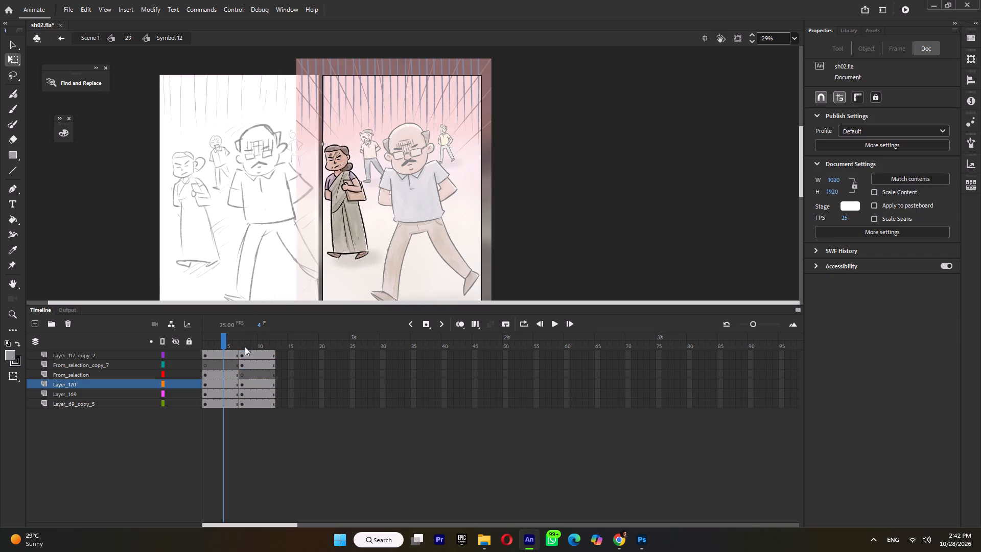
left_click(246, 346)
double_click(600, 224)
key("Return")
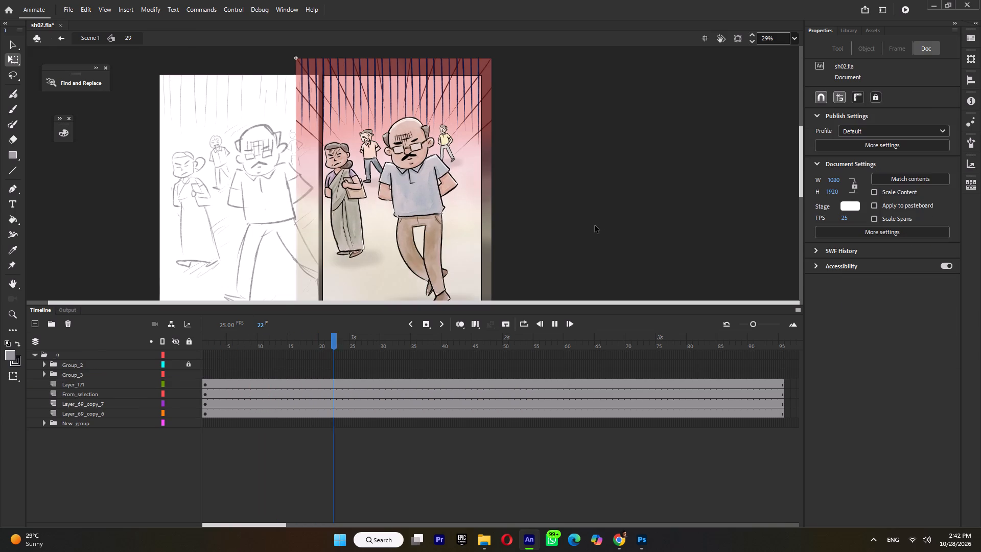
key("Return")
Set the first loop frame of the woman's Symbol 12 instance to 6 and preview the animation.
left_click_drag(229, 343, 148, 351)
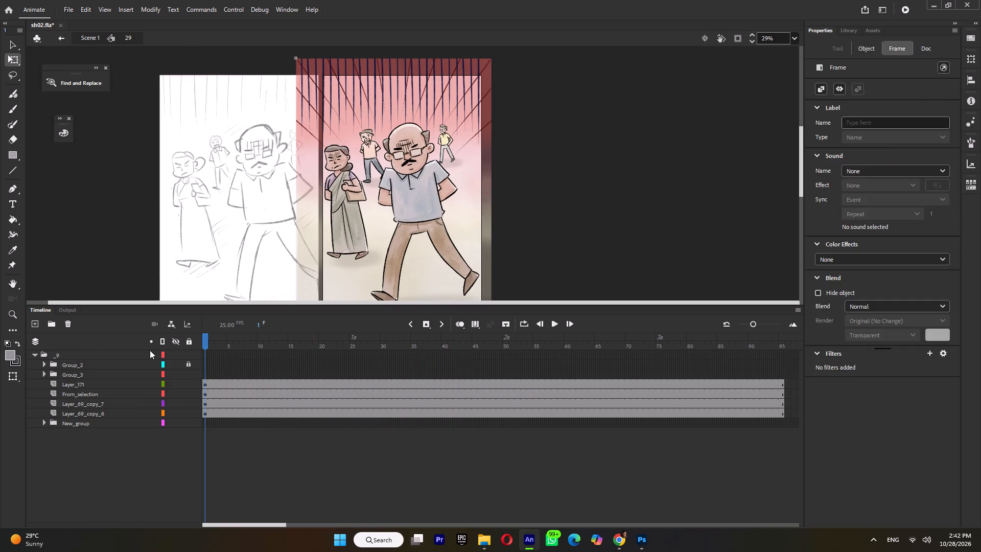
left_click(332, 217)
left_click(832, 242)
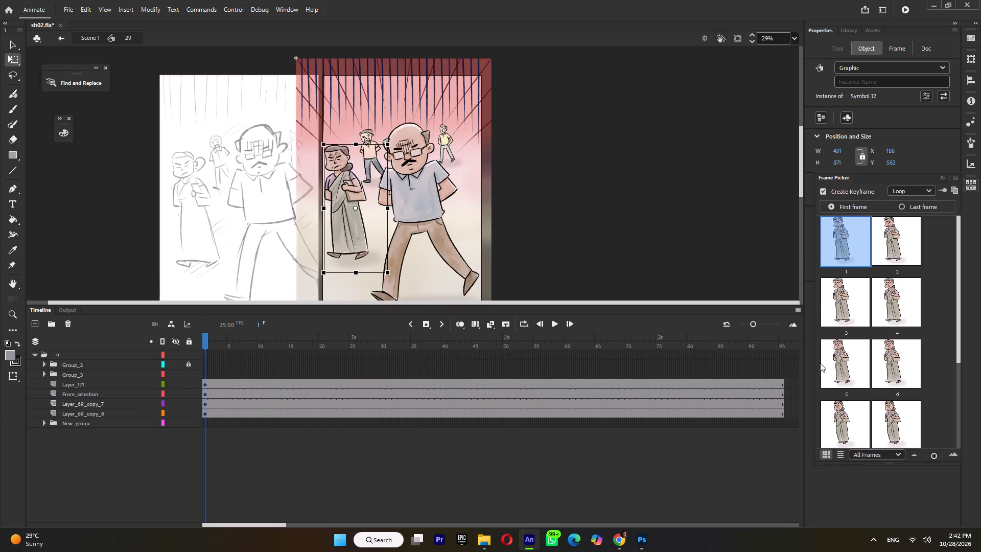
left_click(891, 375)
left_click(538, 222)
key("Return")
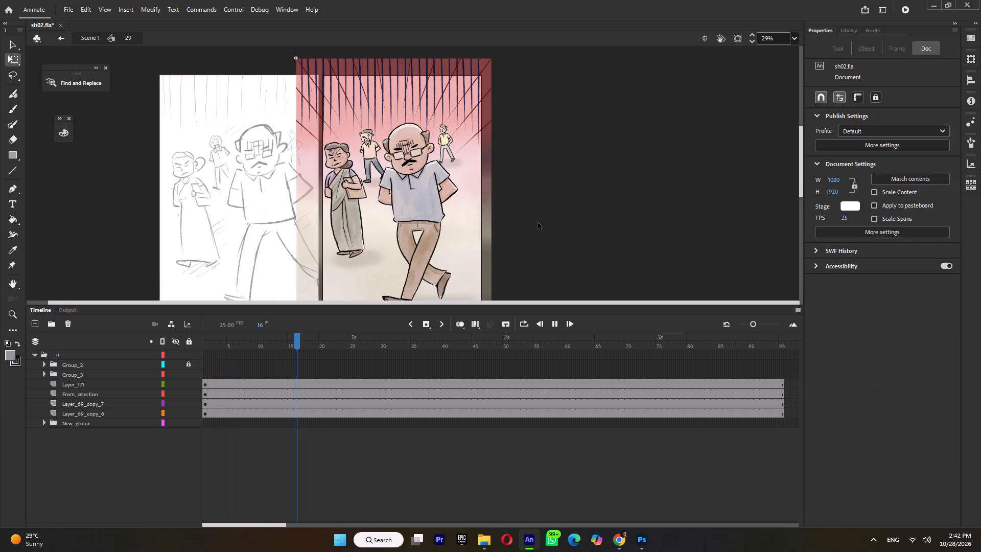
key("Return")
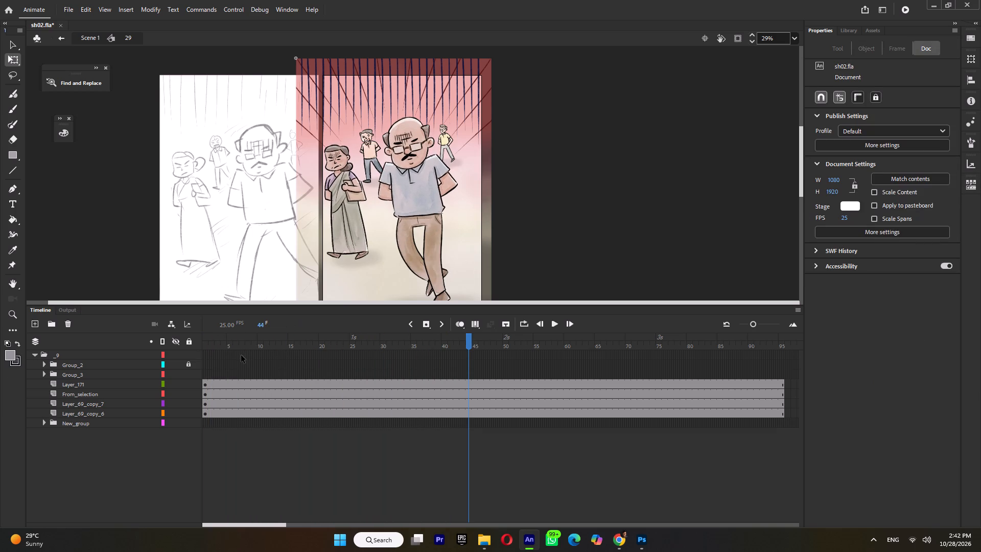
Inside the orange-shirted background man's Layer 171 symbol, create a classic tween on Layer_1 with an end keyframe at frame 22.
left_click_drag(244, 340, 128, 347)
left_click(372, 153)
left_click(372, 153)
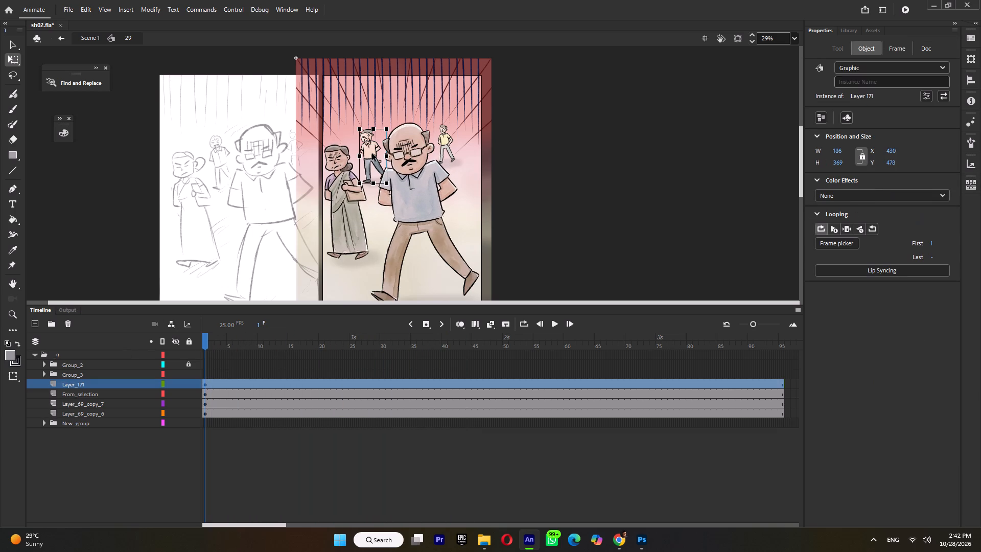
double_click(368, 162)
double_click(368, 134)
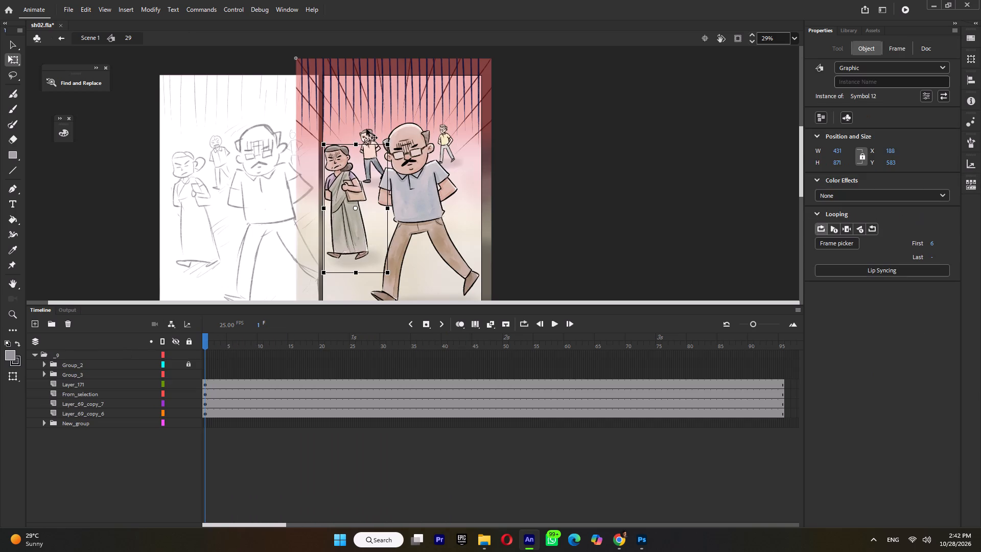
double_click(366, 129)
left_click(269, 352)
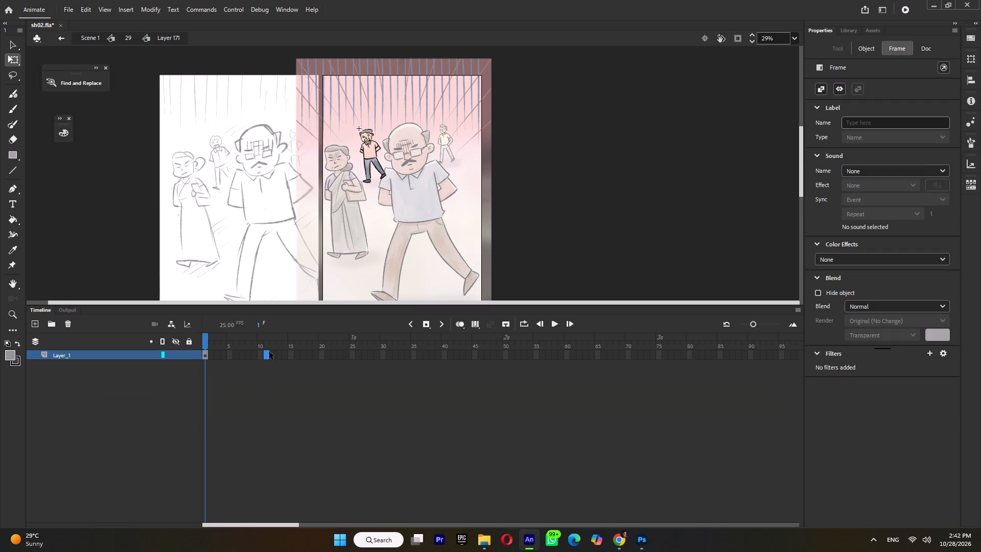
key("F5")
key("F5")
left_click(310, 355)
key("F5")
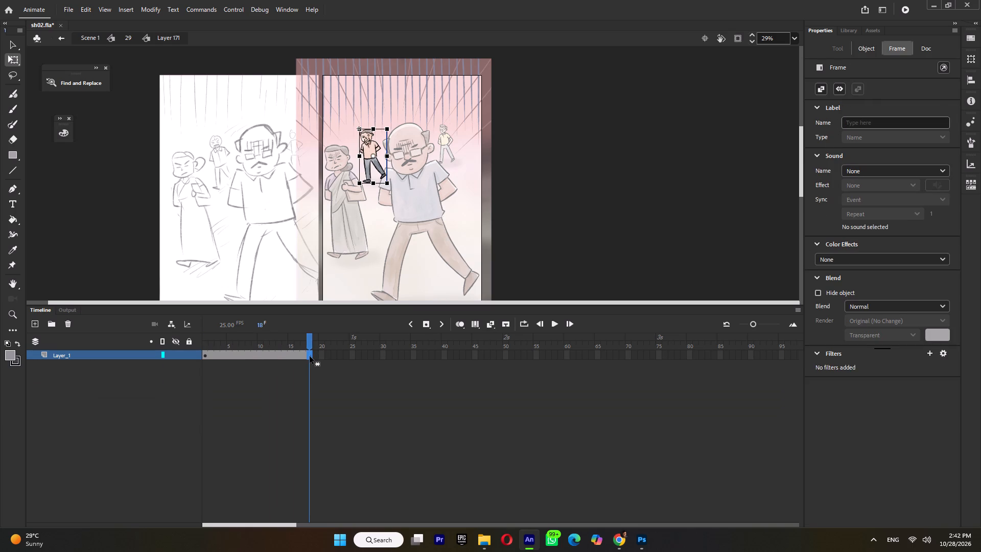
key("ctrl+m")
left_click(543, 313)
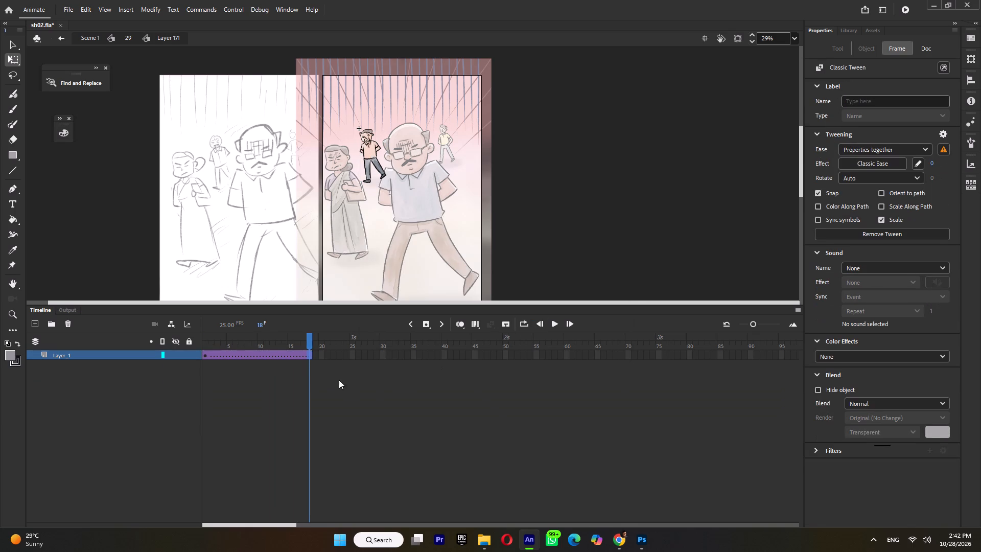
left_click(333, 355)
key("F5")
key("F6")
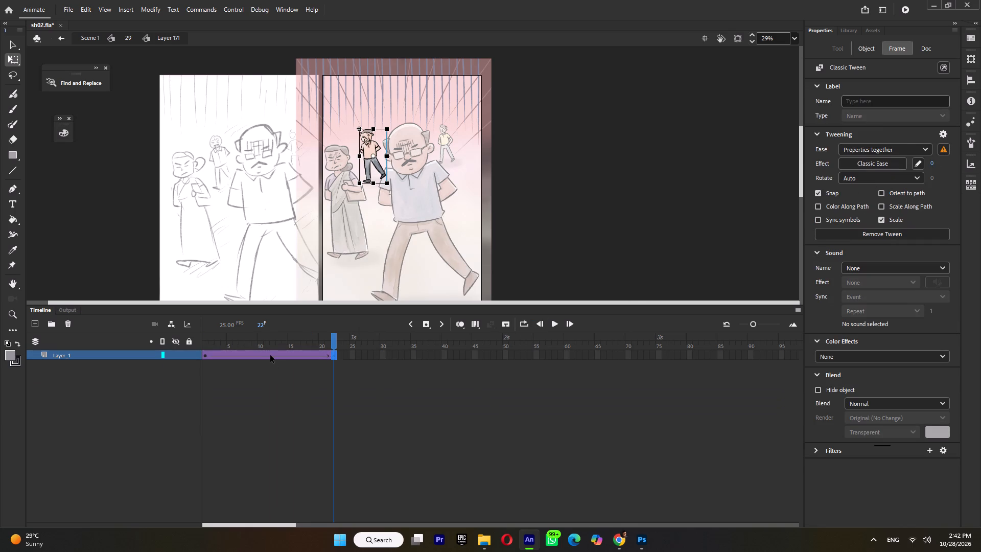
Add a middle keyframe at frame 11, raise the orange-shirted man about 4 px there, and preview the bob in symbol 29.
left_click(269, 356)
key("F6")
key("Up")
key("Up")
key("Up")
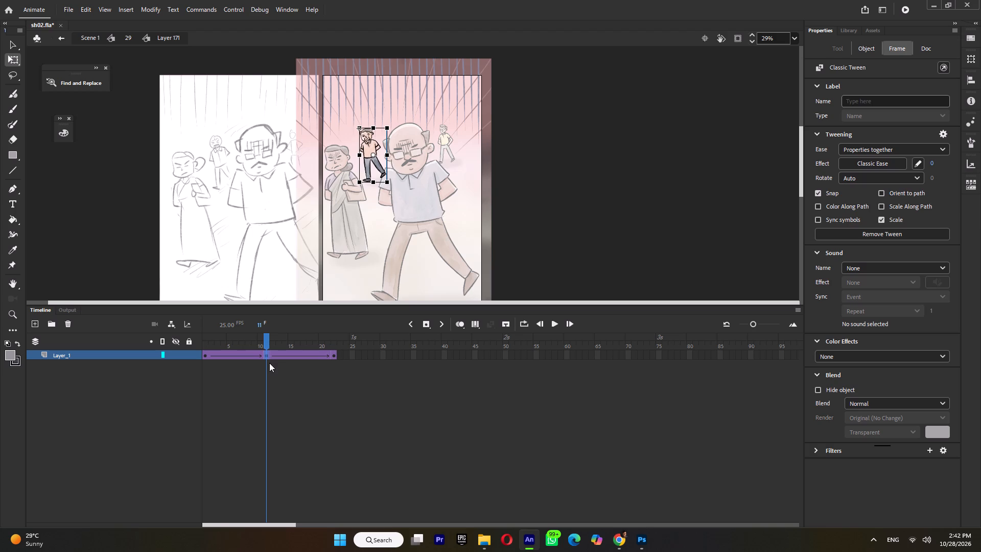
key("Up")
double_click(529, 238)
key("Return")
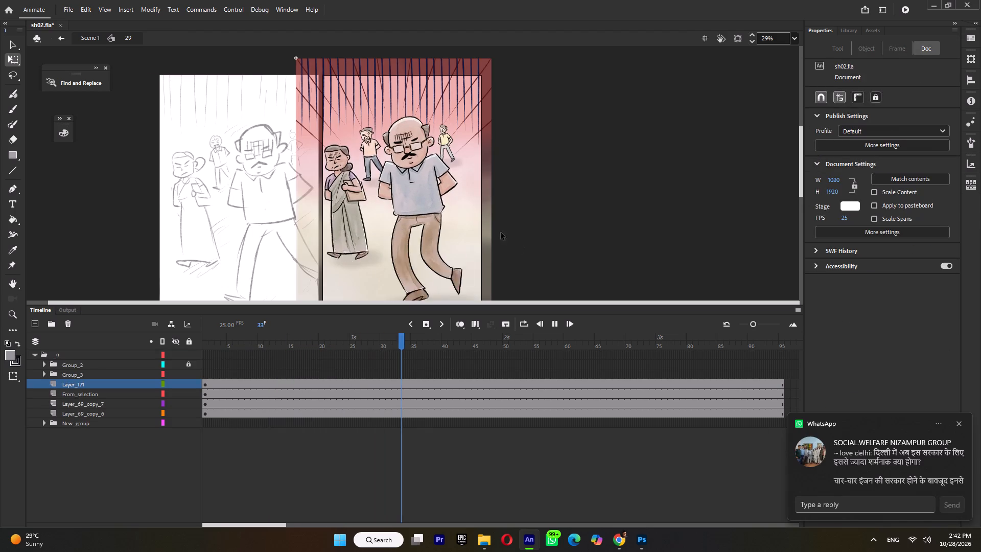
key("Return")
Inside the yellow-shirted background man's From selection symbol, create a classic tween with an end keyframe at frame 31.
double_click(449, 151)
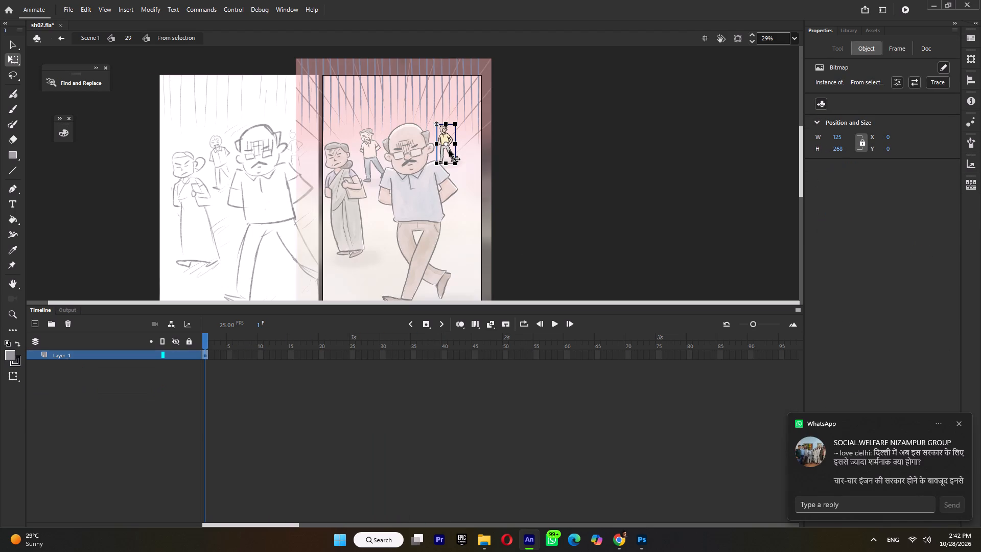
key("ctrl+m")
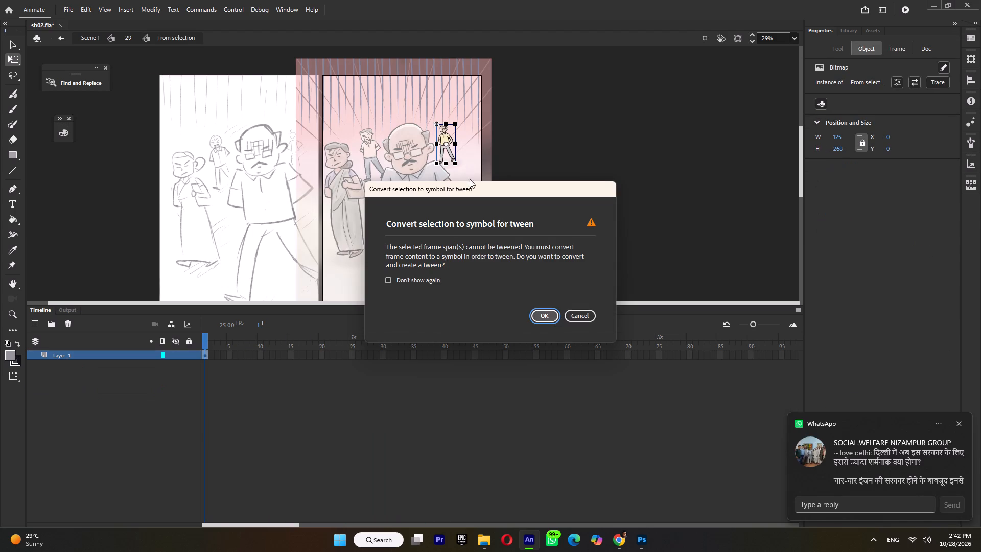
left_click(550, 312)
left_click(390, 354)
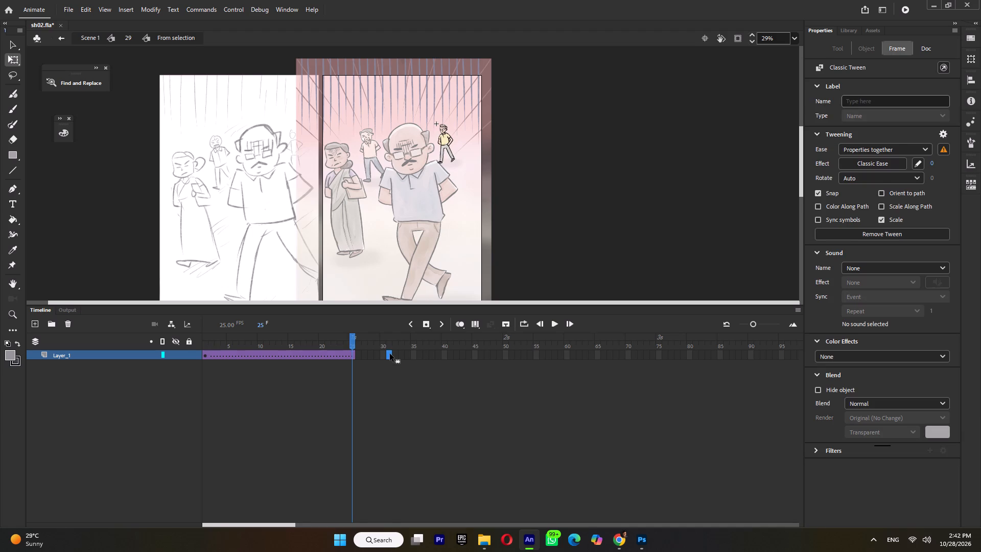
key("F5")
key("F6")
Add a middle keyframe at frame 16, raise the yellow-shirted man about 3 px there, and preview the bob in symbol 29.
left_click(296, 358)
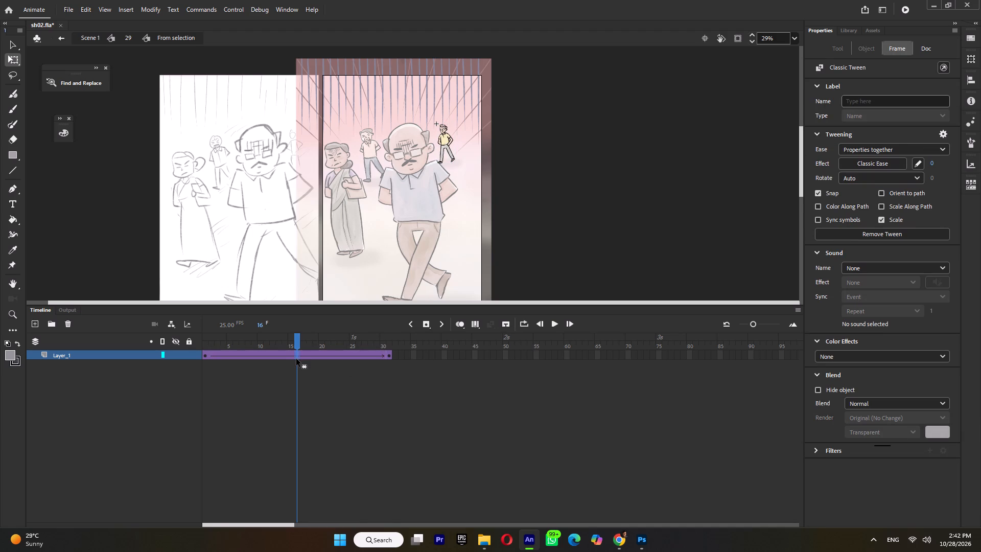
key("F6")
key("Up")
key("Up")
key("Up")
double_click(573, 202)
key("Return")
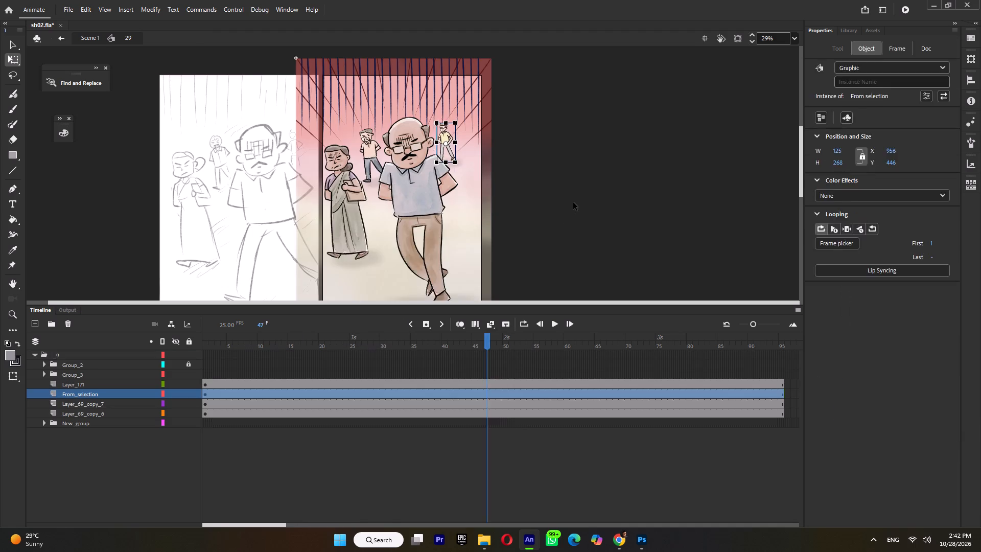
key("Return")
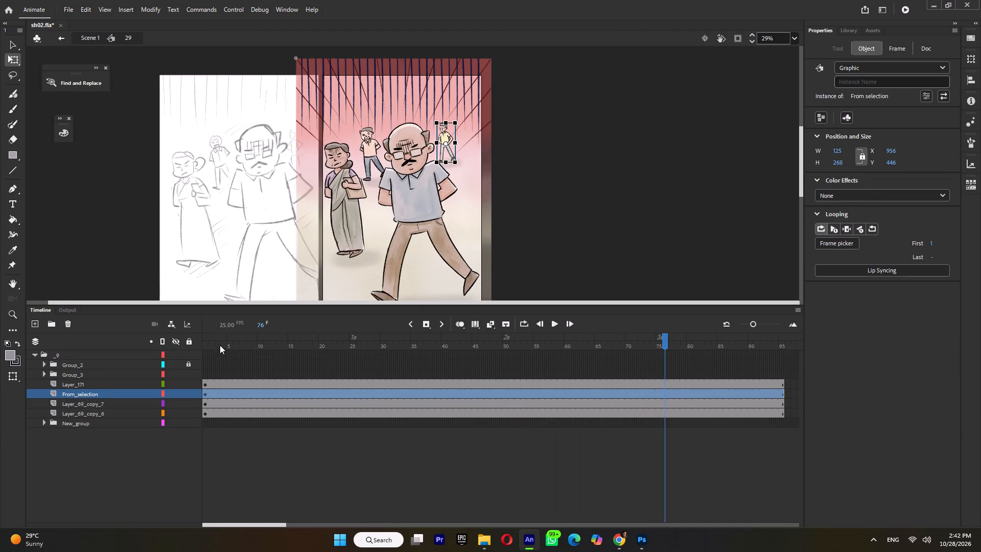
Set the first loop frame of the yellow-shirted man's From selection instance to 8 and preview the animation.
left_click_drag(220, 345, 110, 364)
left_click(346, 198)
left_click(836, 239)
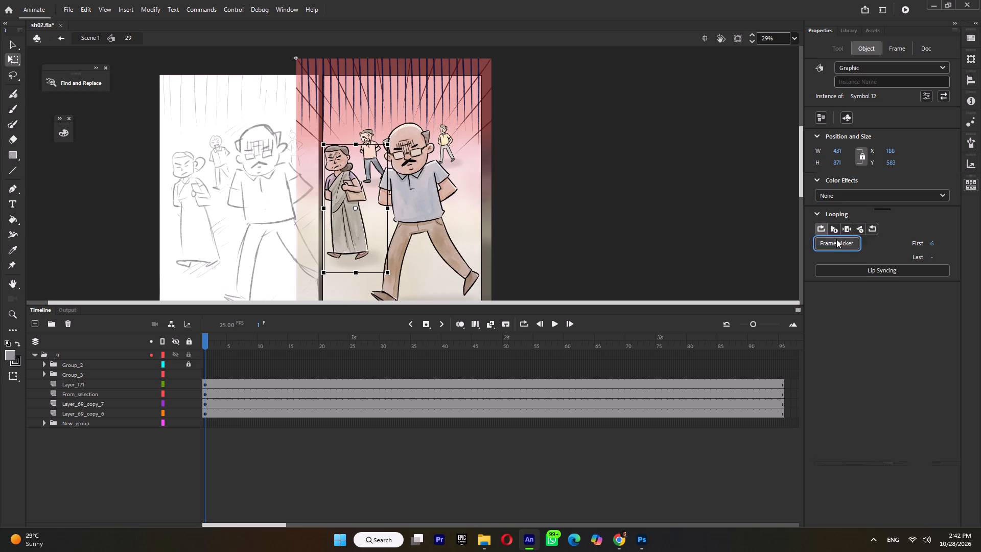
left_click(446, 135)
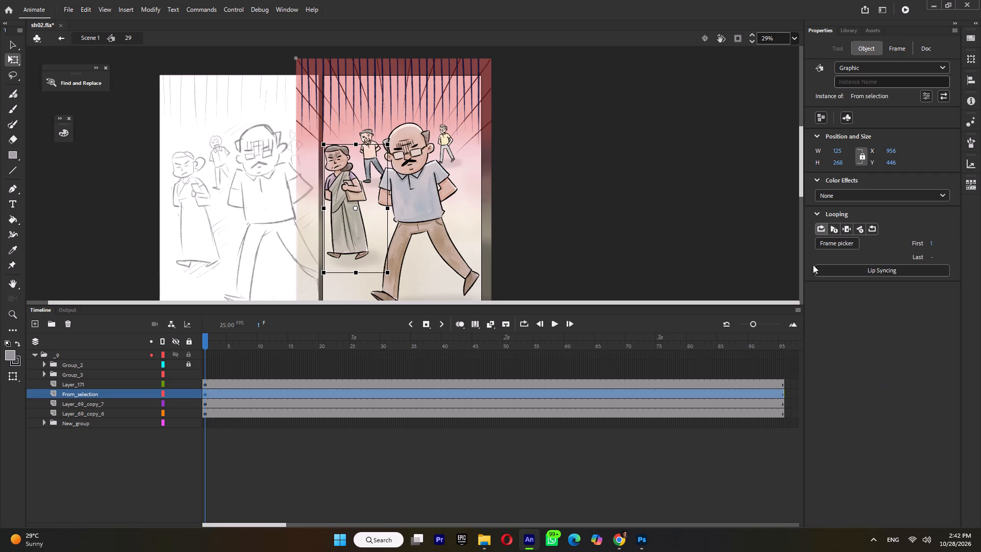
left_click(838, 247)
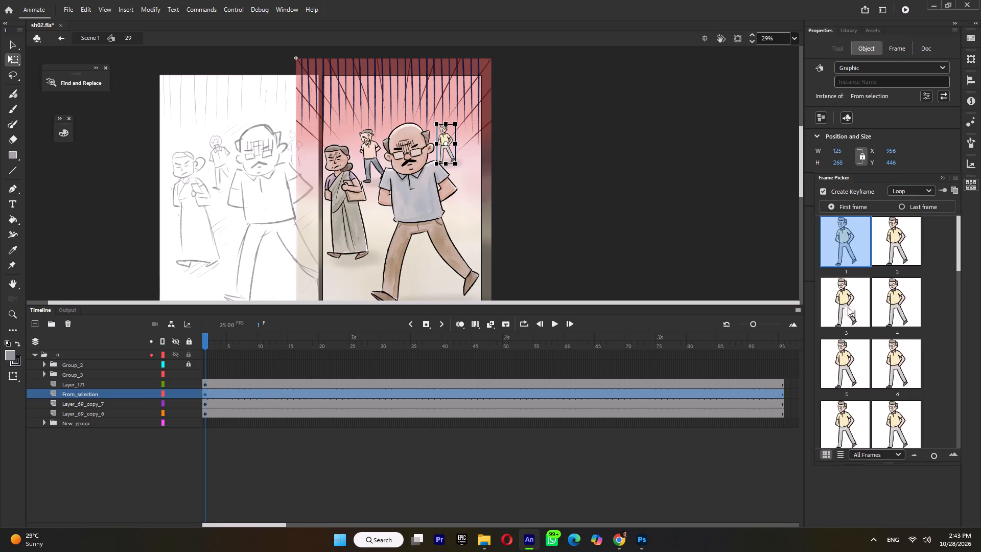
left_click(897, 432)
left_click(360, 146)
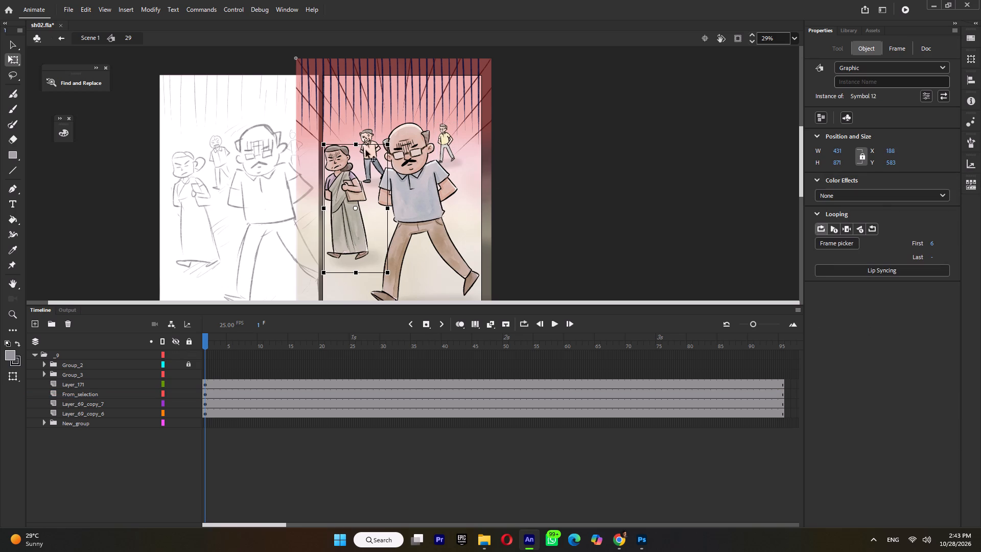
left_click(363, 132)
key("Return")
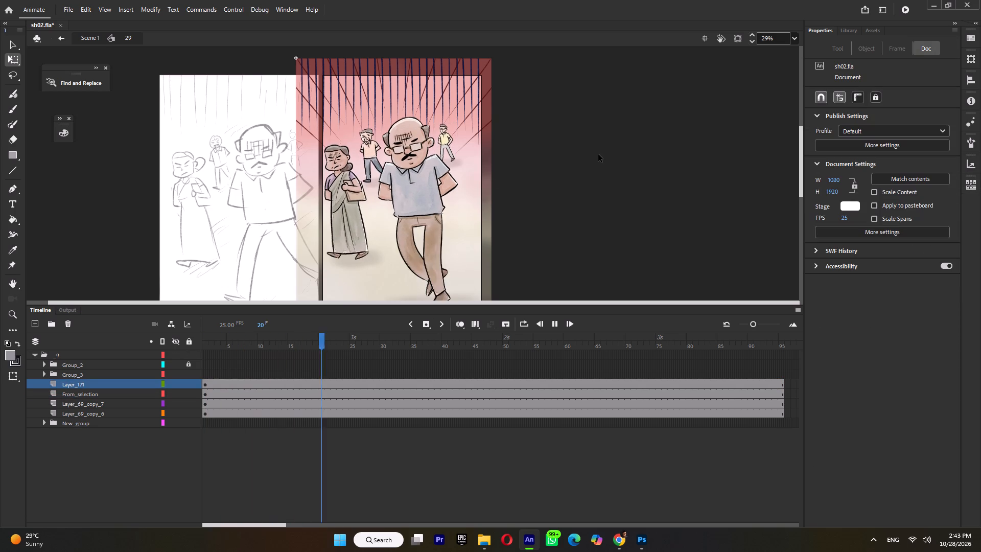
key("Return")
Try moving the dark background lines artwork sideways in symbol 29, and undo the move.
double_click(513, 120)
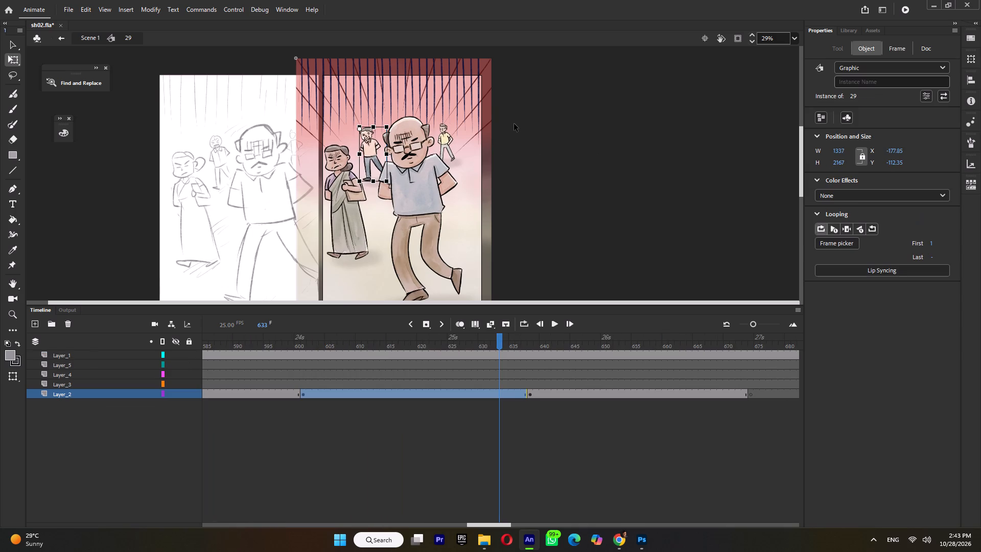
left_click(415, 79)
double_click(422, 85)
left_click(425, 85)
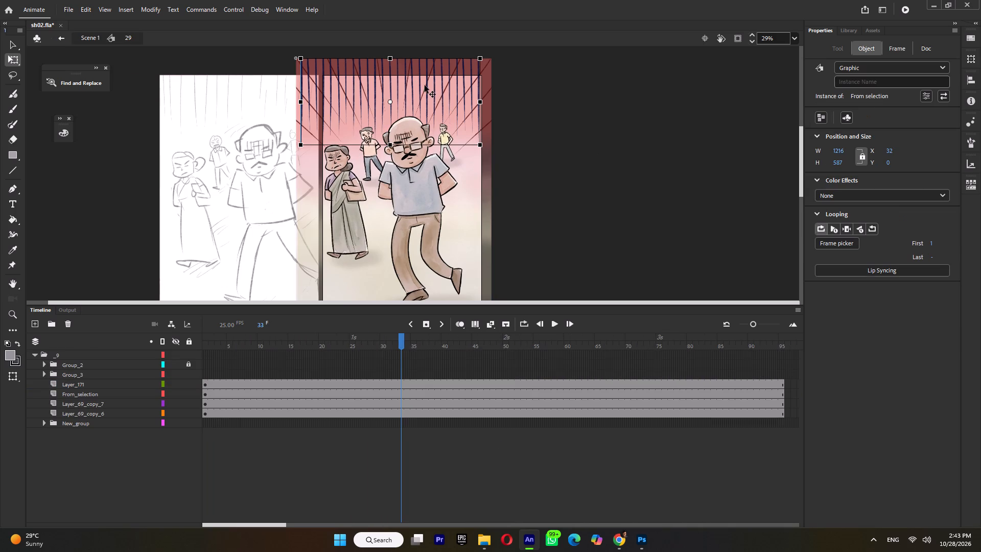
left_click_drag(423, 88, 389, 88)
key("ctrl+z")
In symbol 29's New_group folder, hide Layer_129 with the radial background lines and turn it into a guide layer.
left_click(42, 423)
left_click(88, 432)
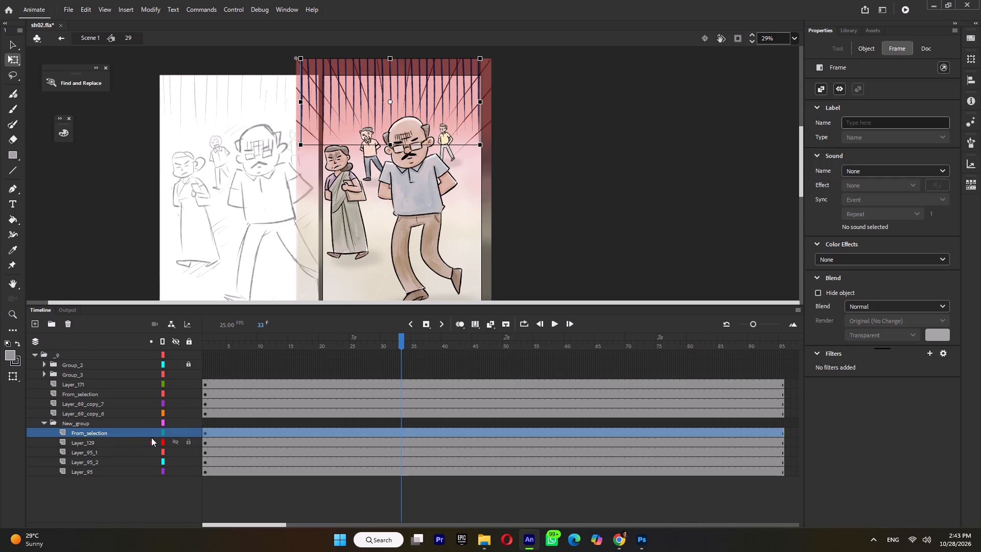
left_click(175, 429)
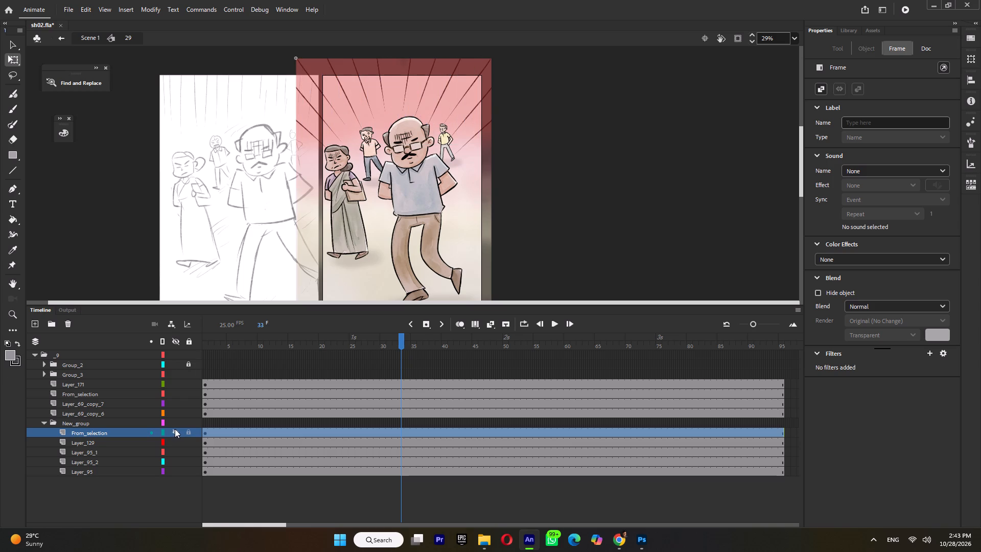
left_click(175, 429)
left_click(177, 441)
left_click(123, 443)
right_click(123, 443)
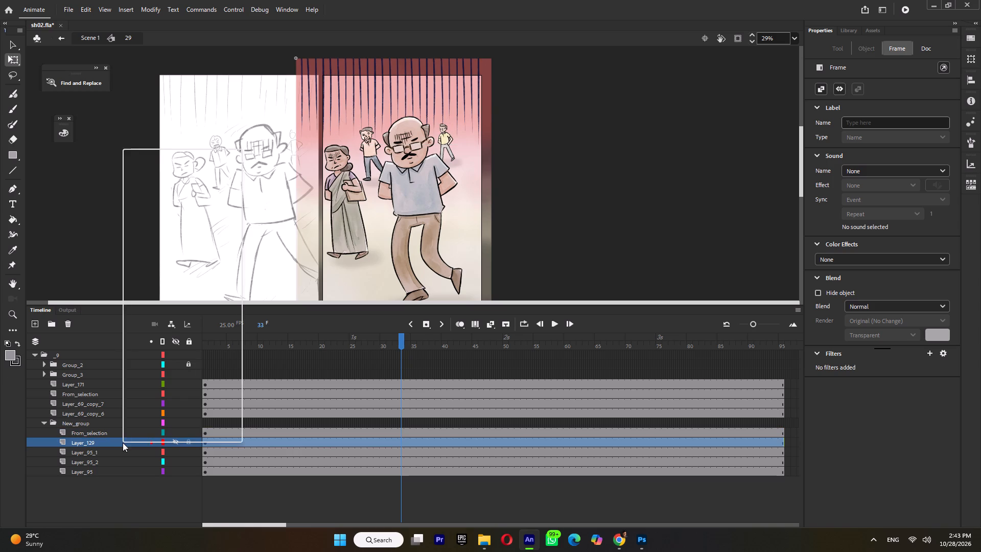
left_click(156, 299)
Inside the dark vertical lines' From selection symbol, extend to frame 12, raise the lines about 50 px at a frame 7 keyframe, and preview in symbol 29.
double_click(453, 100)
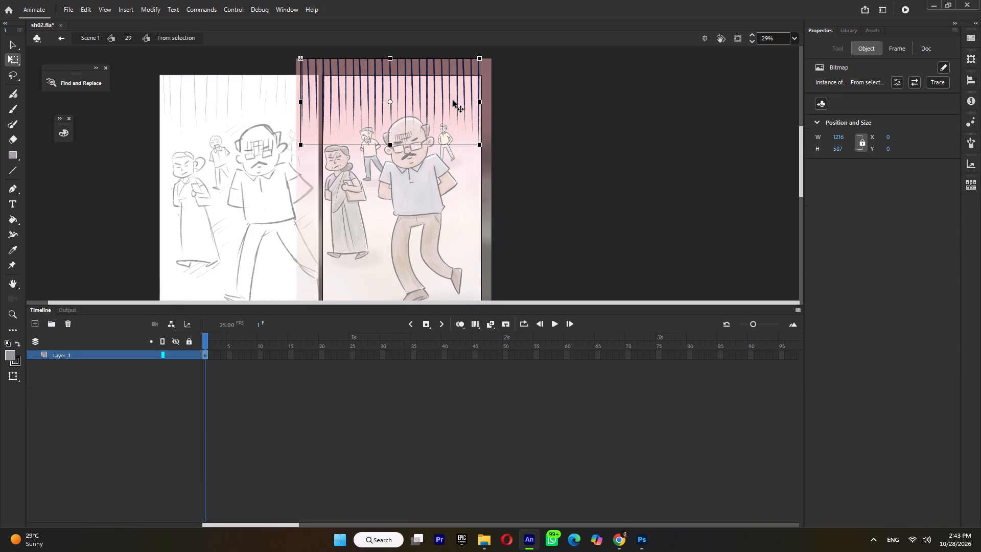
left_click(274, 356)
key("F5")
left_click(241, 353)
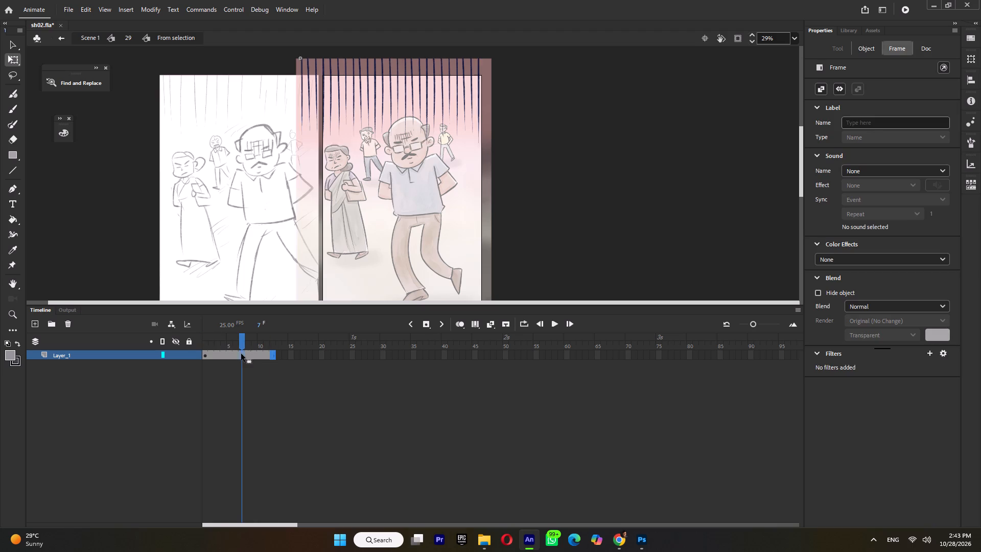
key("F6")
key("shift+Up")
key("shift+Up")
key("shift+Up")
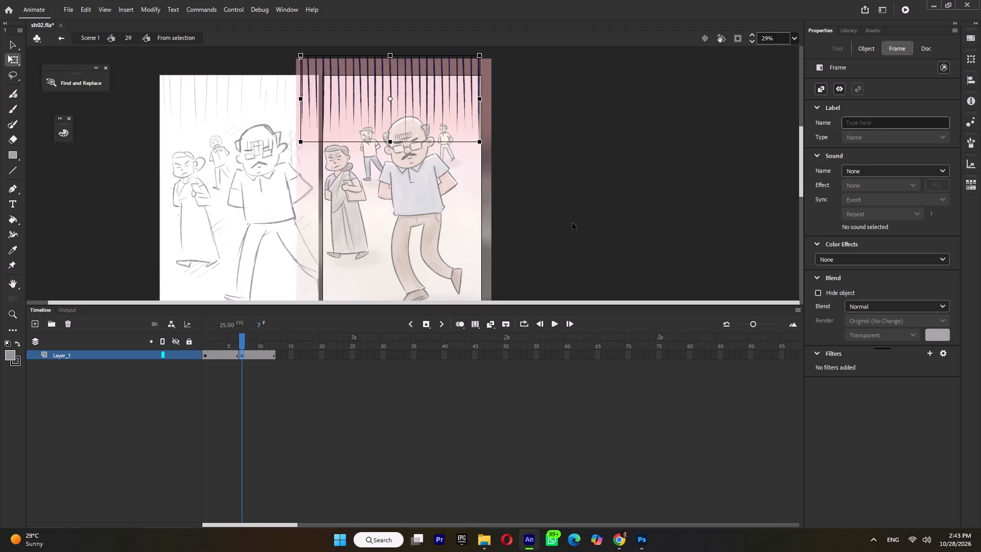
key("shift+Up")
key("shift+Up")
double_click(558, 209)
key("Return")
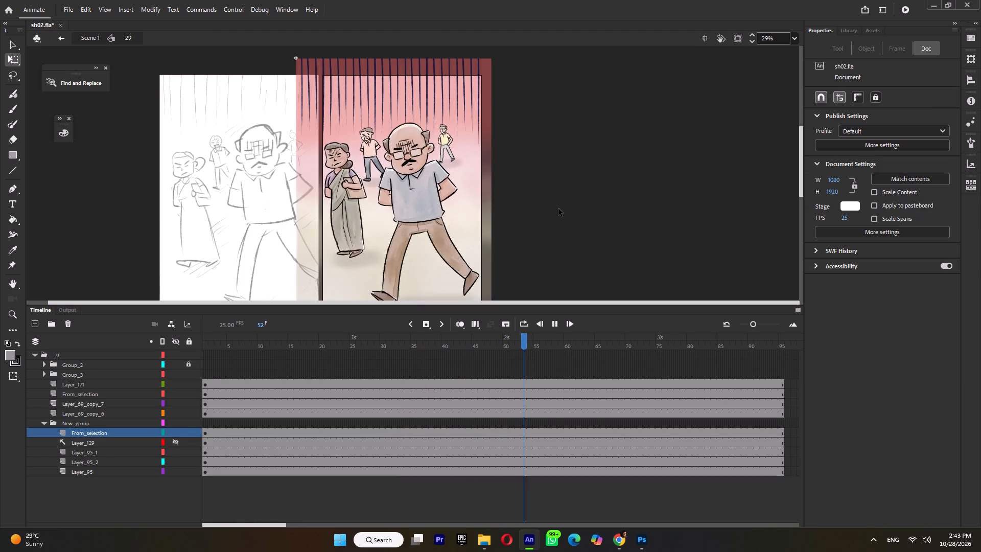
key("Return")
Return to Scene 1, preview the walking man's shot and scrub through into the schoolboys' shot.
double_click(560, 230)
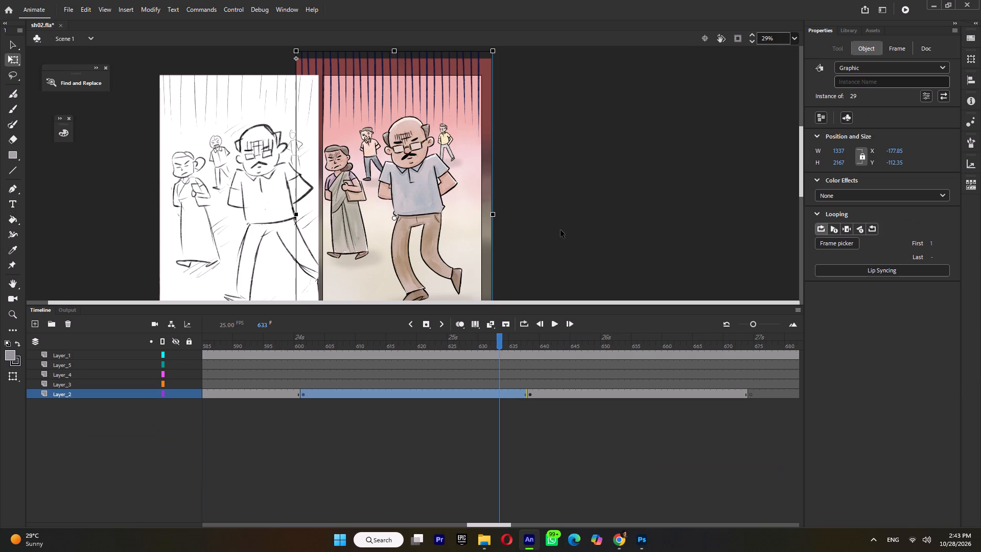
double_click(560, 230)
scroll(560, 231, "down", 4, "ctrl")
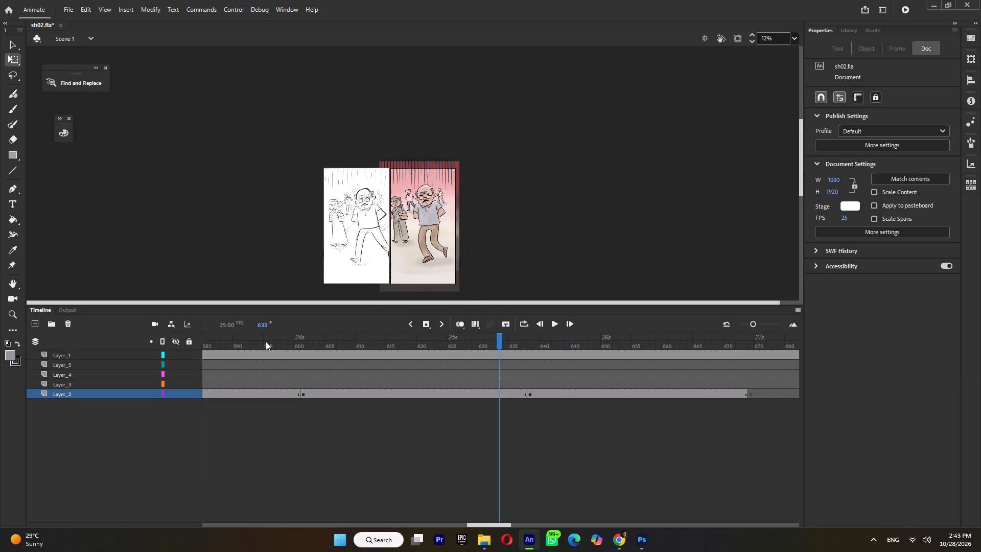
left_click(266, 341)
key("Return")
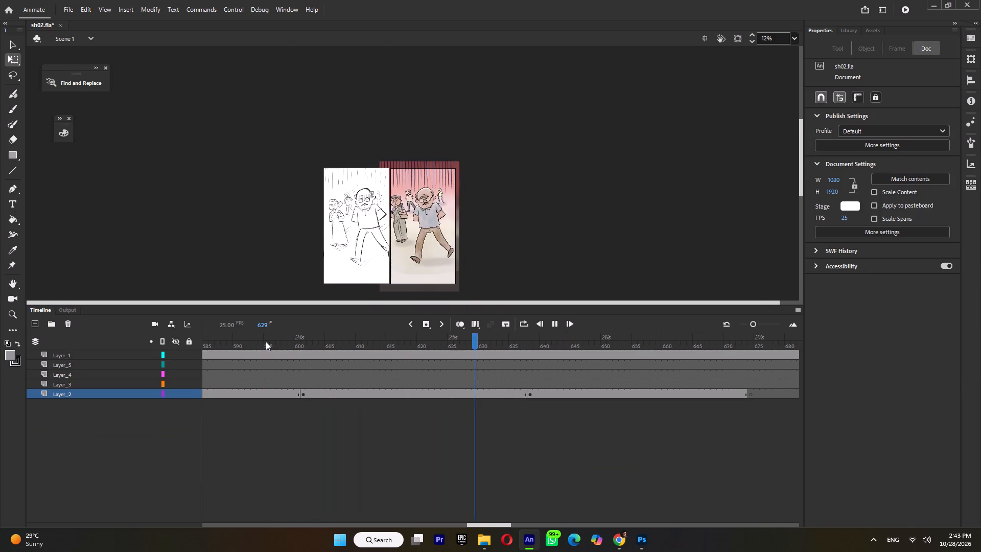
key("Return")
left_click_drag(533, 339, 673, 373)
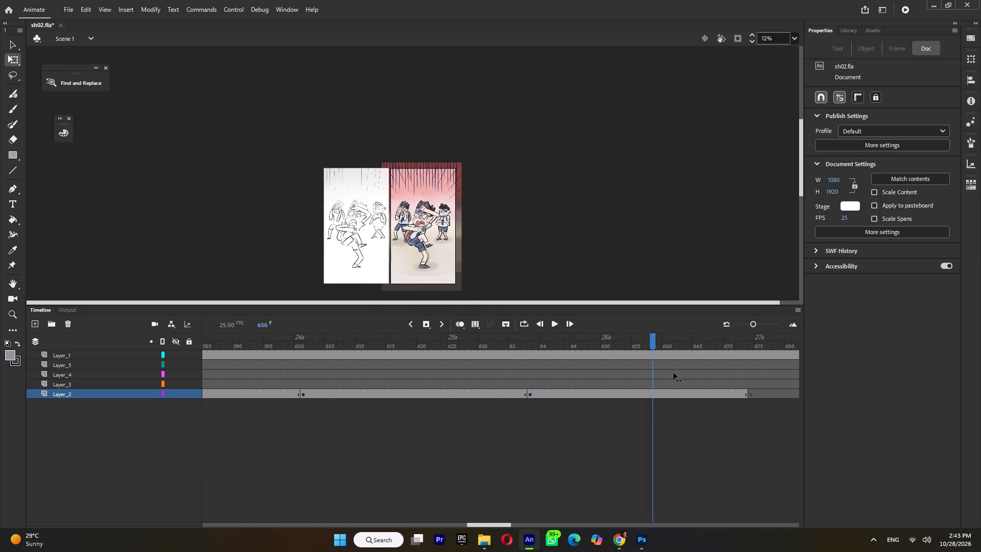
left_click_drag(673, 373, 739, 375)
Open the schoolboys' symbol 30 for editing.
scroll(414, 227, "up", 2, "ctrl")
left_click(403, 241)
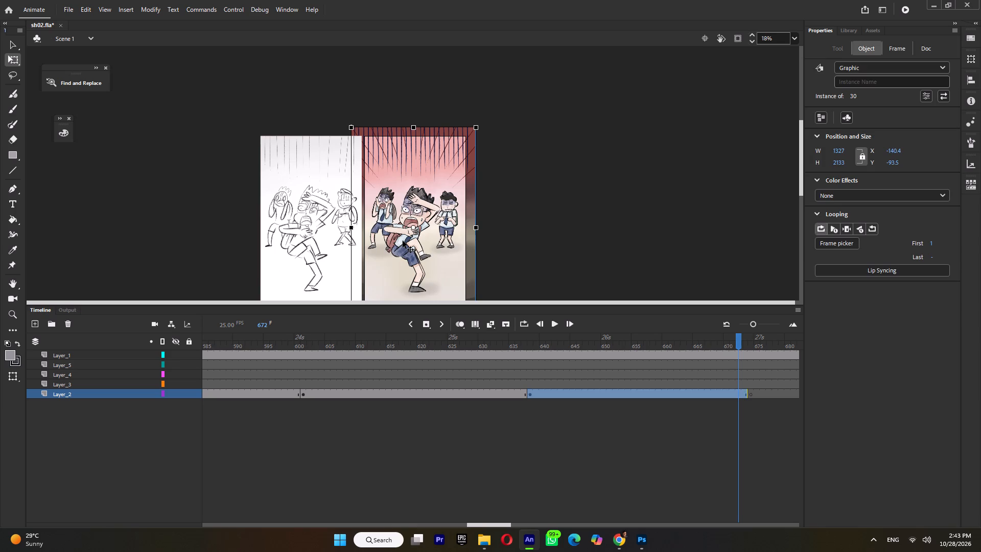
double_click(403, 241)
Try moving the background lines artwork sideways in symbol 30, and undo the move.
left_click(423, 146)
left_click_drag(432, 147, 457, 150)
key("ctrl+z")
In symbol 30's New_group folder, hide Layer_129 with the radial background lines and turn it into a guide layer.
left_click(34, 352)
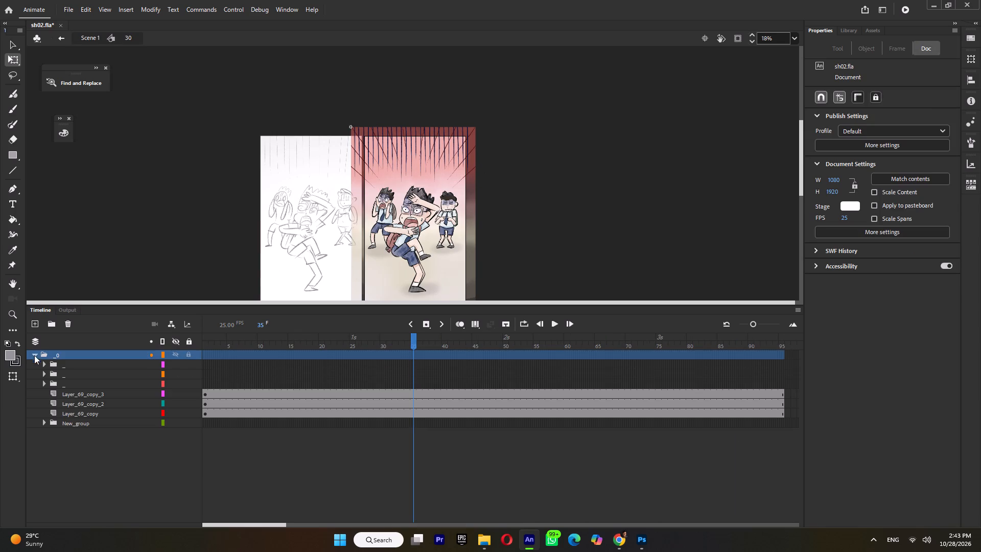
left_click(43, 422)
left_click(79, 432)
left_click(80, 440)
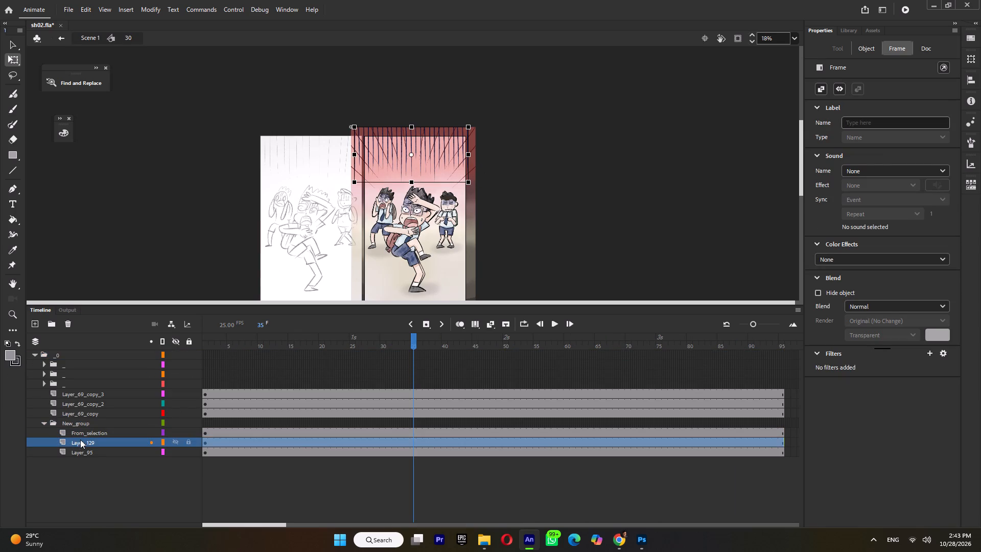
left_click(175, 431)
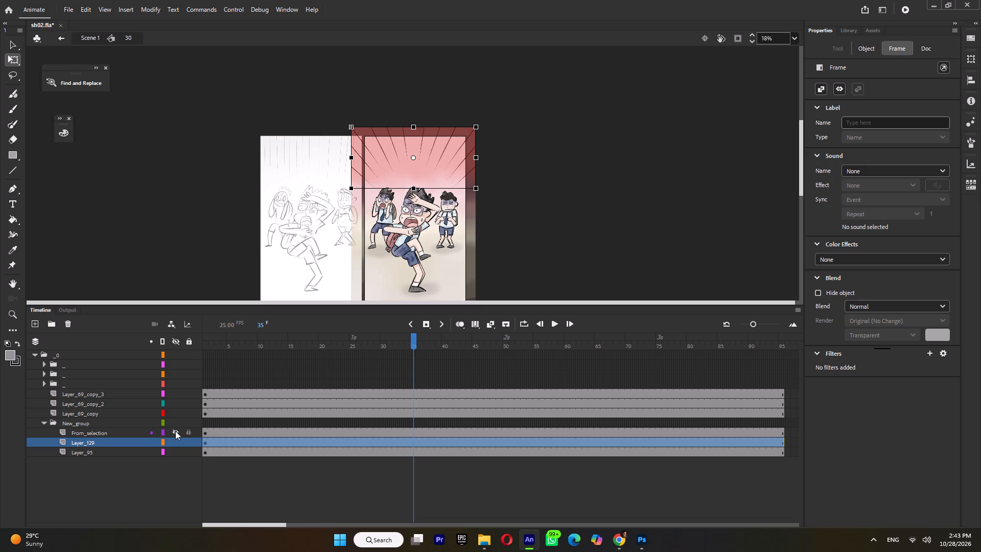
left_click(175, 431)
left_click(175, 442)
left_click(116, 441)
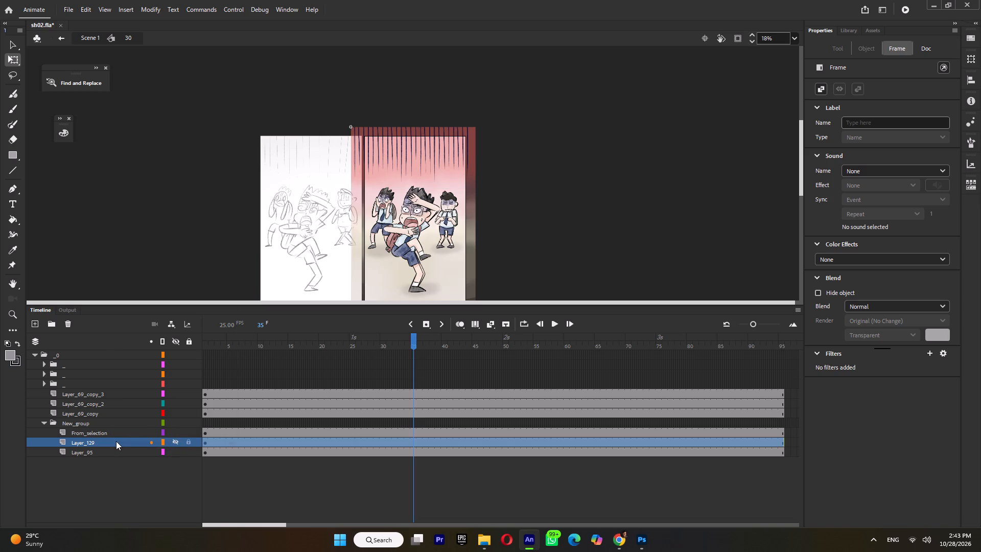
right_click(116, 441)
left_click(155, 297)
Inside the dark vertical lines' From selection symbol, extend the layer to frame 12 and raise the lines about 30 px at a new frame 7 keyframe.
double_click(415, 156)
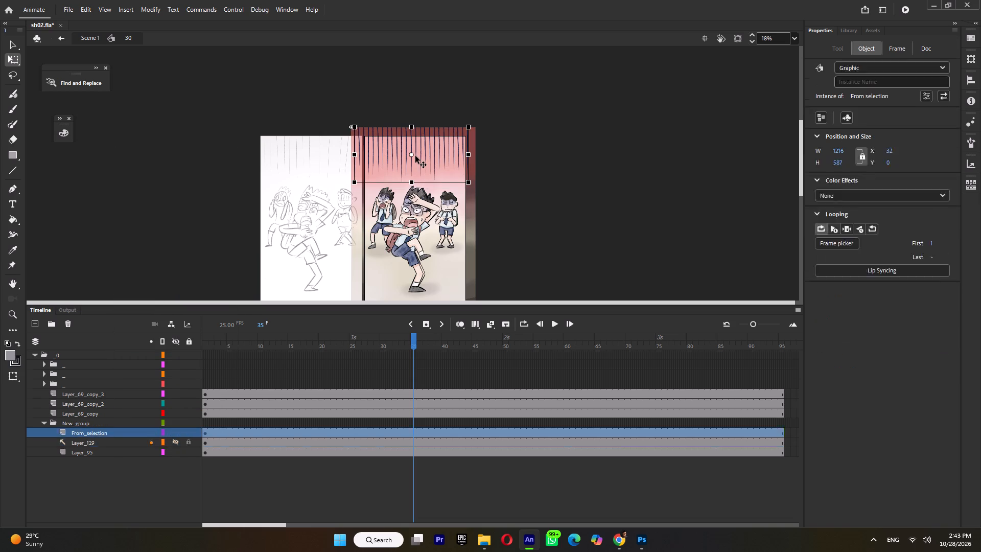
left_click(267, 356)
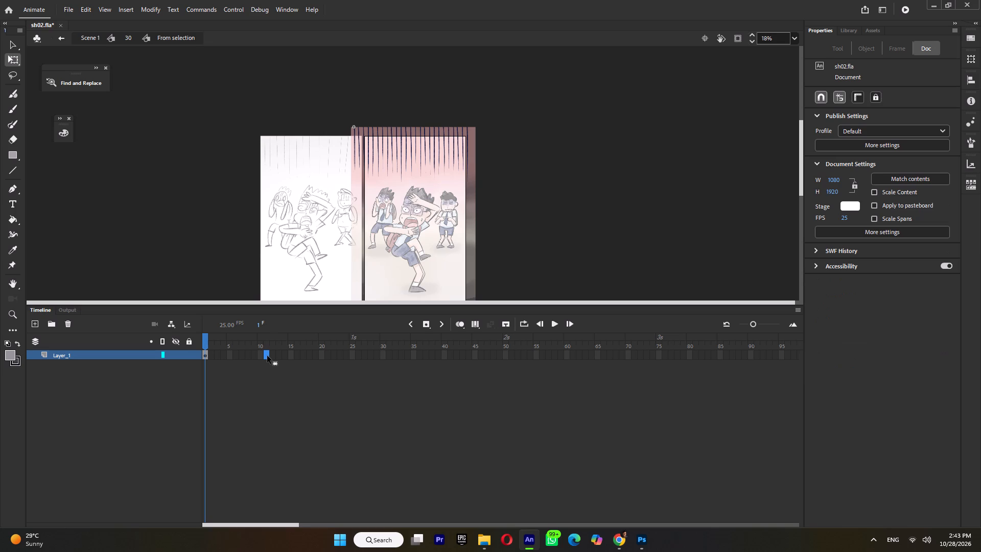
key("F5")
left_click(239, 355)
left_click(234, 355)
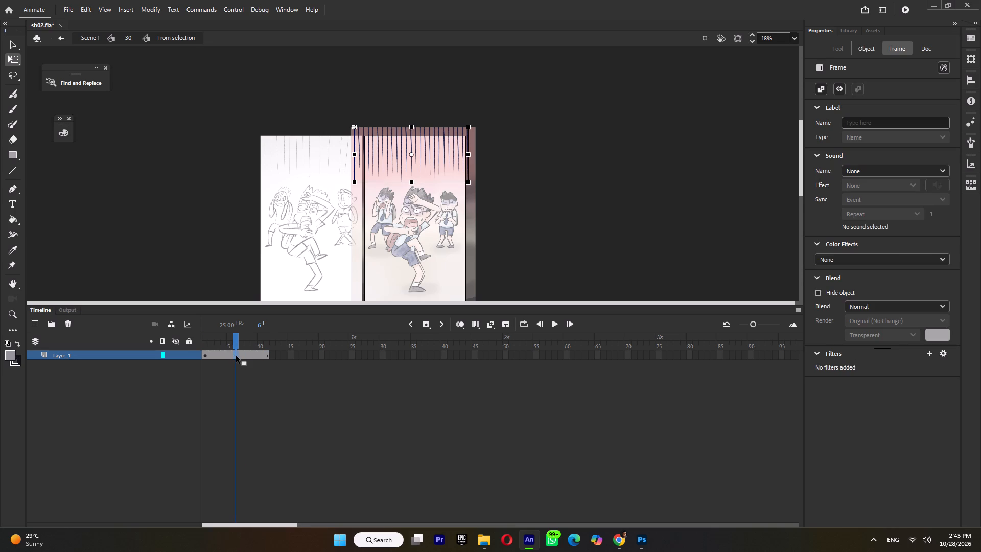
key("F5")
left_click(243, 352)
key("F6")
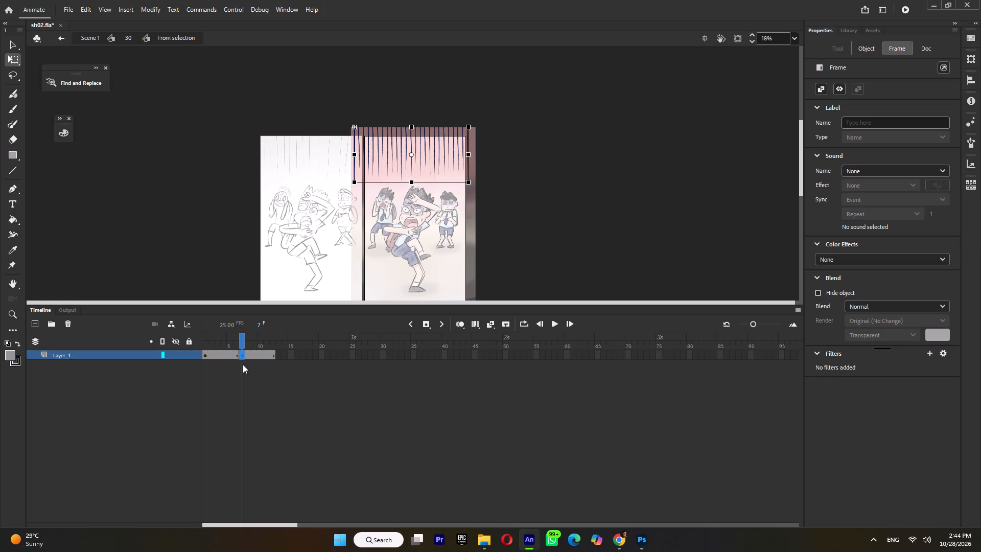
key("shift+Up")
key("shift+Up")
key("shift+Up")
Return to symbol 30 and preview the flickering vertical lines from frame 1.
double_click(557, 230)
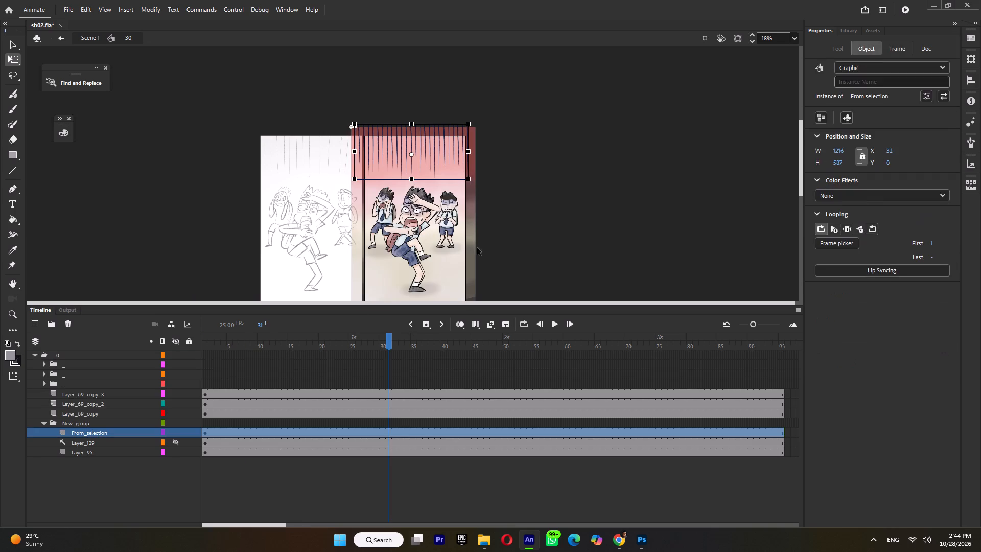
key("Return")
key("Return")
left_click_drag(219, 341, 125, 350)
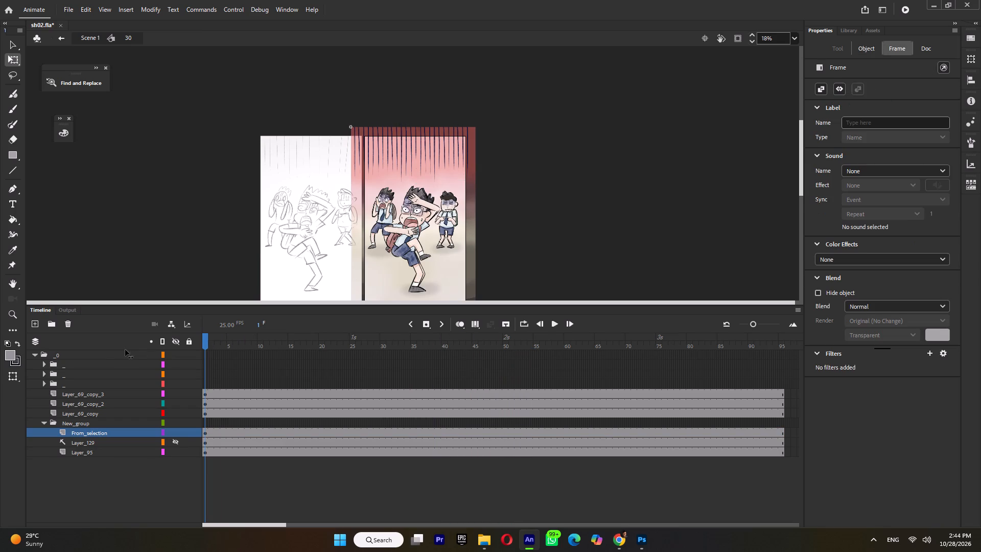
left_click_drag(125, 350, 119, 351)
key("Return")
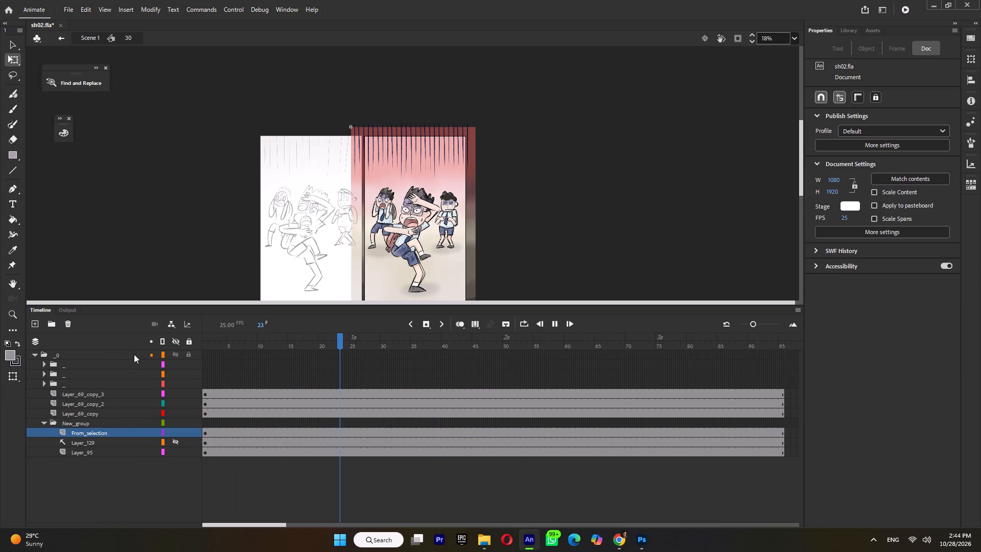
key("Return")
Select all the front schoolboy's artwork through its layer folder in symbol 30 and convert it to a single symbol.
left_click(72, 422)
left_click(78, 410)
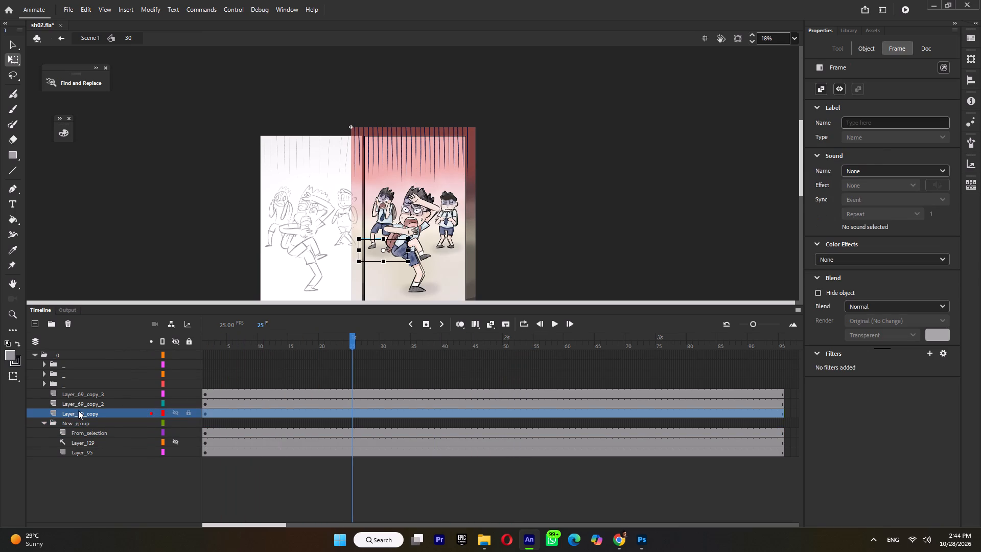
left_click(80, 404)
left_click(83, 397)
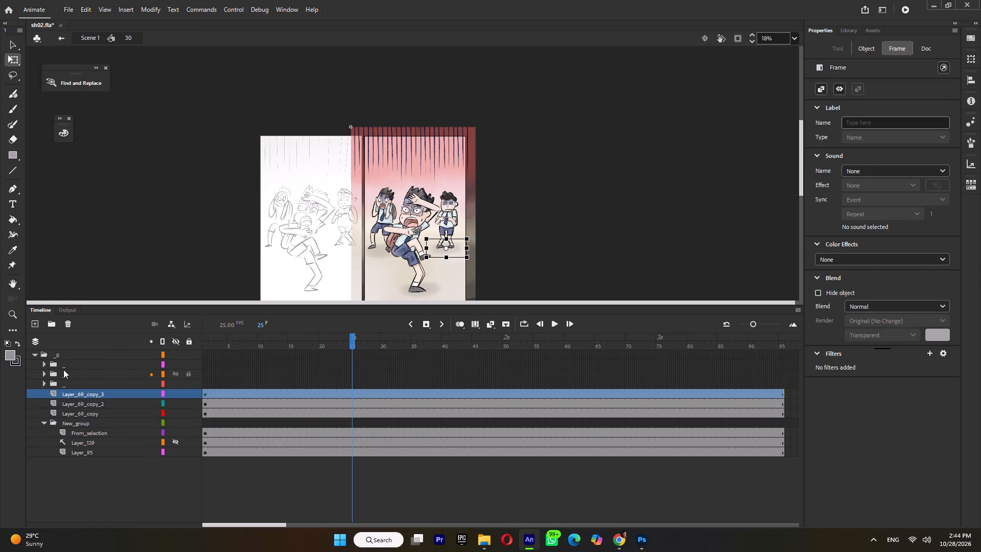
left_click(66, 364)
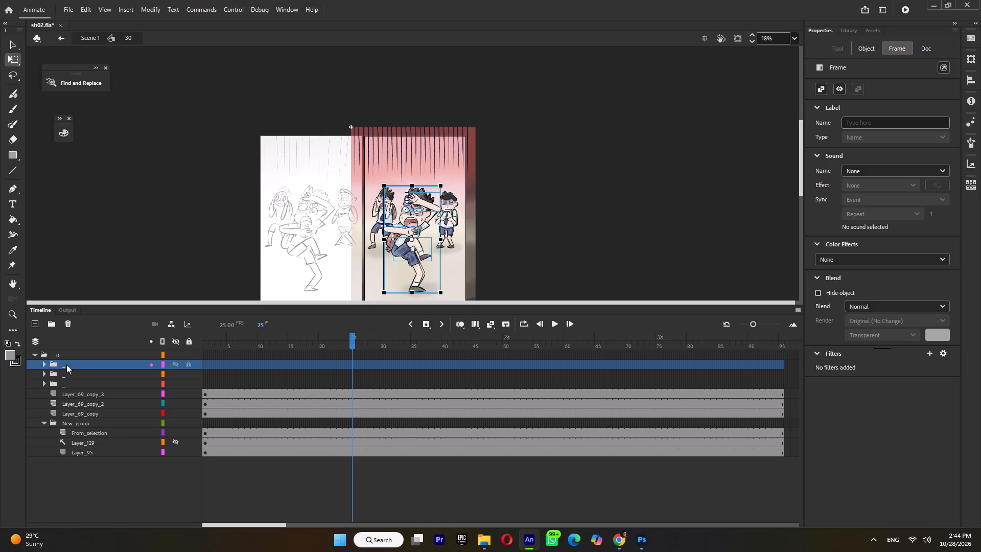
key("F8")
left_click(547, 129)
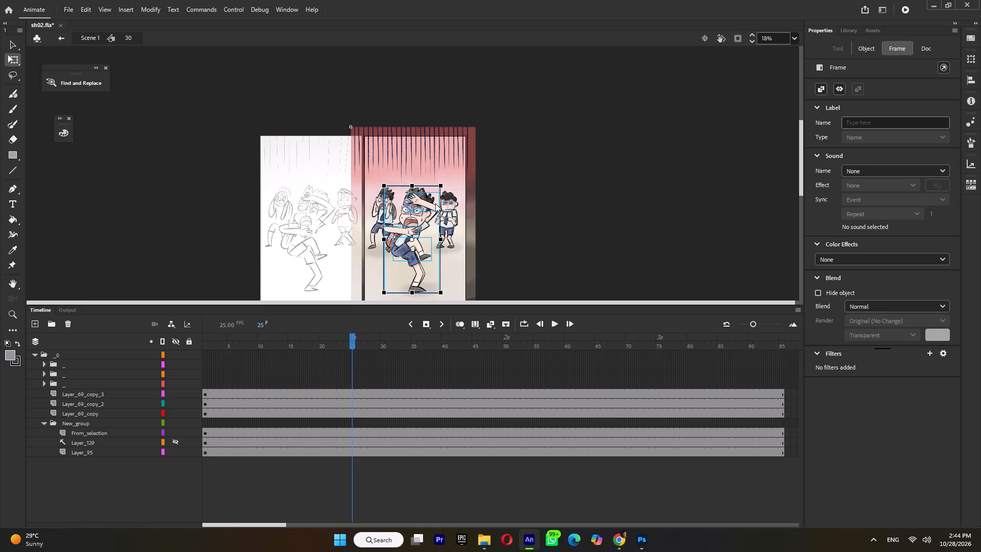
Inside the front schoolboy's new symbol, distribute the artwork to separate layers.
double_click(404, 243)
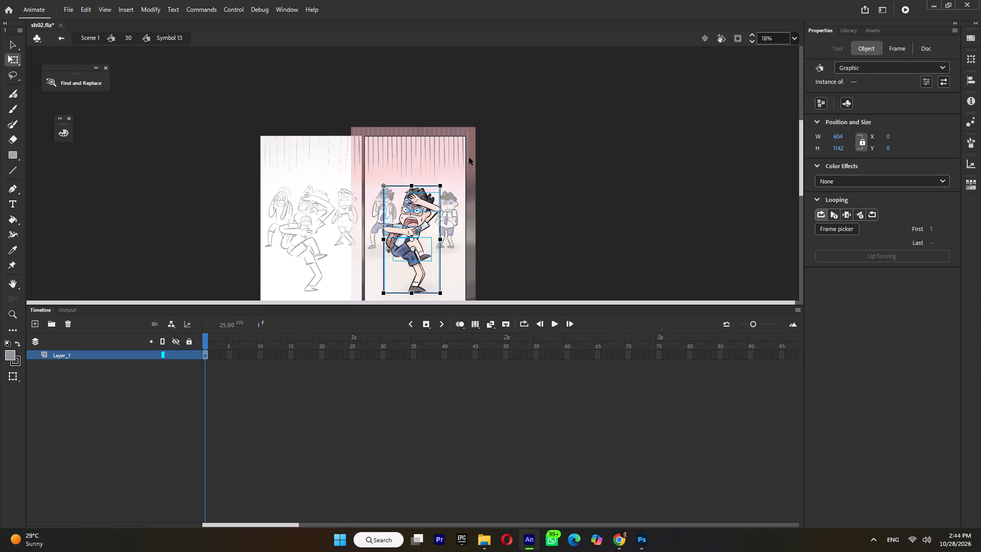
key("ctrl+shift+d")
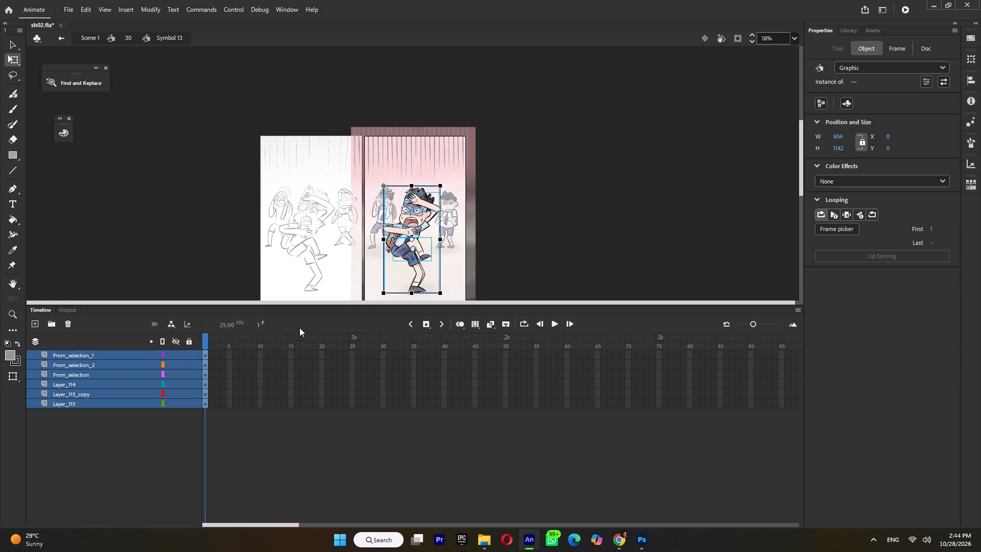
Extend all of the front schoolboy's layers to frame 13 and add keyframes on every layer at frame 7.
scroll(378, 254, "up", 4, "ctrl")
left_click(88, 394)
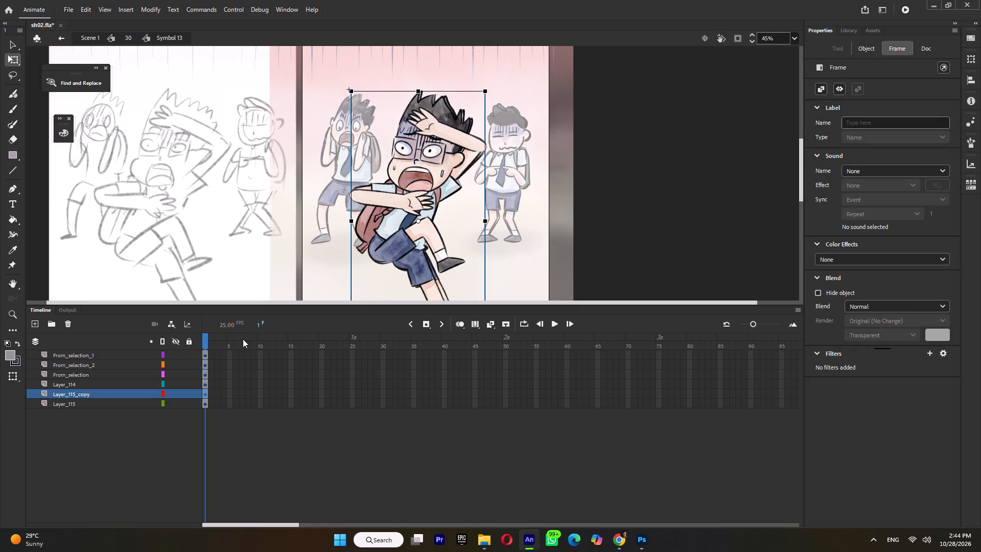
double_click(285, 341)
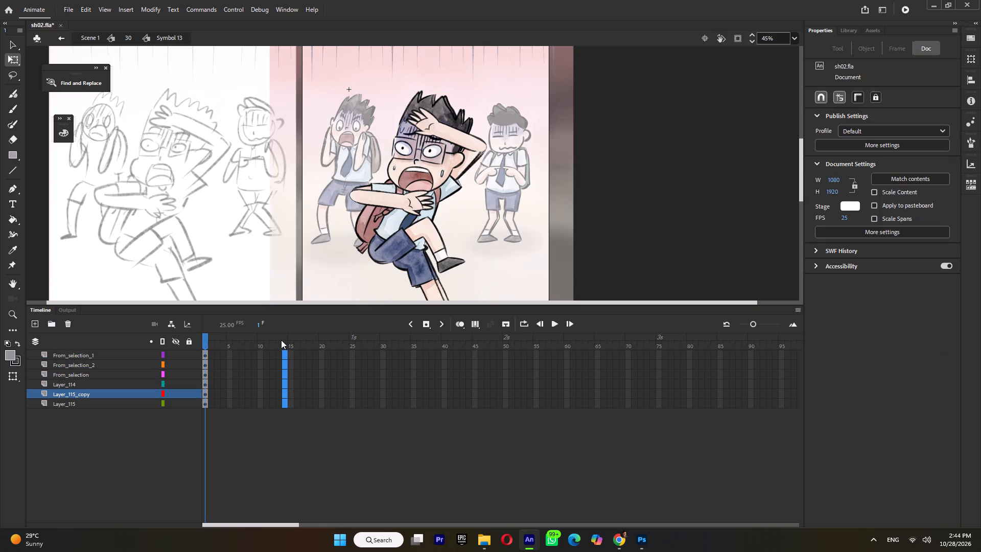
double_click(278, 340)
key("F5")
double_click(245, 342)
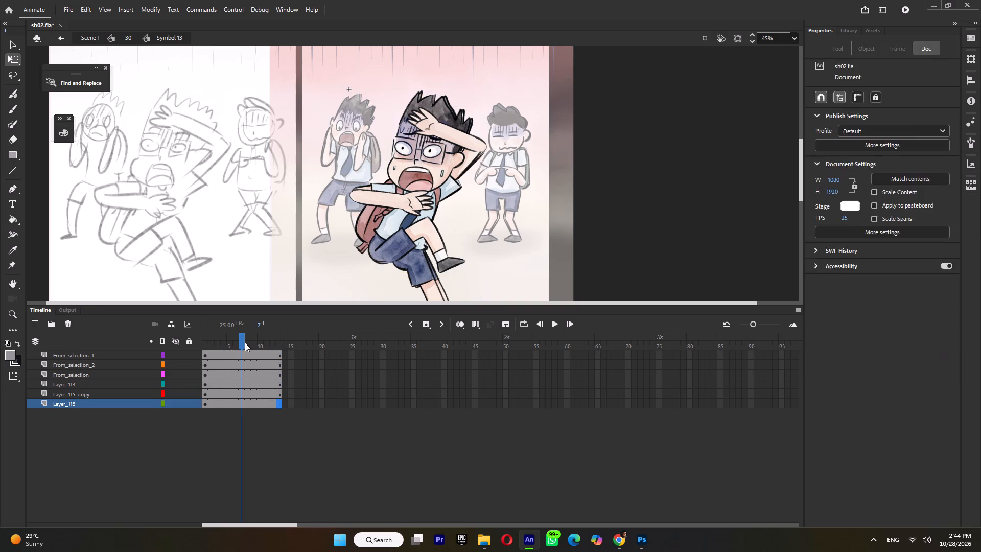
key("F6")
Delete Layer_115_copy's artwork from frames 1–6 and Layer_115's from frame 7 onward, then compare the two alternating drawings.
left_click(209, 340)
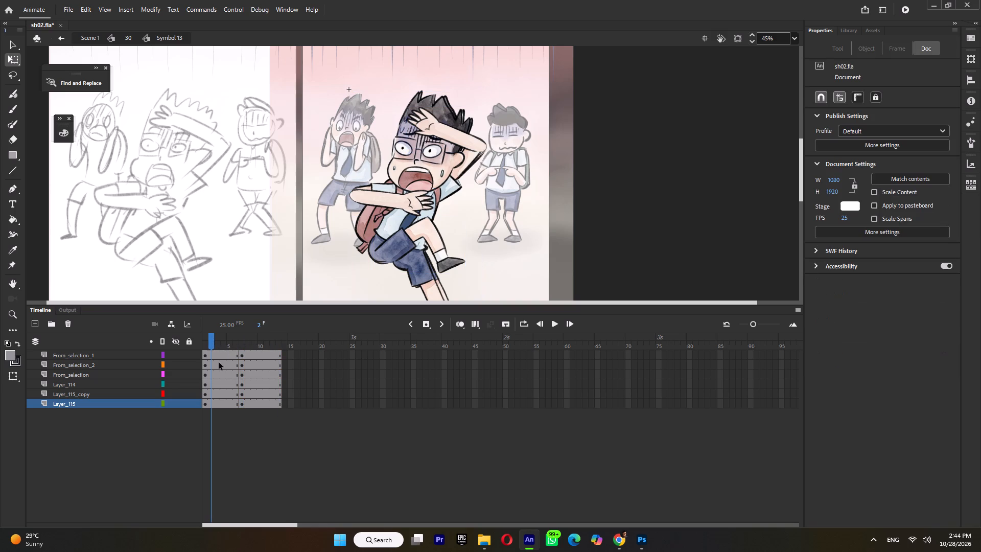
left_click(219, 392)
key("Delete")
left_click(254, 403)
key("Delete")
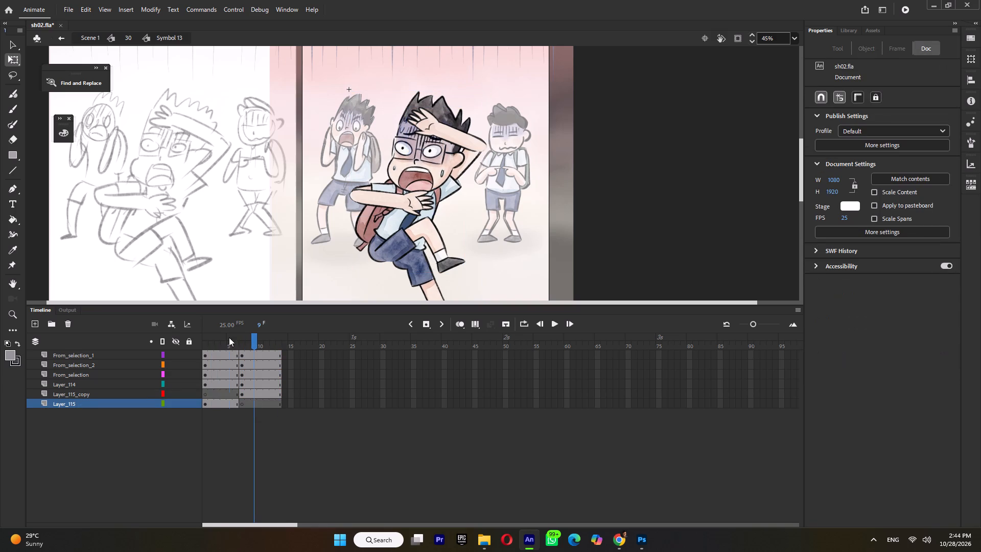
left_click(229, 337)
left_click(244, 339)
left_click(221, 338)
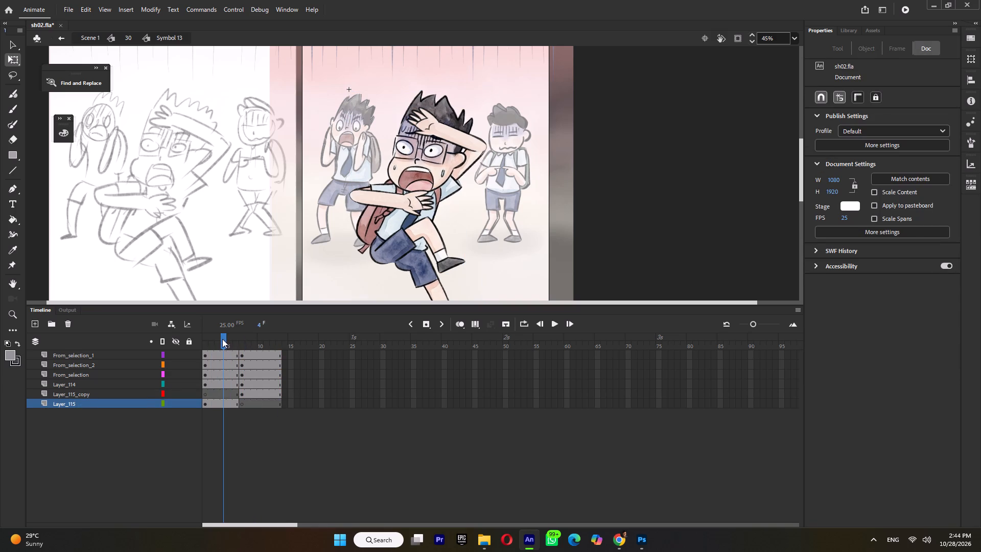
In the second drawing of the front schoolboy, move the lower forearm's pivot to its elbow and rotate the hand slightly upward.
left_click(255, 339)
left_click(373, 194)
scroll(369, 196, "up", 2, "ctrl")
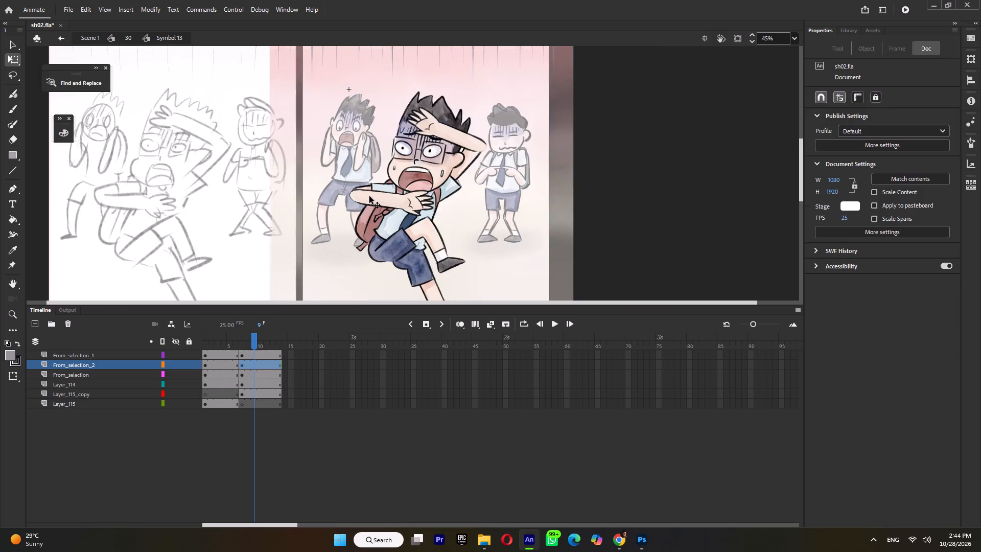
scroll(369, 196, "up", 1, "ctrl")
left_click_drag(397, 206, 324, 194)
left_click_drag(338, 198, 339, 191)
left_click_drag(487, 178, 487, 168)
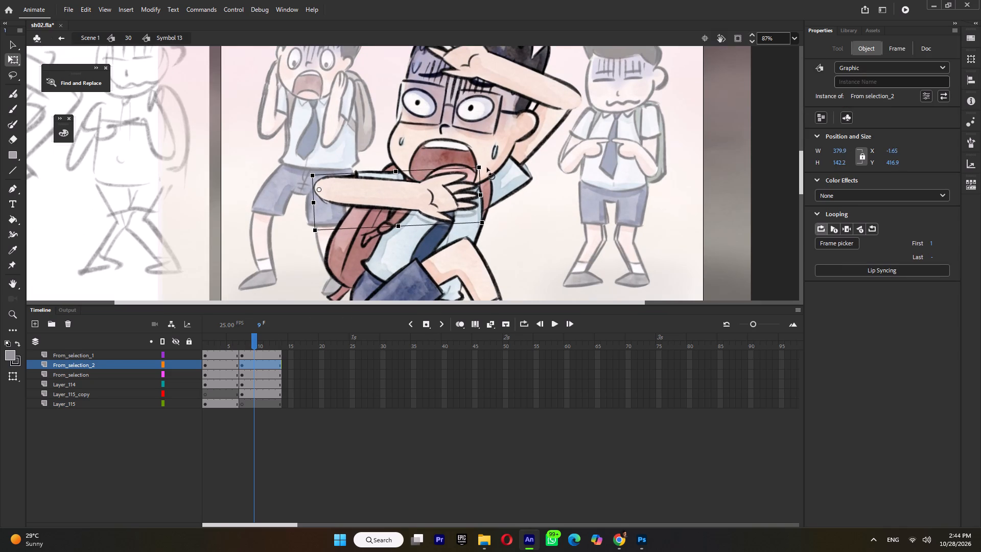
left_click_drag(487, 168, 487, 167)
Reposition the second drawing's raised arm slightly and rotate it about its elbow so the hand sits a little lower.
left_click(521, 82)
left_click_drag(532, 86, 523, 79)
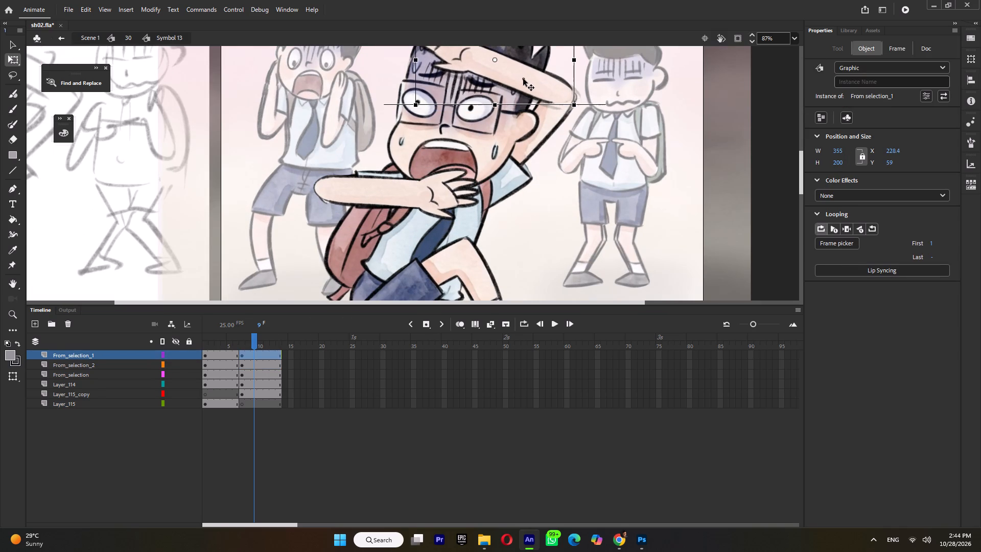
left_click_drag(523, 79, 526, 79)
left_click_drag(498, 60, 570, 93)
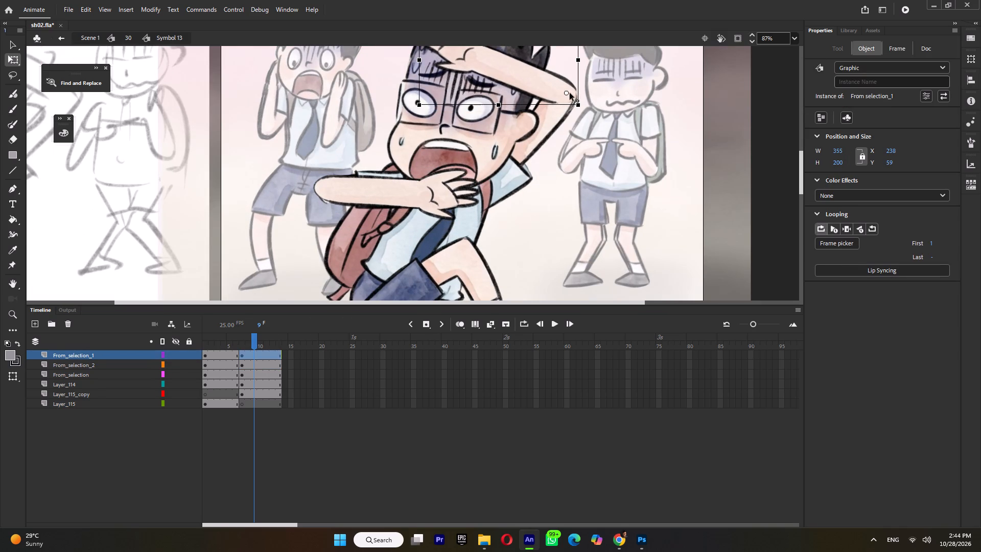
left_click_drag(570, 93, 567, 93)
left_click_drag(420, 108, 422, 115)
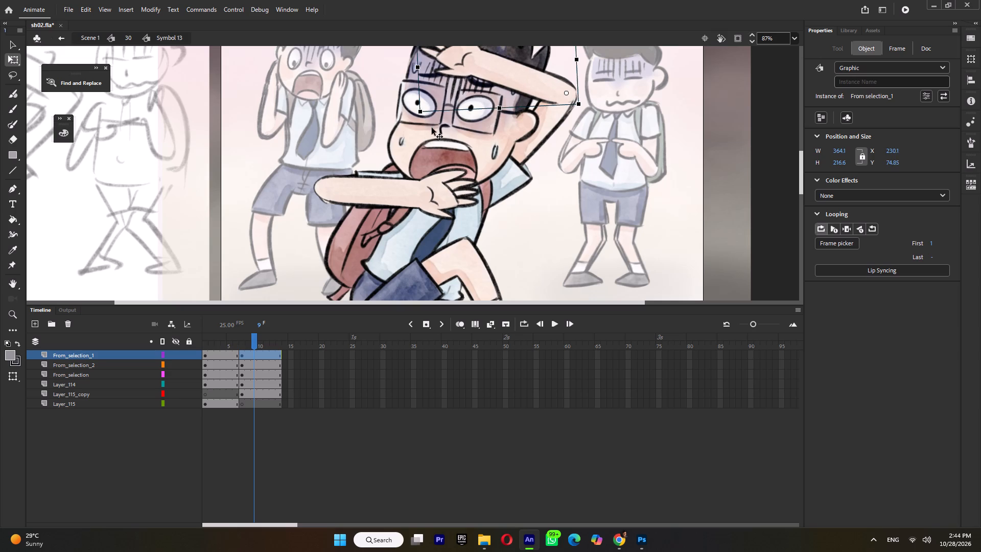
key("Down")
Rotate the second drawing's bent leg slightly upward about the hip and compare it with the first drawing.
scroll(439, 116, "down", 3)
scroll(434, 219, "down", 3, "ctrl")
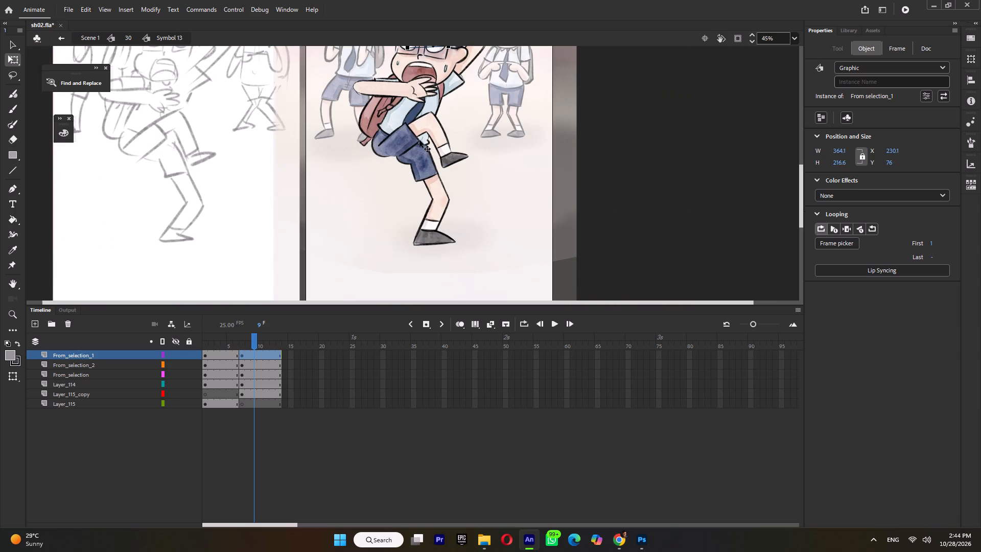
left_click(411, 135)
left_click_drag(422, 140, 381, 152)
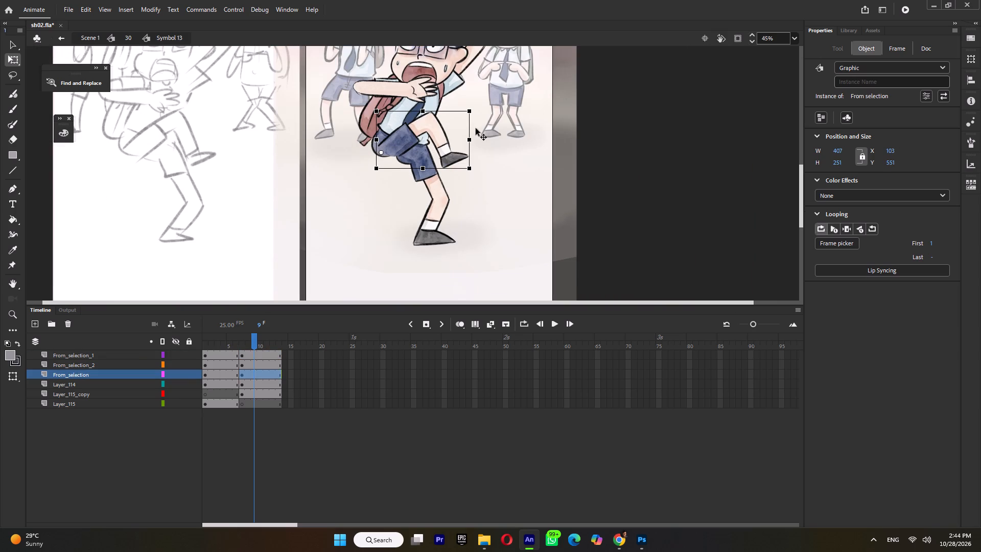
scroll(476, 117, "up", 4, "ctrl")
left_click_drag(465, 105, 465, 96)
scroll(465, 114, "down", 4, "ctrl")
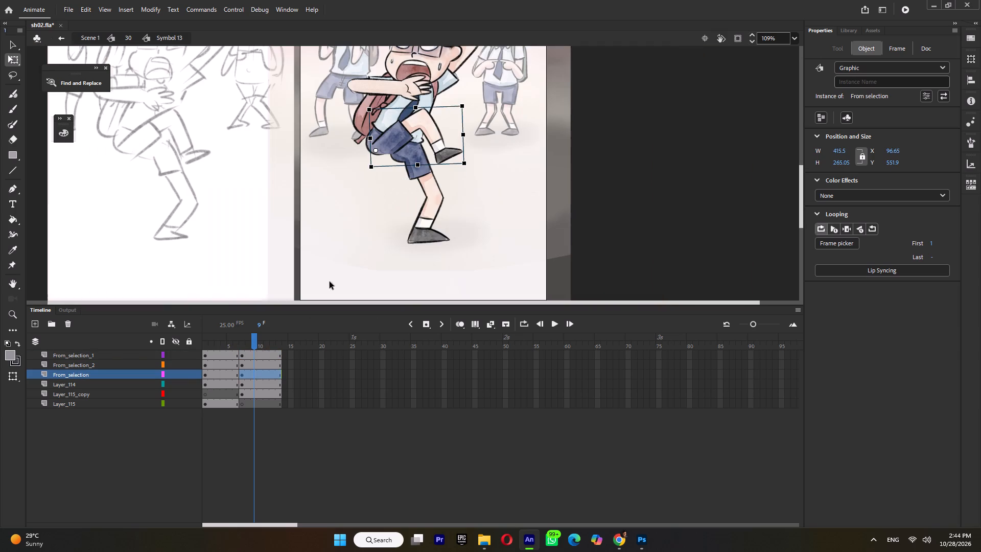
left_click(221, 341)
left_click(253, 340)
Select all of the second drawing's artwork, move the pivot to the standing foot and skew the body slightly sideways.
scroll(328, 302, "down", 2, "ctrl")
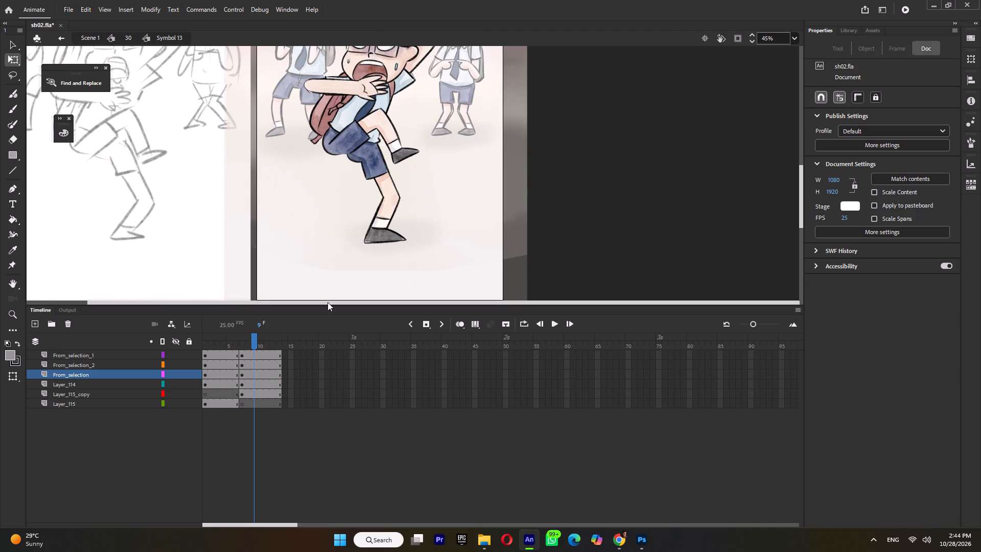
scroll(373, 264, "down", 3, "ctrl")
left_click_drag(324, 132, 459, 200)
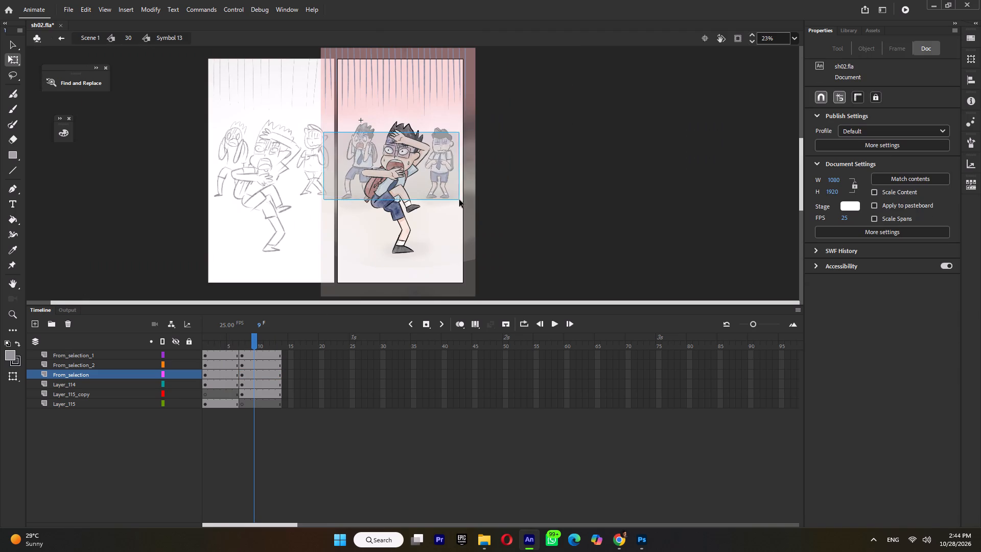
left_click_drag(459, 200, 464, 212)
left_click_drag(396, 187, 399, 254)
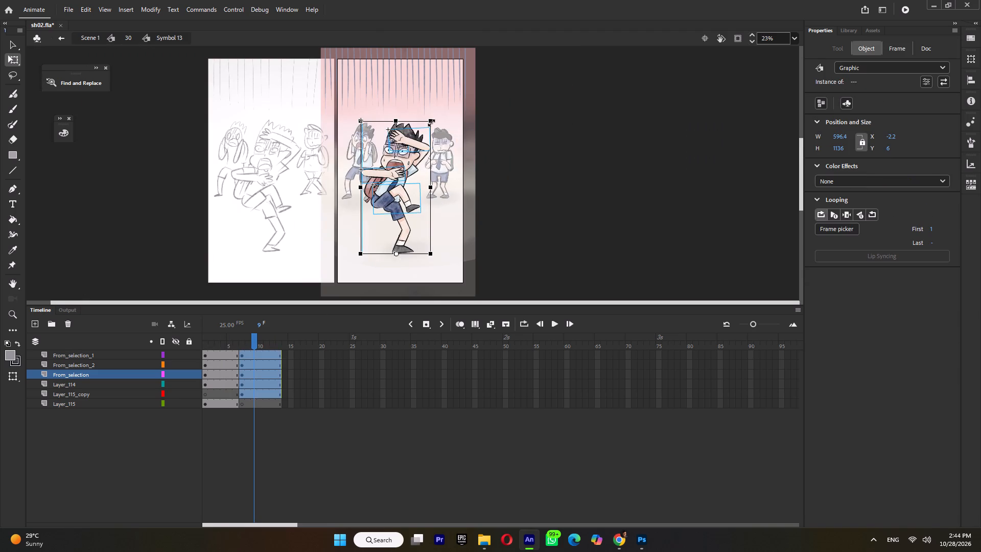
scroll(432, 121, "up", 3, "ctrl")
scroll(388, 119, "up", 3, "ctrl")
left_click(399, 128)
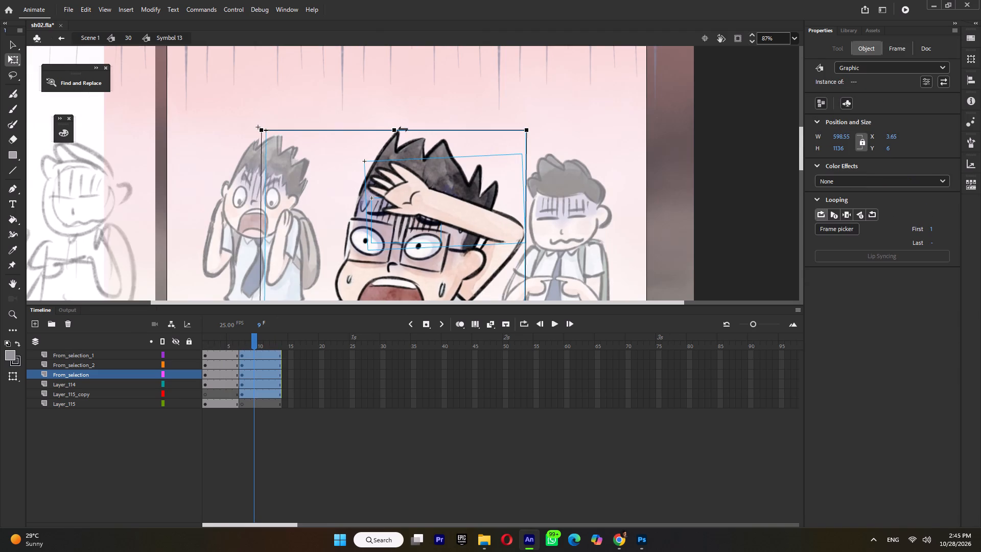
scroll(403, 131, "down", 2, "ctrl")
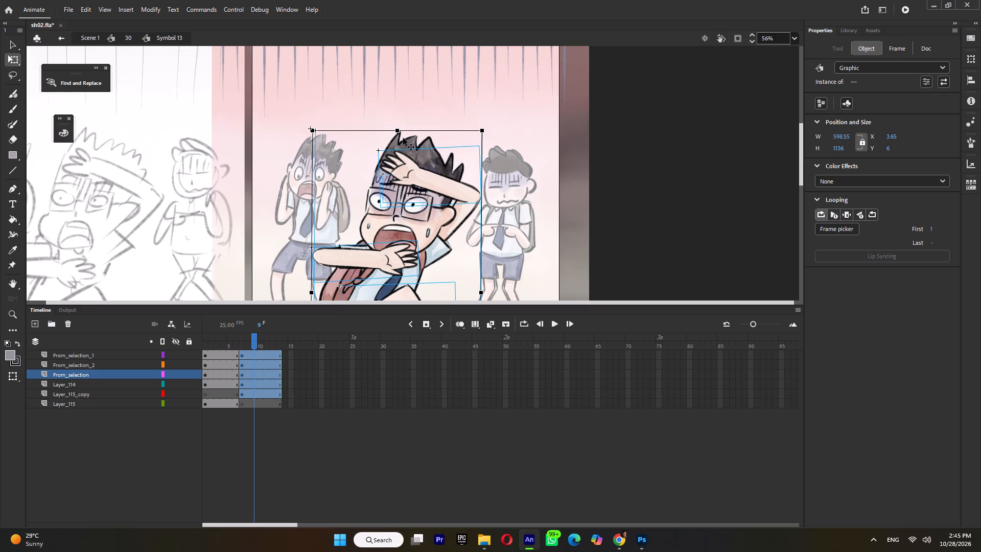
Remove one frame from the second drawing's hold on every layer and preview the motion in symbol 30.
left_click(209, 282)
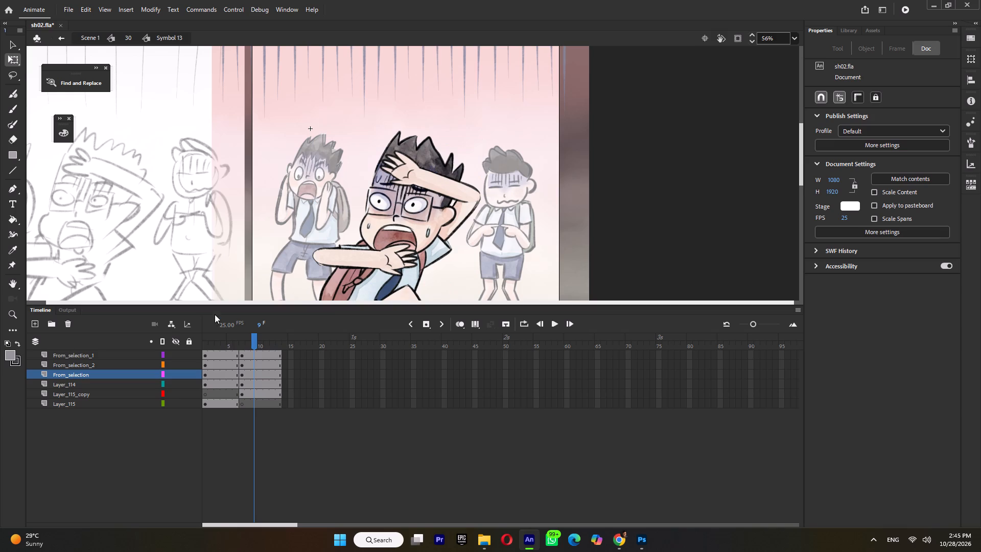
left_click(231, 344)
left_click(244, 346)
double_click(264, 346)
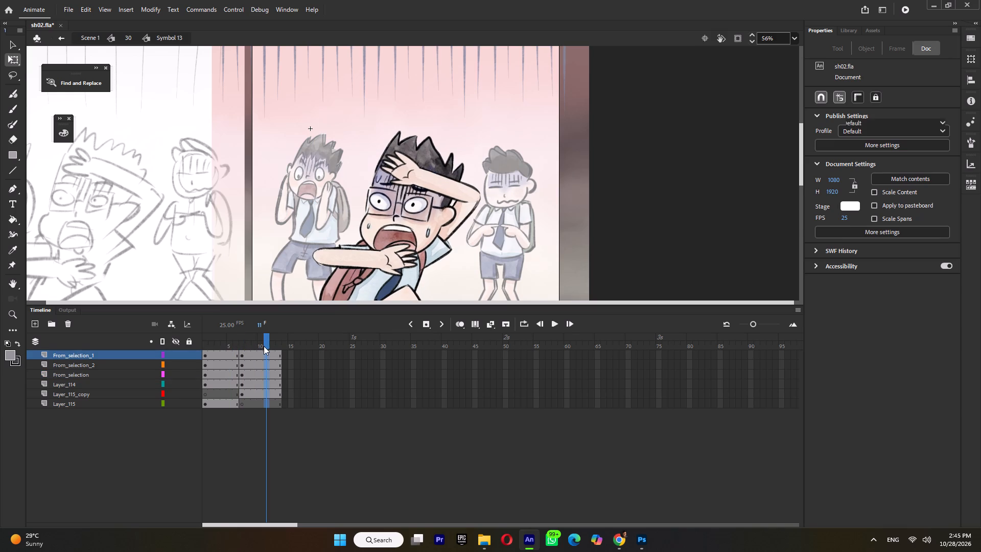
key("shift+F5")
double_click(208, 224)
key("Return")
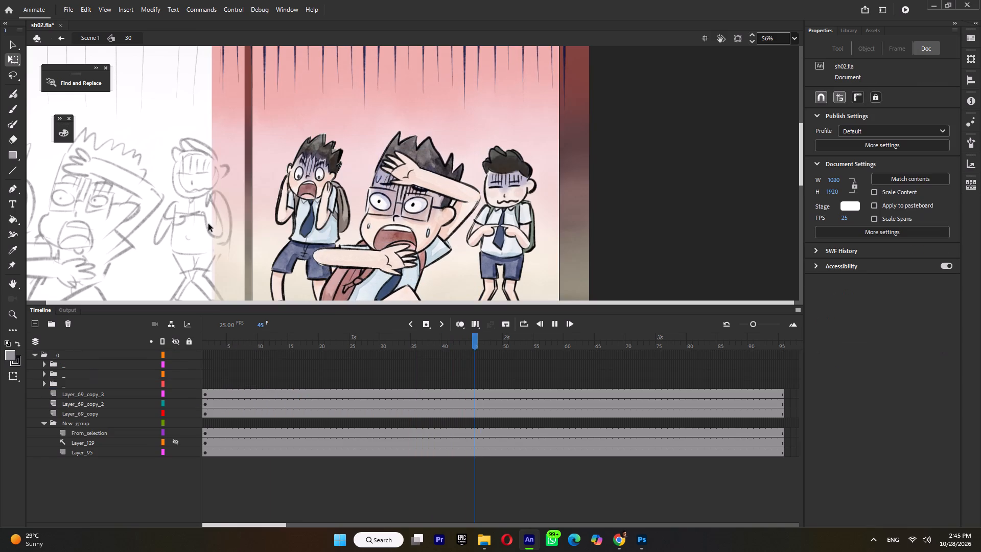
key("Return")
Back inside the front schoolboy's symbol, insert one frame into each drawing's hold on all layers.
double_click(400, 204)
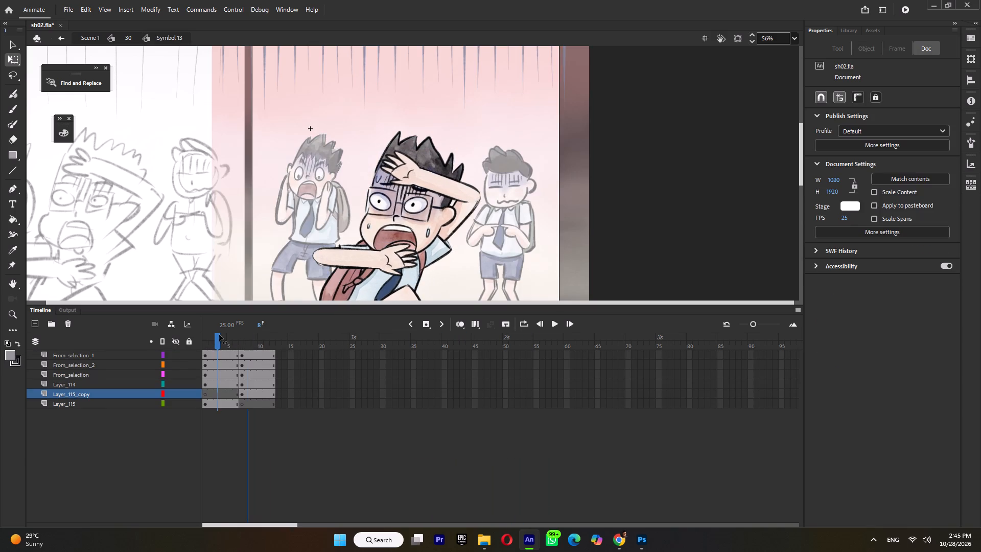
double_click(219, 335)
key("F5")
double_click(269, 334)
key("F5")
At frame 8, rotate the second drawing's lower forearm slightly back downward about its elbow.
left_click(240, 341)
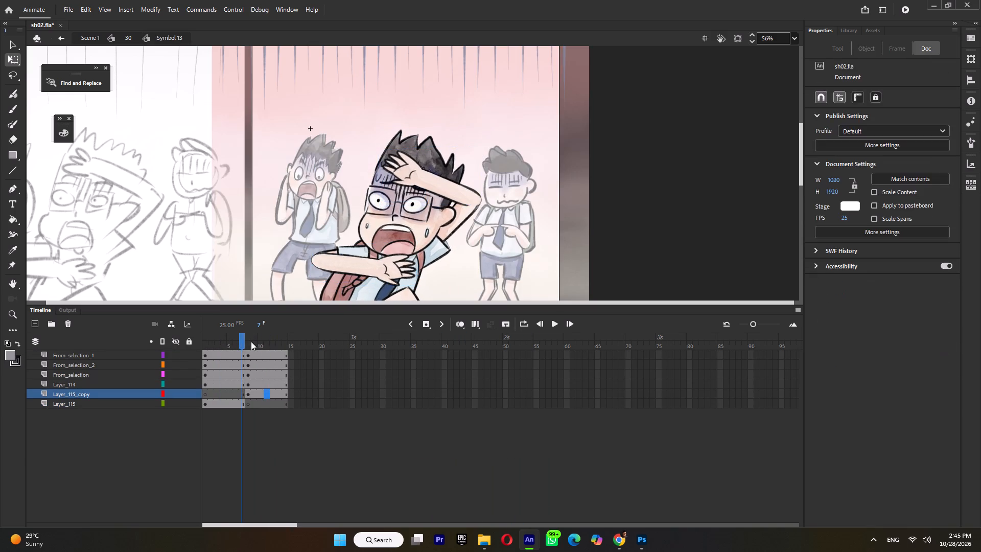
left_click(251, 341)
left_click(376, 258)
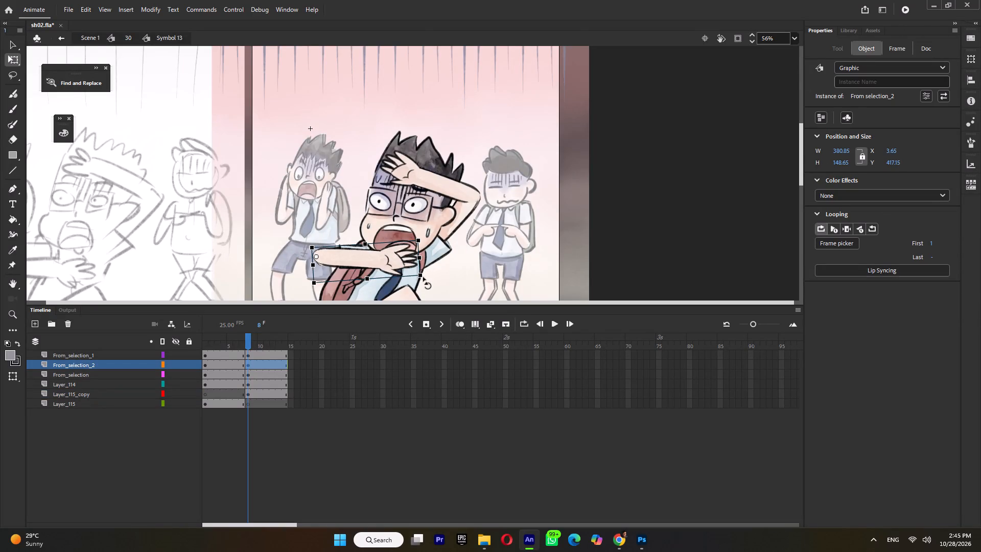
scroll(424, 279, "up", 4, "ctrl")
left_click_drag(423, 270, 423, 277)
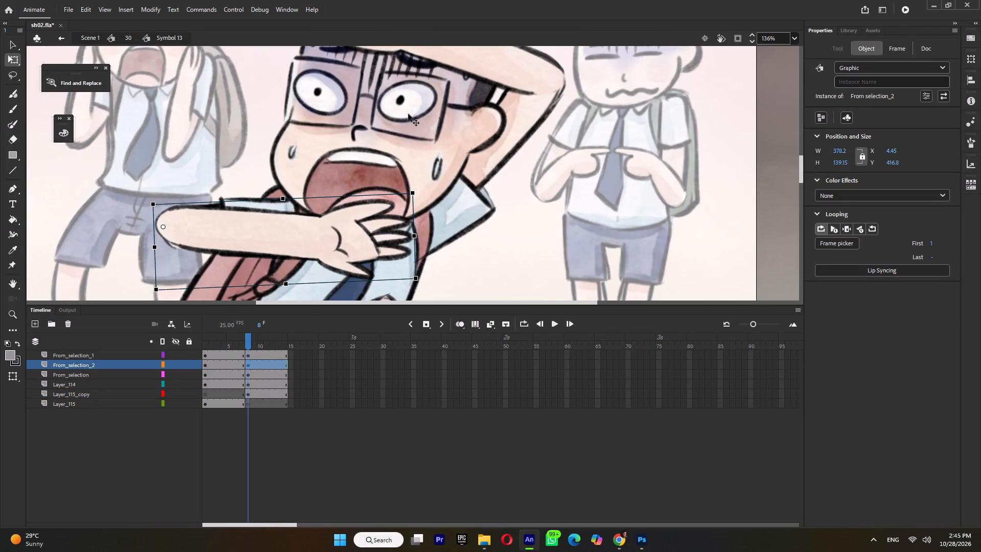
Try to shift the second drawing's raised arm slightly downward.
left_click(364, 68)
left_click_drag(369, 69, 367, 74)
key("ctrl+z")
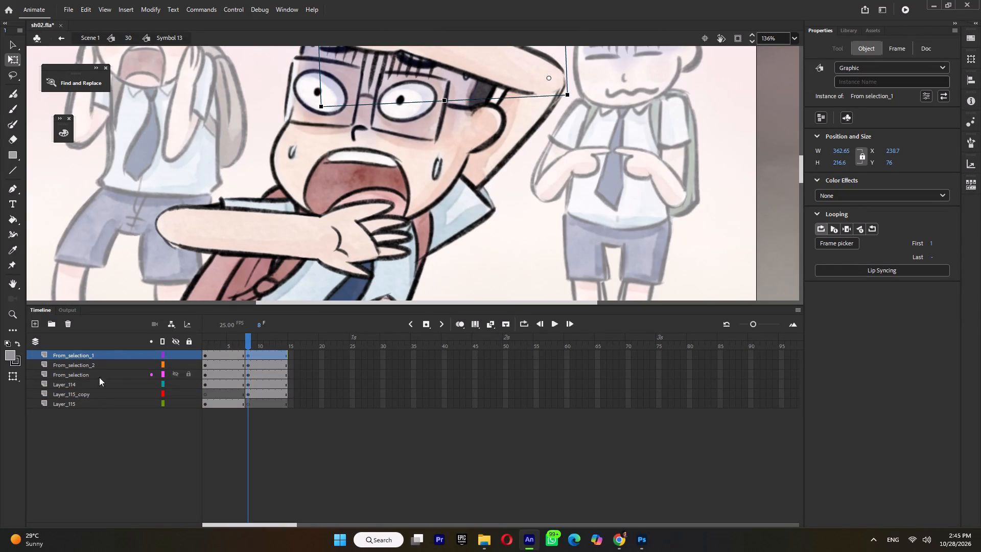
Find the face shading on Layer_114 and nudge it ten increments down and five left in the second drawing.
left_click(89, 359)
left_click(87, 364)
left_click(86, 373)
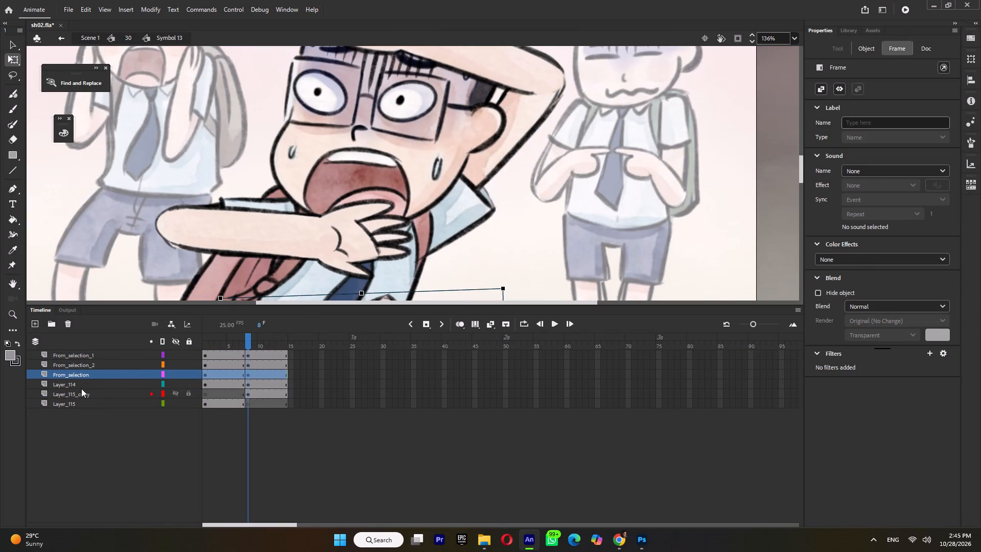
left_click(79, 384)
key("Down")
key("Down")
key("Down")
key("Down")
key("Down")
key("Down")
key("Down")
key("Down")
key("Down")
key("Down")
key("Left")
key("Left")
key("Left")
key("Left")
key("Left")
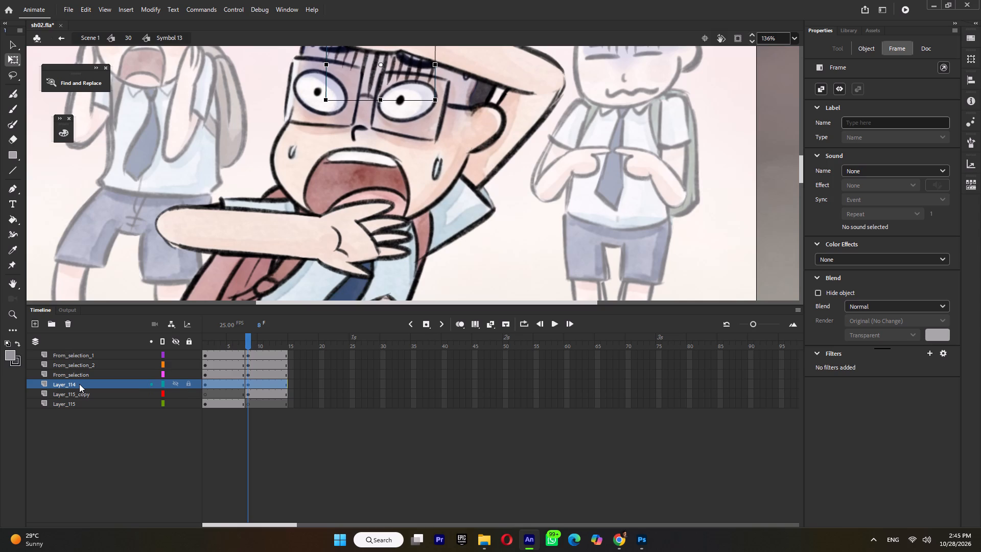
Compare the front schoolboy's two drawings, return to symbol 30 and play its animation.
left_click(232, 347)
left_click(256, 344)
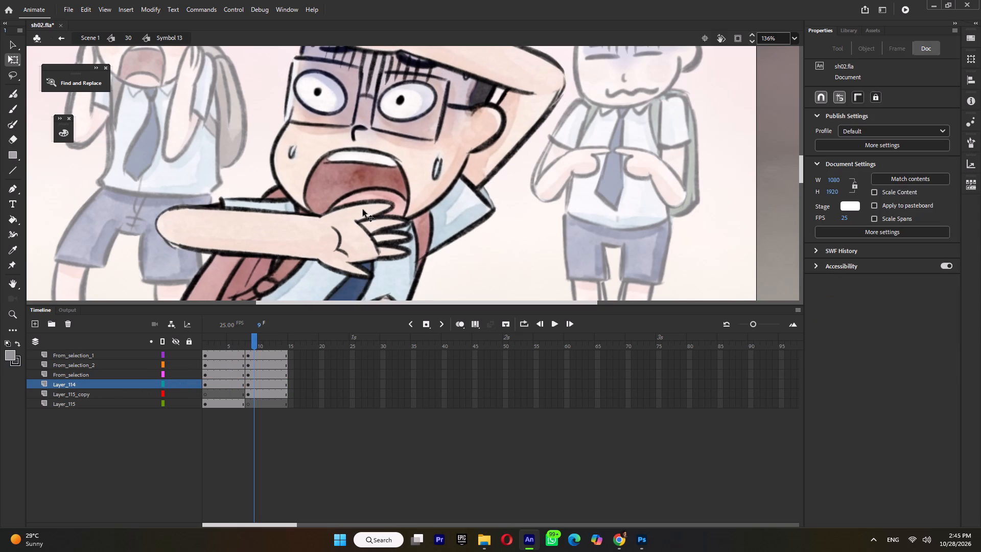
scroll(419, 145, "down", 8, "ctrl")
left_click(230, 346)
left_click(247, 343)
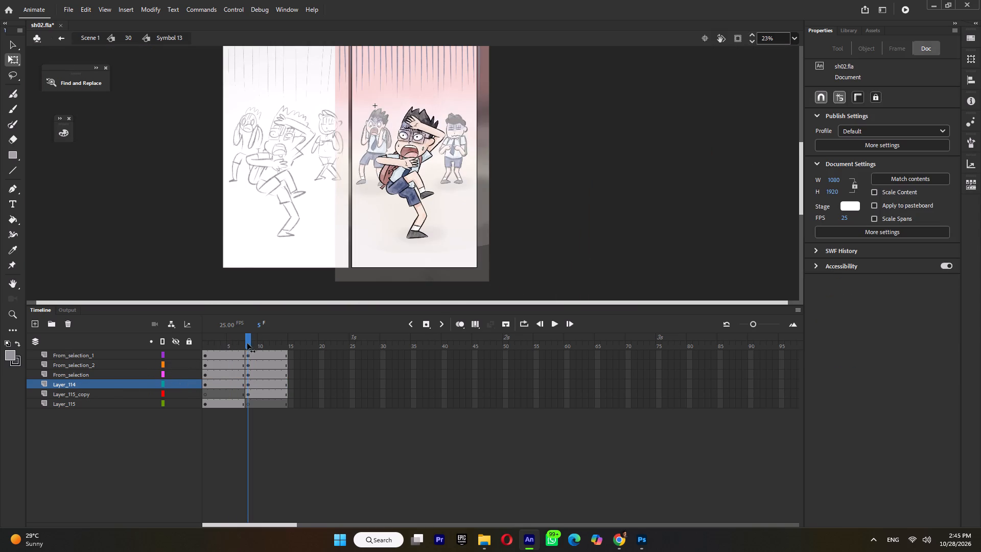
double_click(540, 211)
left_click_drag(233, 334, 103, 350)
key("Return")
key("Return")
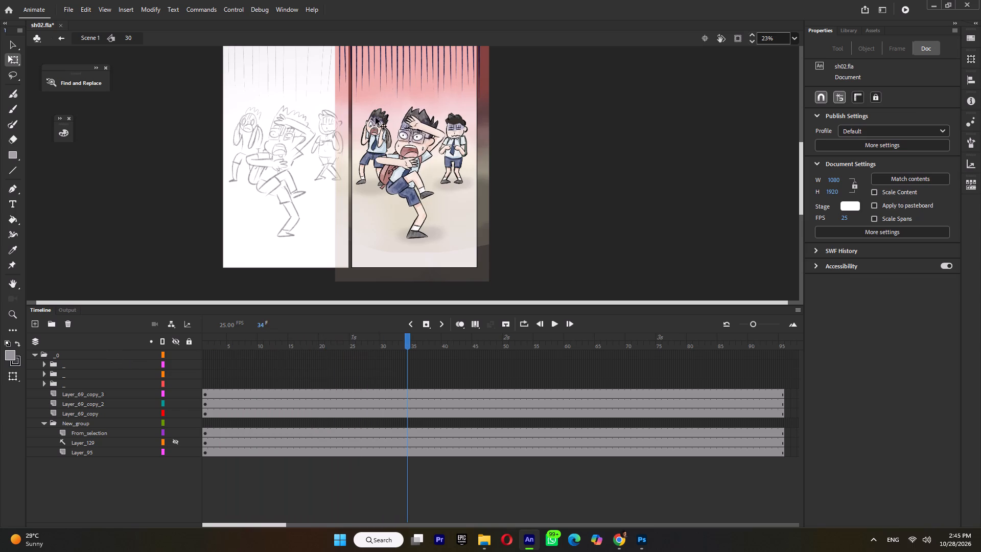
Select the right-hand background schoolboy's artwork through its layer folder and convert it to the graphic symbol Symbol 14.
left_click(376, 118)
left_click(56, 370)
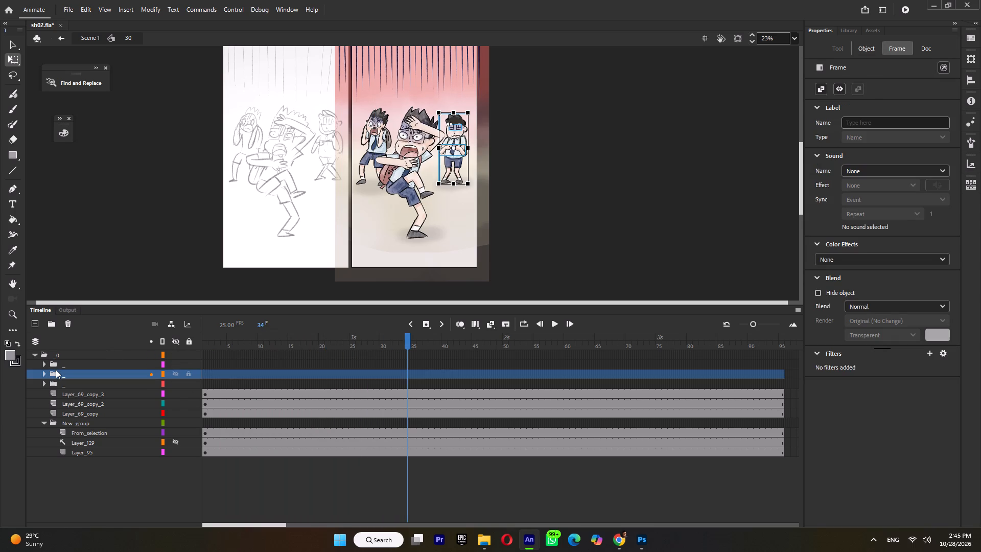
key("F8")
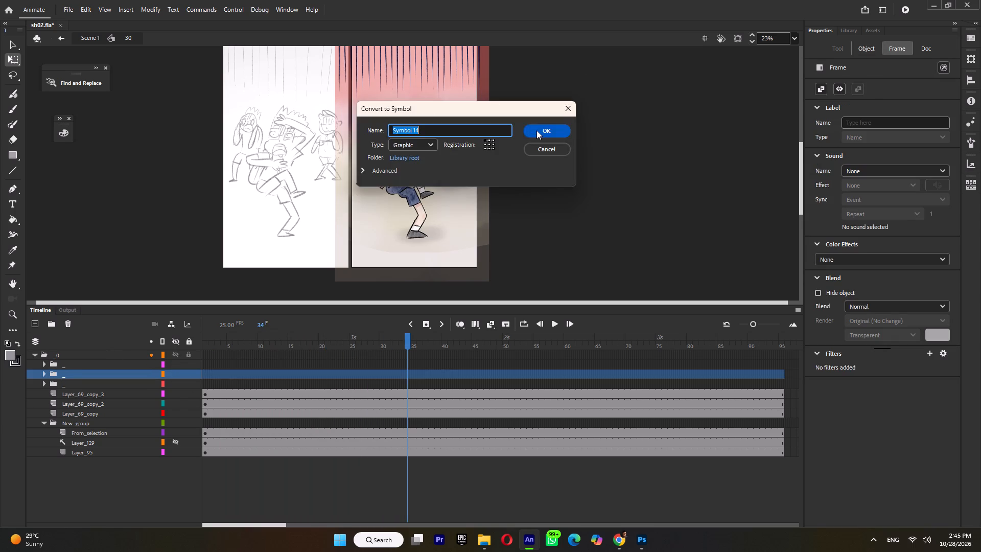
left_click(539, 130)
Inside Symbol 14, distribute the right-hand schoolboy's artwork to separate layers.
double_click(462, 156)
scroll(452, 132, "up", 4, "ctrl")
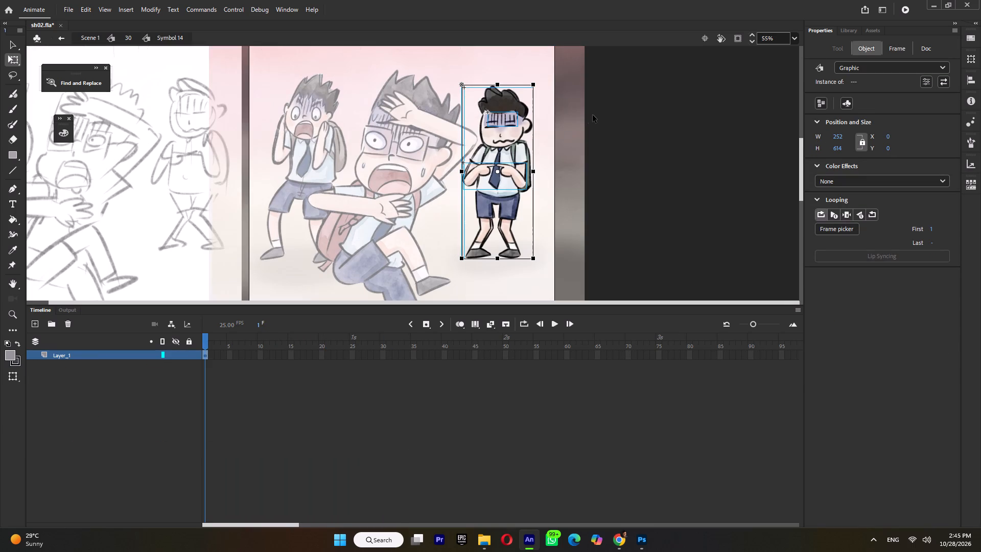
key("ctrl+shift+d")
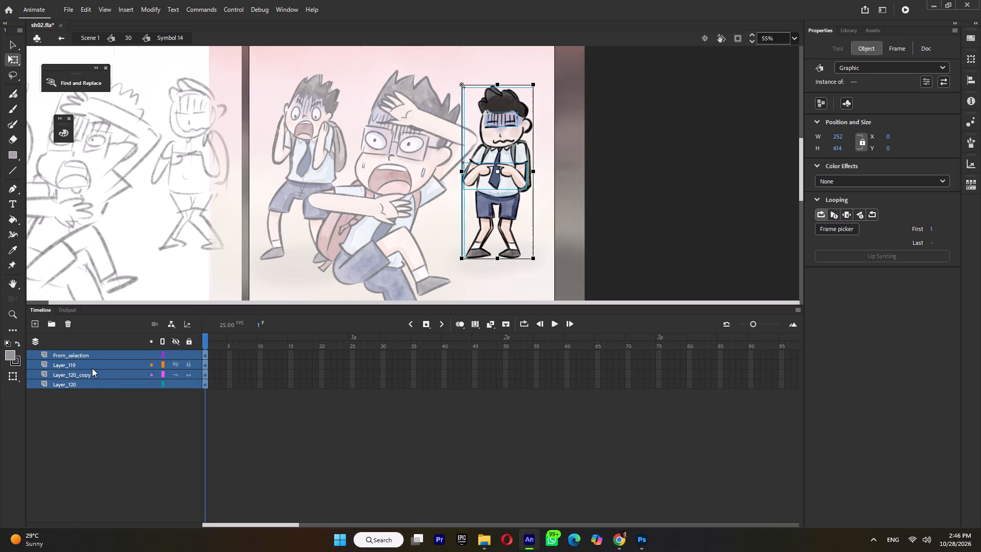
Identify the parts on Symbol 14's layers, extend all layers to frame 12 and add keyframes on every layer at frame 7.
left_click(92, 367)
left_click(91, 360)
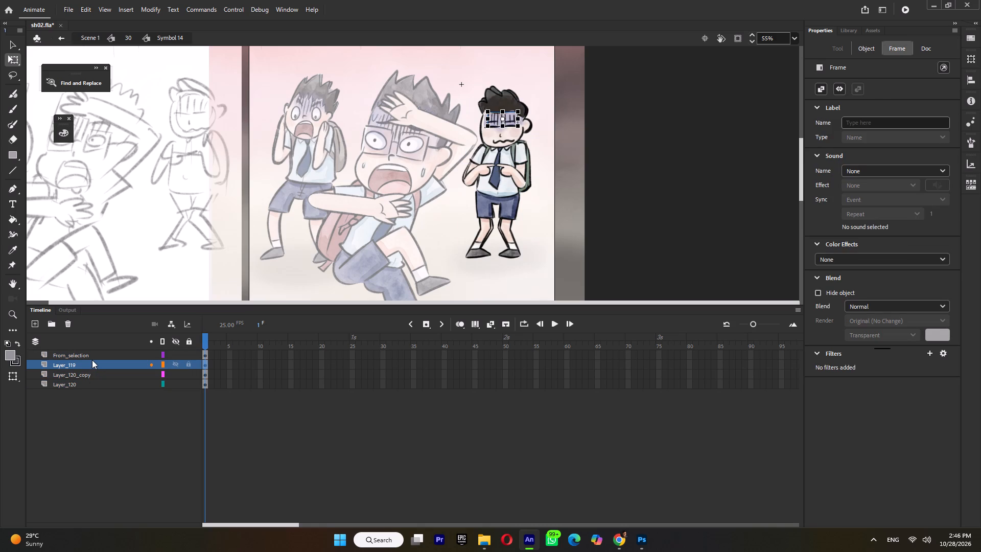
left_click(94, 355)
left_click(90, 370)
left_click(75, 382, "shift")
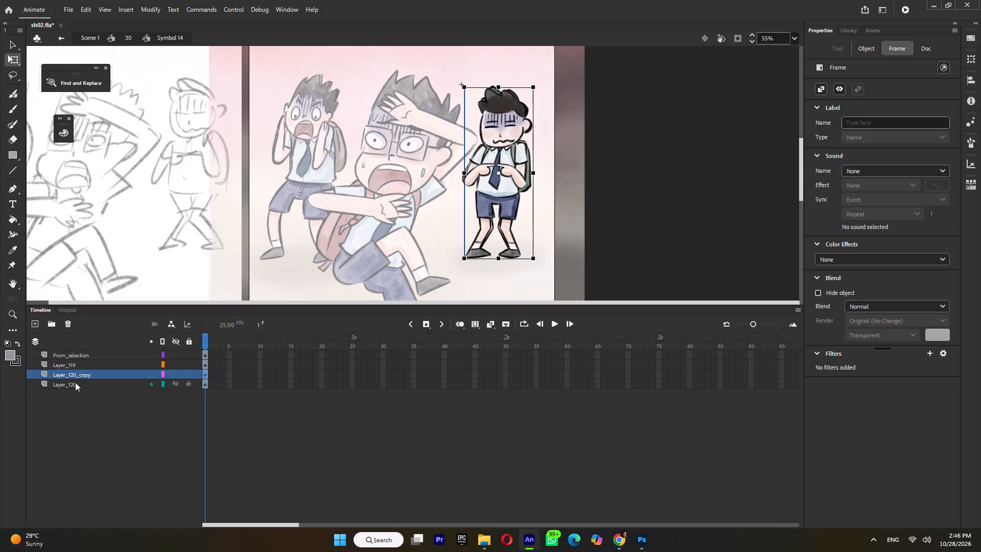
double_click(273, 341)
key("F5")
double_click(241, 340)
key("F6")
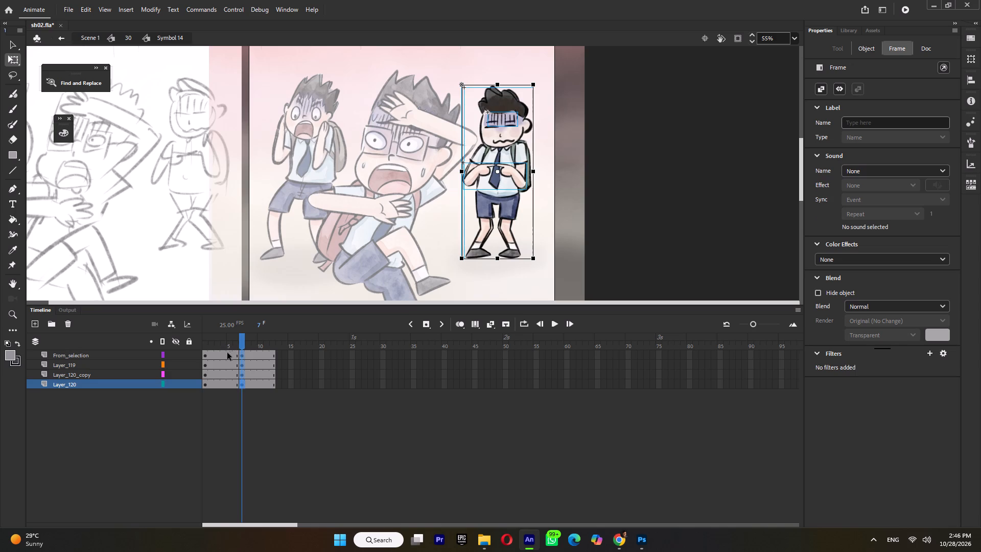
Delete Layer_120_copy's artwork from frames 1–6 and Layer_120's from frame 7 onward, and compare the two alternating drawings.
left_click(215, 376)
key("Delete")
left_click(256, 386)
key("Delete")
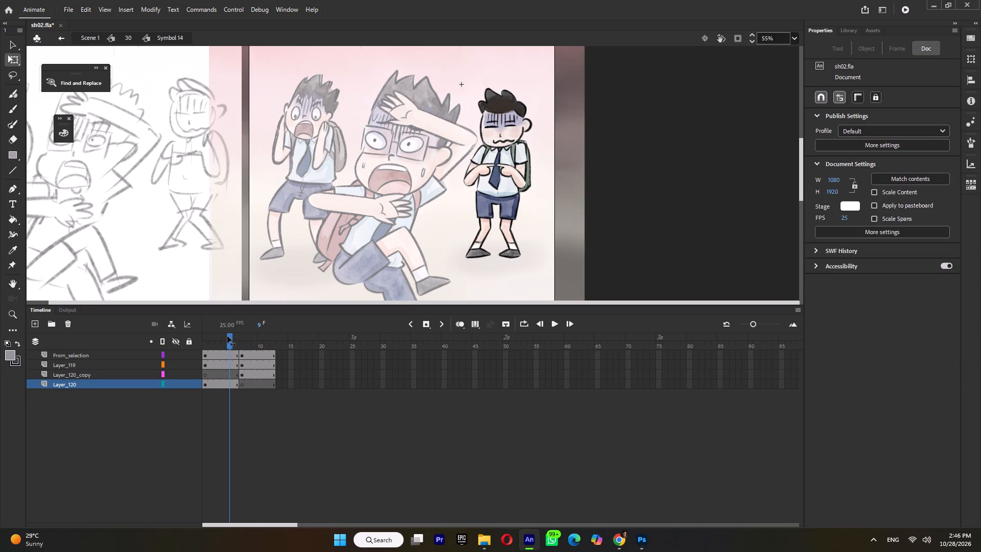
left_click(227, 336)
left_click(245, 336)
Slightly narrow the From_selection arms in the right-hand schoolboy's second drawing and compare them with the first drawing.
left_click(479, 177)
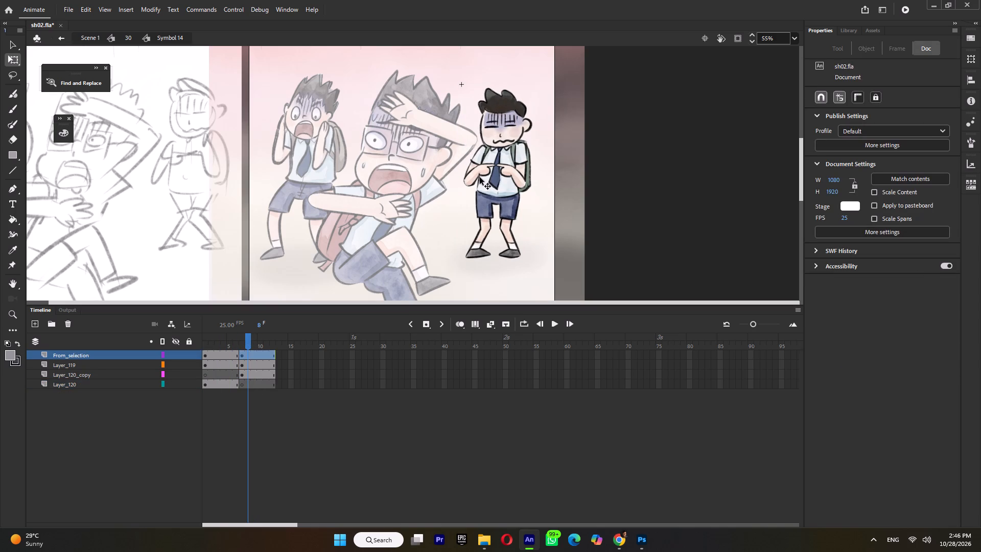
scroll(524, 175, "up", 4, "ctrl")
left_click(224, 344)
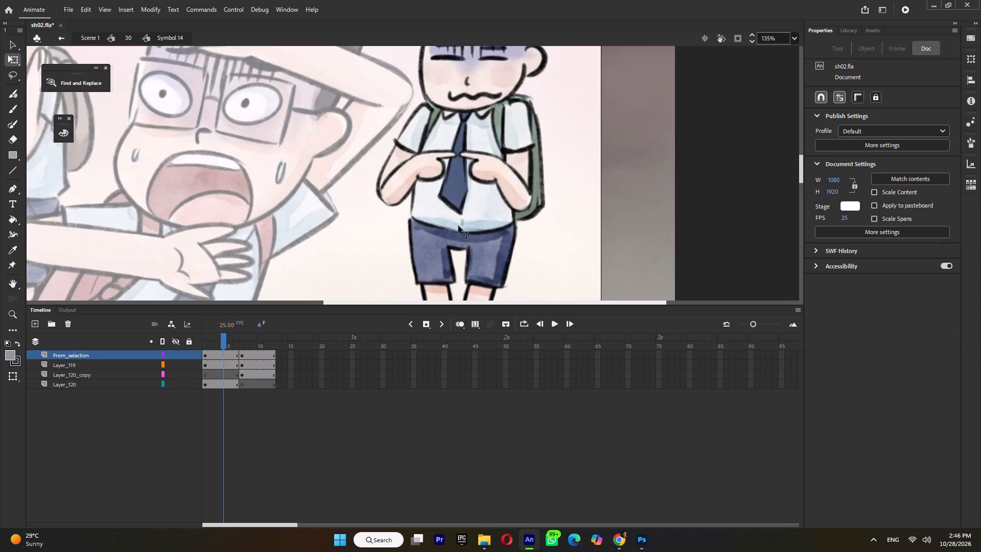
left_click(246, 340)
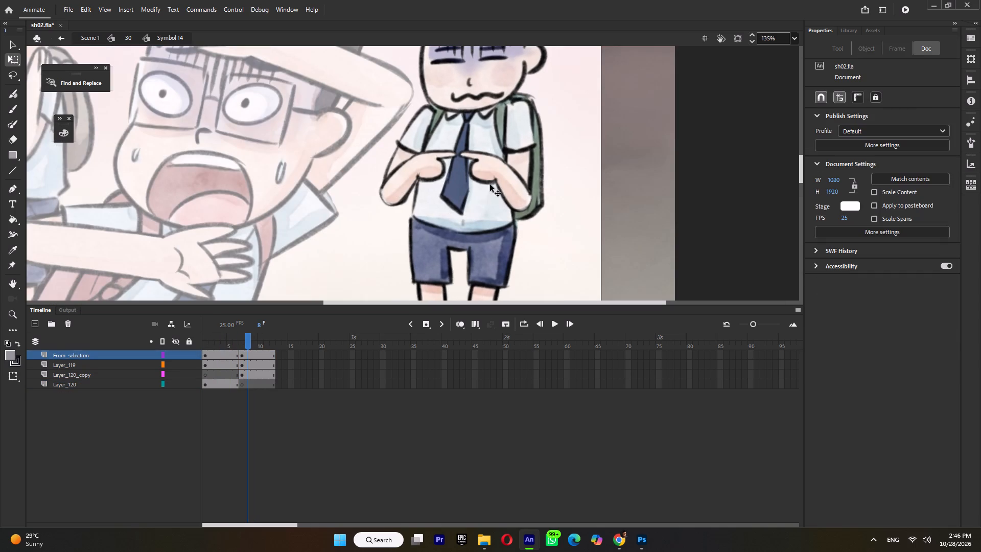
left_click(494, 182)
left_click(532, 180)
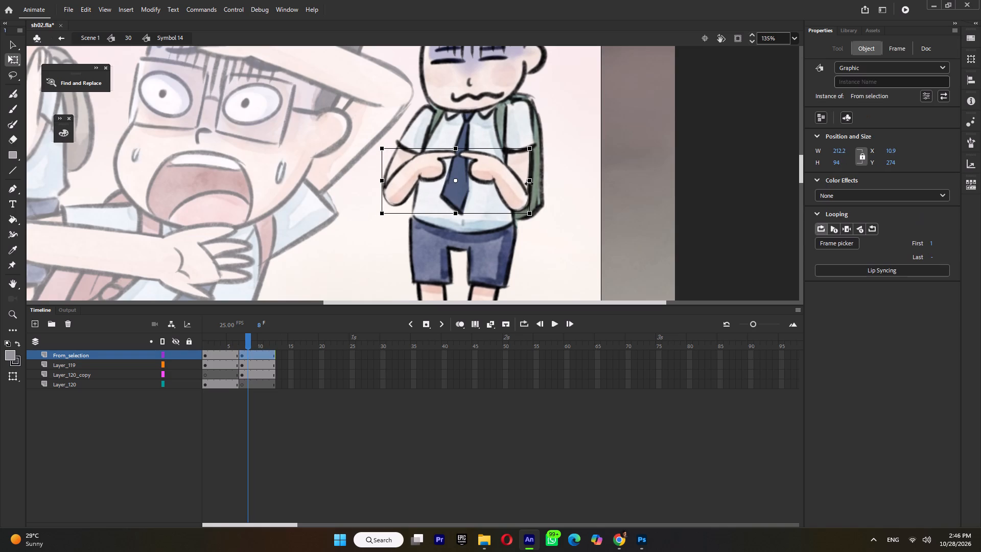
left_click(231, 344)
left_click(252, 344)
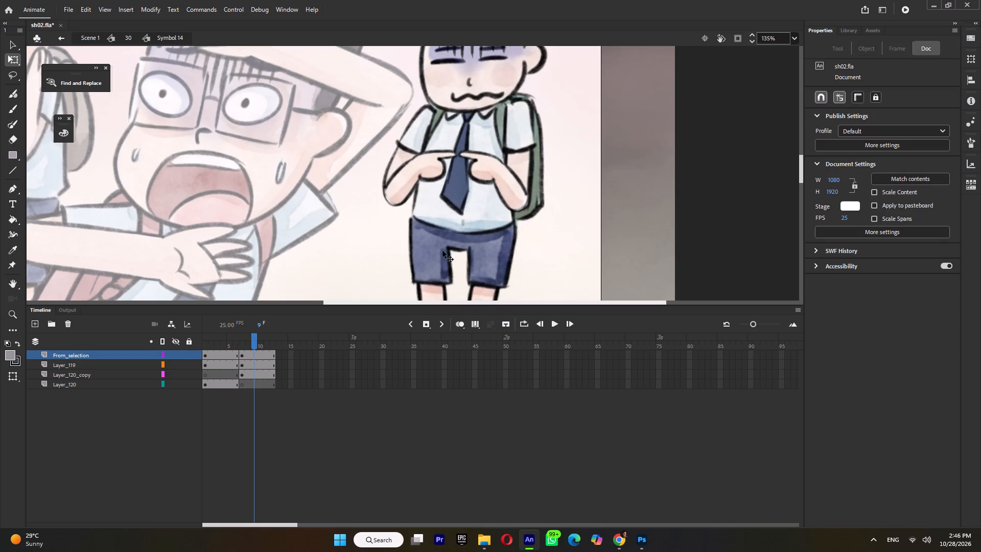
Nudge Layer_119's forehead shading lines slightly down in the right-hand schoolboy's second drawing and return to symbol 30.
scroll(442, 250, "down", 3, "ctrl")
left_click(479, 148)
scroll(481, 144, "up", 5, "ctrl")
left_click_drag(483, 144, 483, 148)
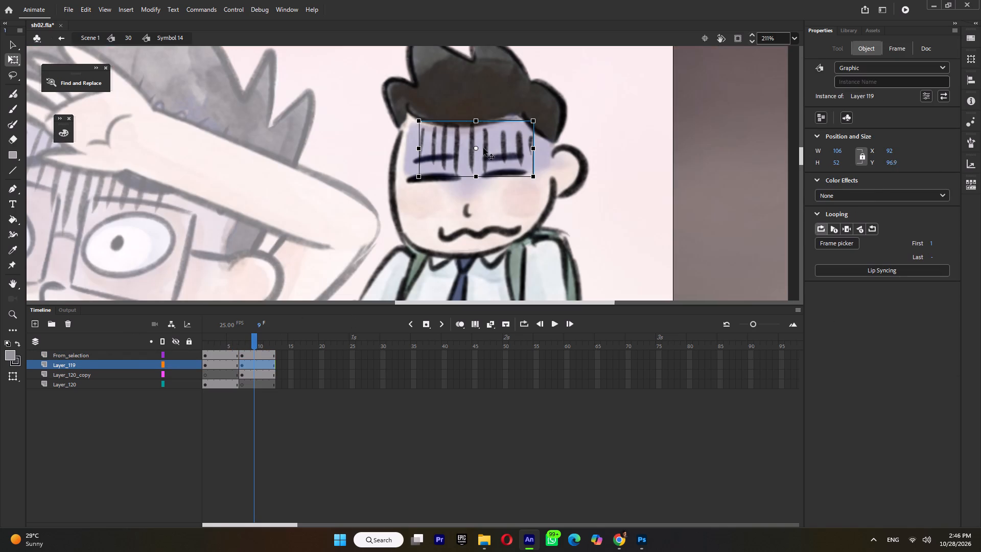
left_click_drag(483, 148, 483, 149)
scroll(483, 149, "down", 4, "ctrl")
double_click(620, 194, "ctrl")
scroll(620, 194, "down", 4, "ctrl")
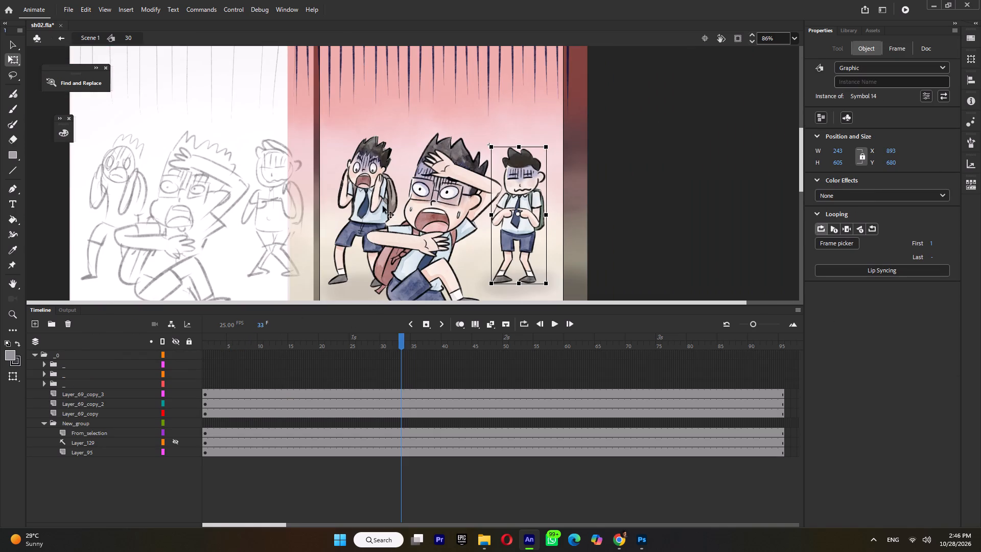
Convert the left-hand background schoolboy's folder artwork to a graphic symbol and distribute its contents to separate layers inside it.
left_click(64, 381)
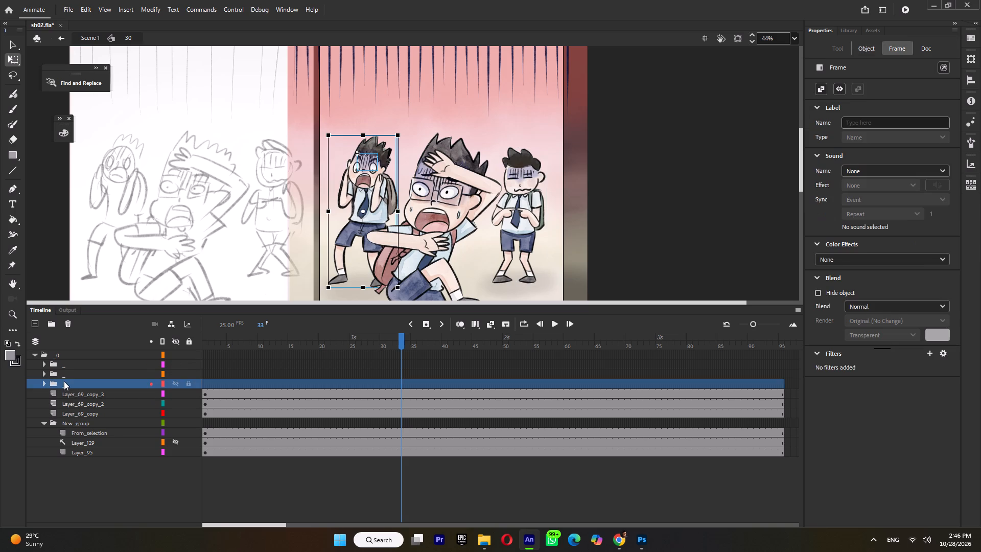
key("F8")
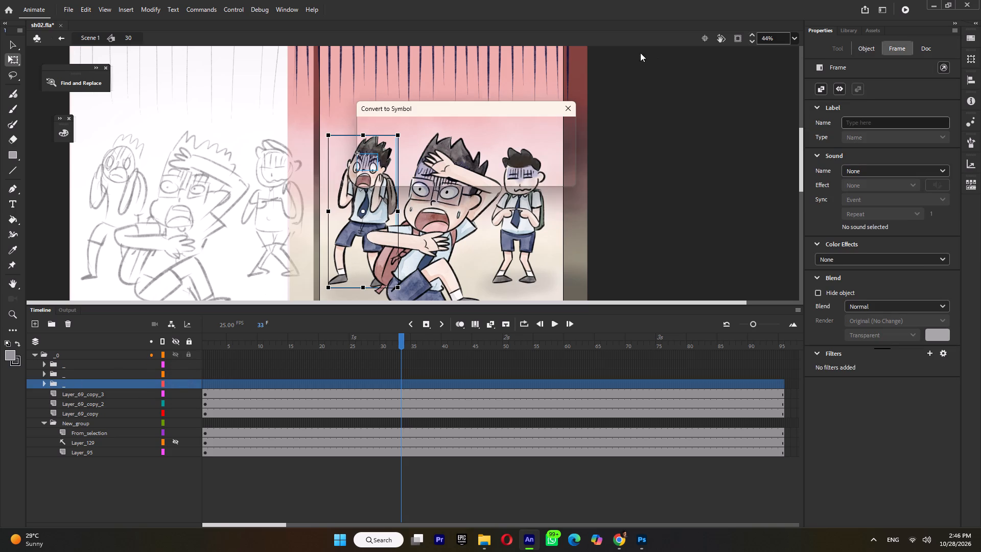
left_click(544, 130)
double_click(353, 178)
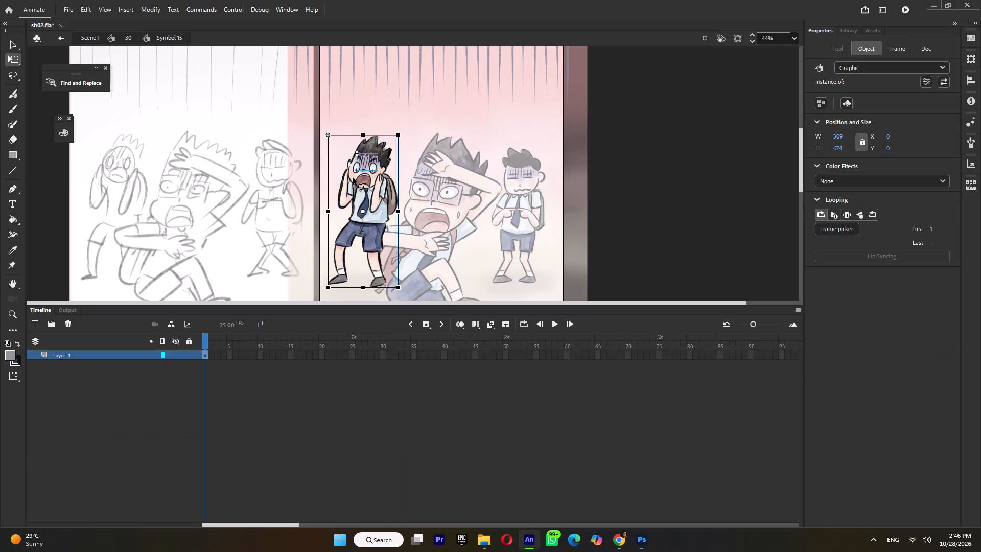
key("ctrl+shift+d")
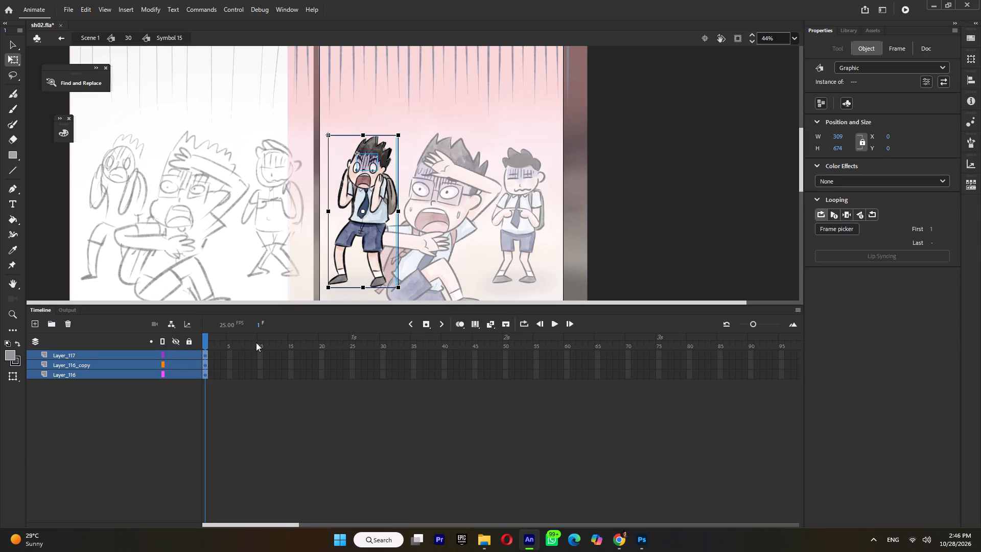
Extend all of the left-hand schoolboy's layers to frame 13 and add keyframes on every layer at frame 7.
double_click(265, 344)
key("F5")
key("F5")
key("F5")
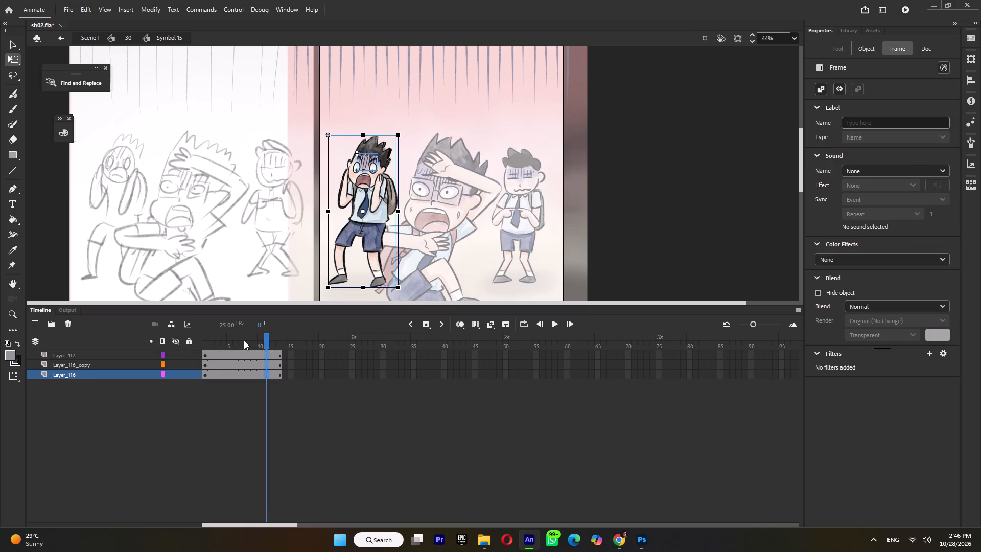
double_click(242, 340)
key("F6")
Delete Layer_116_copy's artwork from frames 1–6 and Layer_116's from frame 7 onward, and compare the two alternating drawings.
left_click_drag(222, 338, 171, 348)
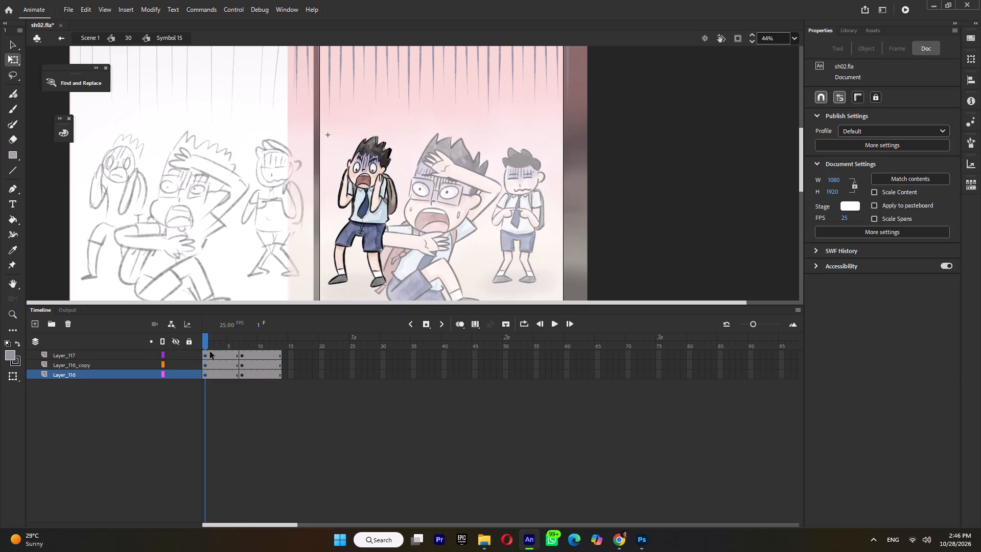
left_click(212, 352)
left_click(224, 364)
key("Delete")
left_click(261, 377)
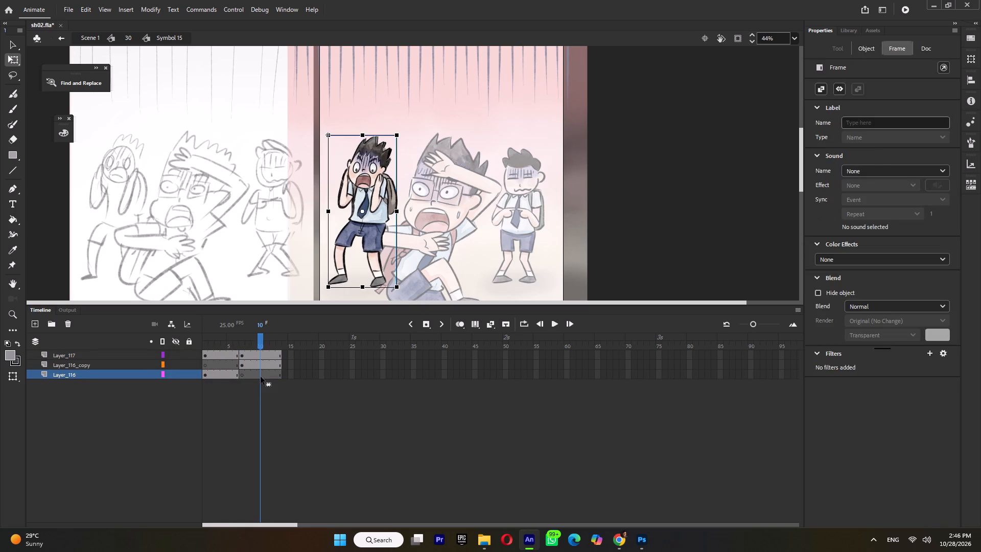
key("Delete")
left_click(230, 337)
left_click(247, 341)
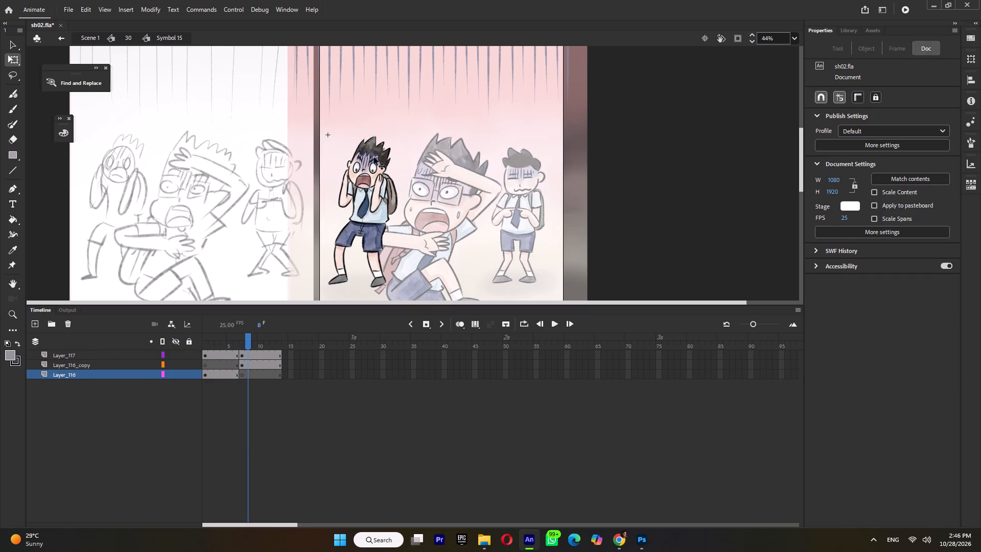
Nudge Layer_117's forehead shading lines slightly up in the left-hand schoolboy's second drawing, return to symbol 30 and save the file.
left_click(369, 168)
scroll(367, 168, "up", 4, "ctrl")
left_click_drag(298, 172, 300, 166)
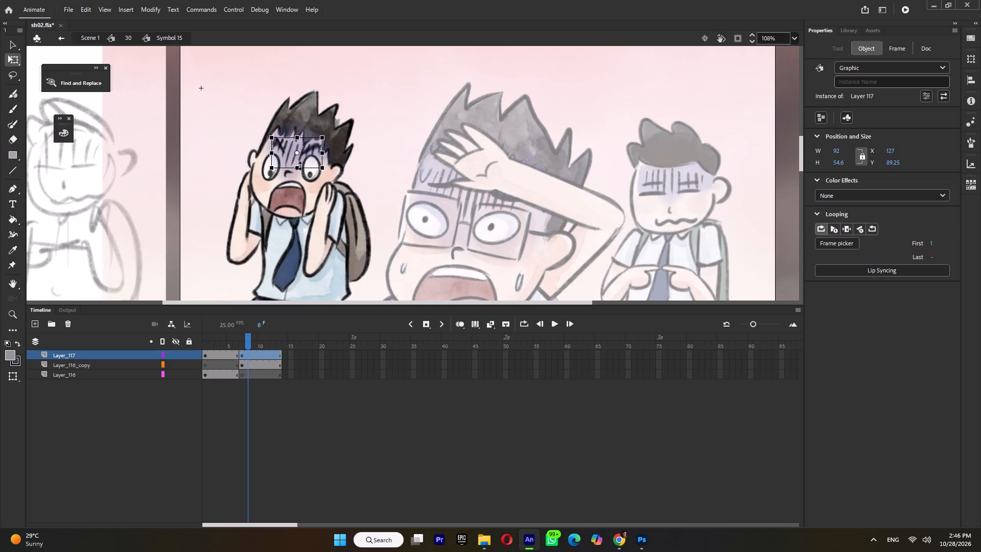
left_click_drag(300, 166, 300, 165)
double_click(409, 79, "ctrl")
scroll(414, 108, "down", 9, "ctrl")
key("ctrl+s")
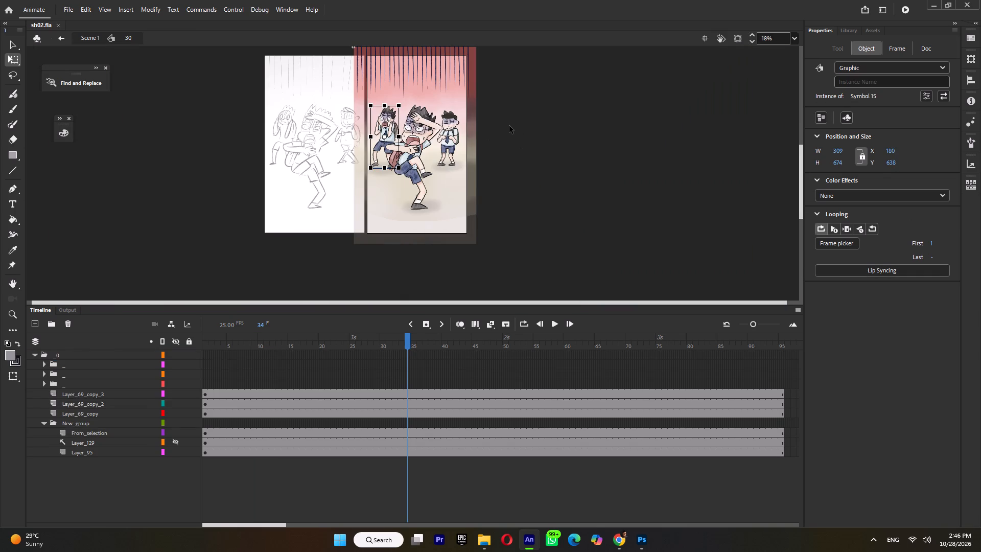
Return to Scene 1, play back the shots and scrub back to frame 263 to review the sequence.
double_click(509, 126)
key("Return")
key("Return")
left_click(282, 346)
key("Return")
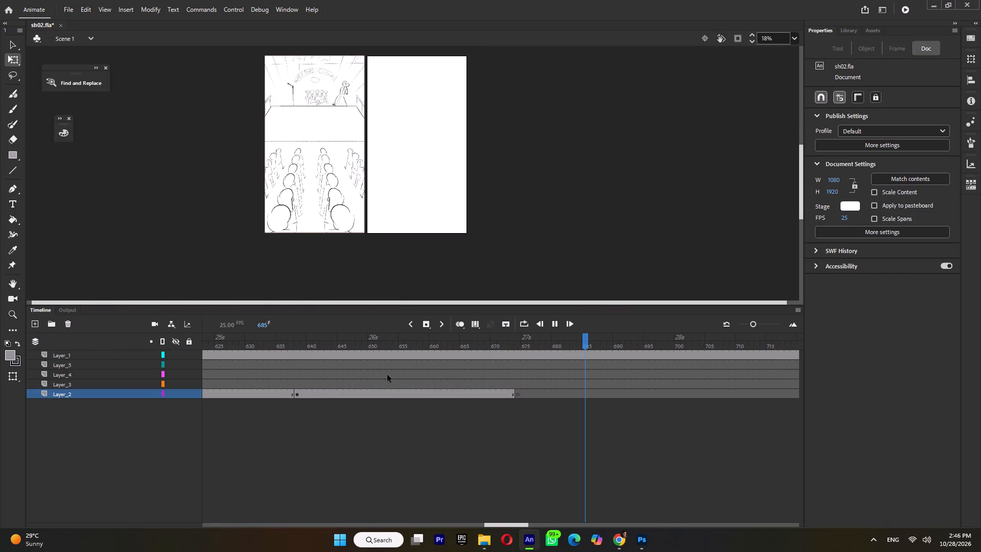
key("Return")
left_click_drag(413, 338, 0, 397)
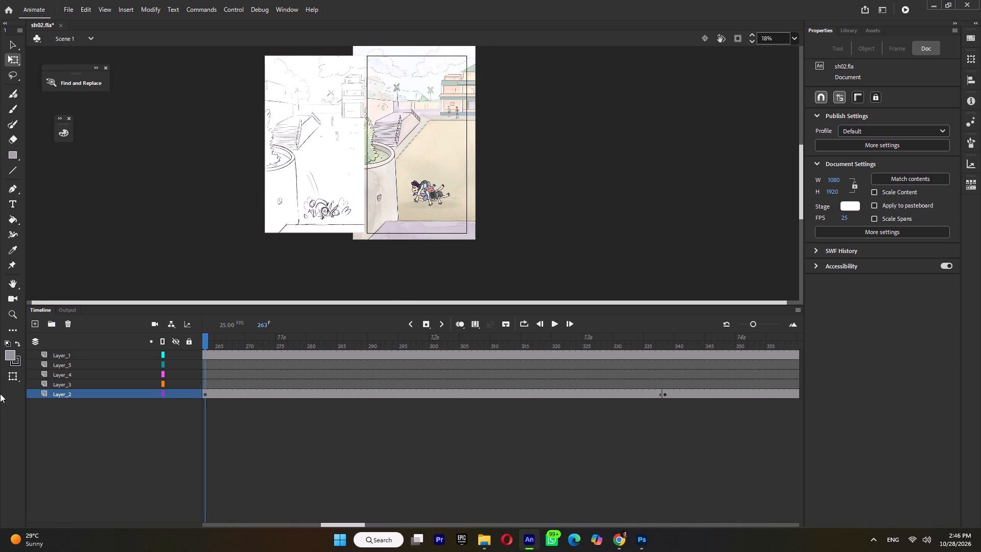